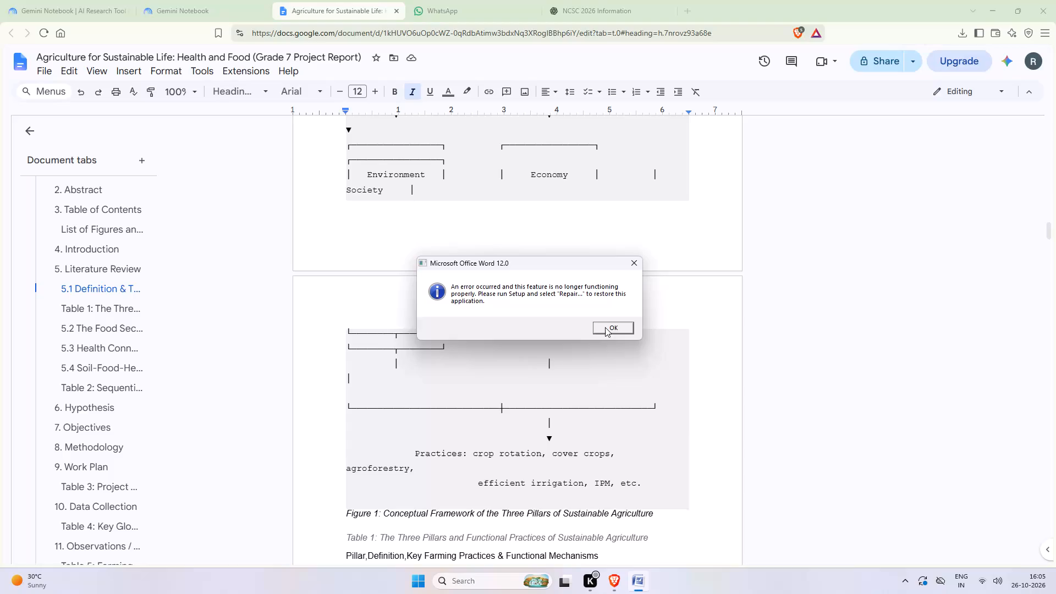
Dismiss the error message so that the project report opens in Word.
click(605, 327)
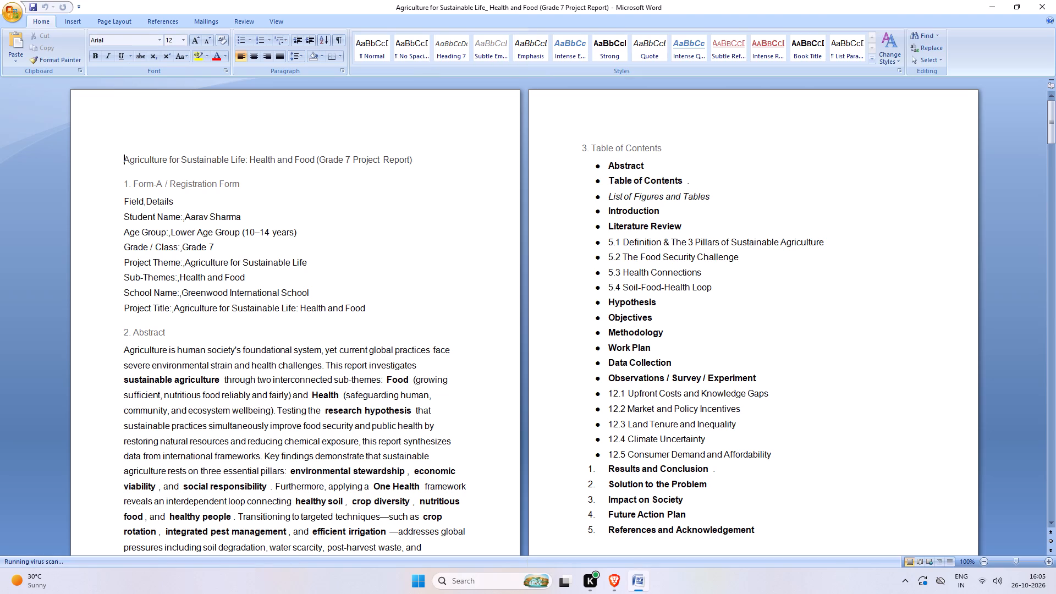
Set the report's page size to A4 (21 cm x 29.7 cm).
scroll(549, 260, down, 4)
scroll(556, 256, up, 7)
scroll(558, 257, down, 4)
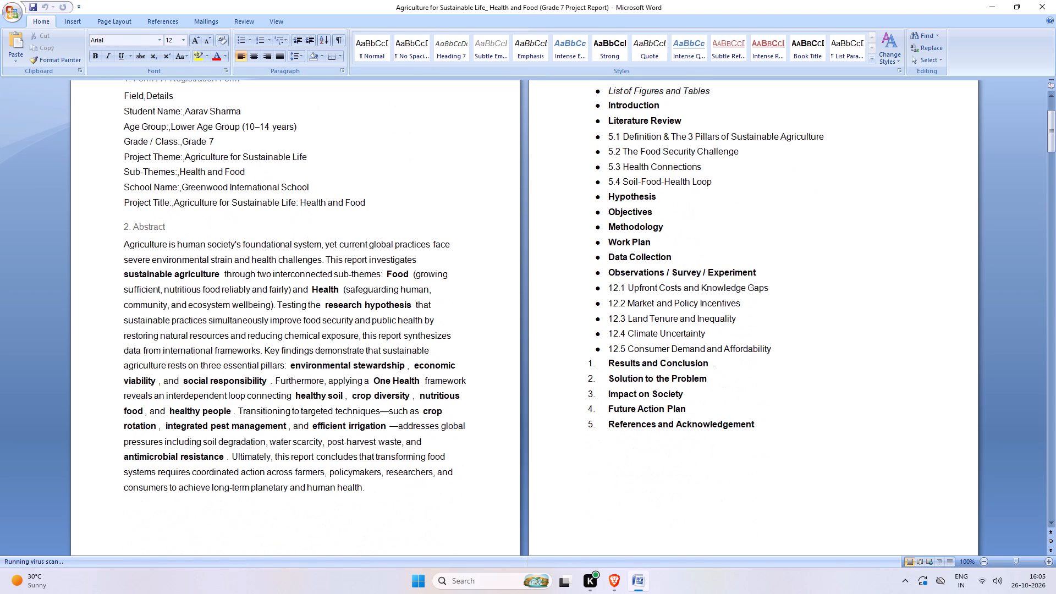
scroll(559, 269, down, 4)
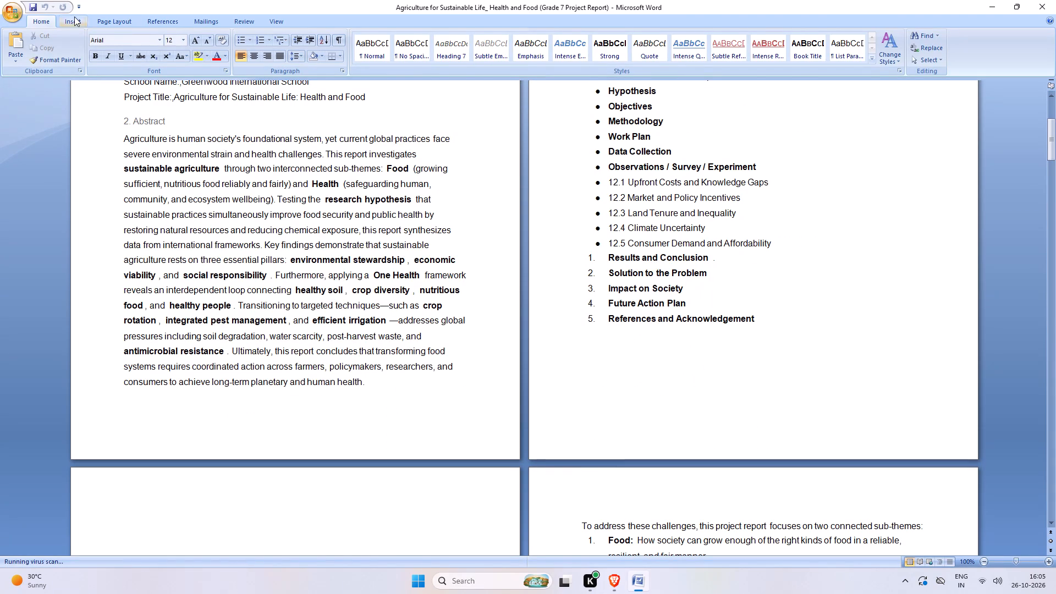
click(74, 17)
click(122, 23)
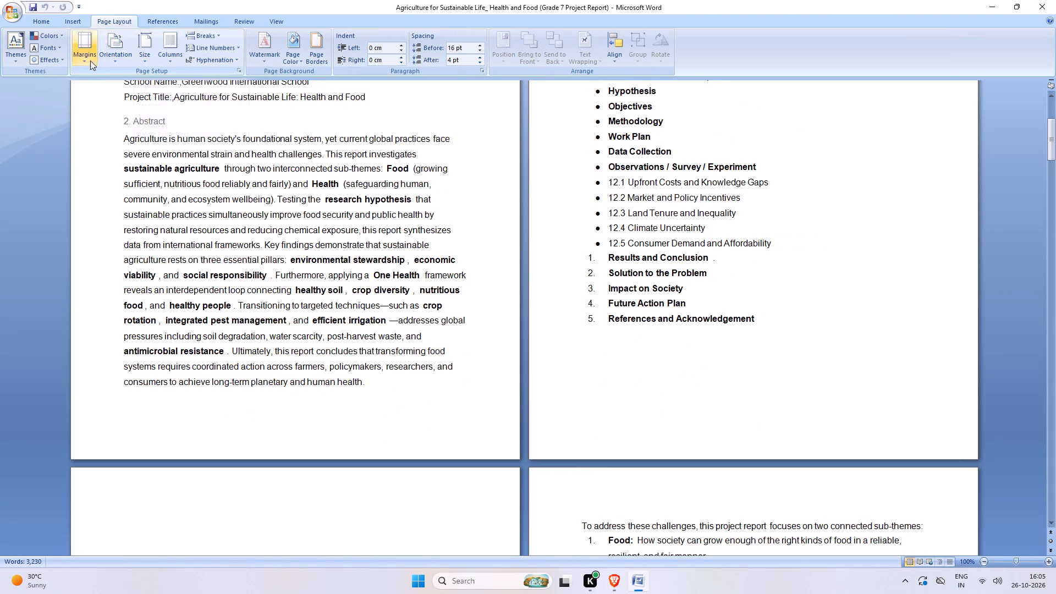
click(145, 62)
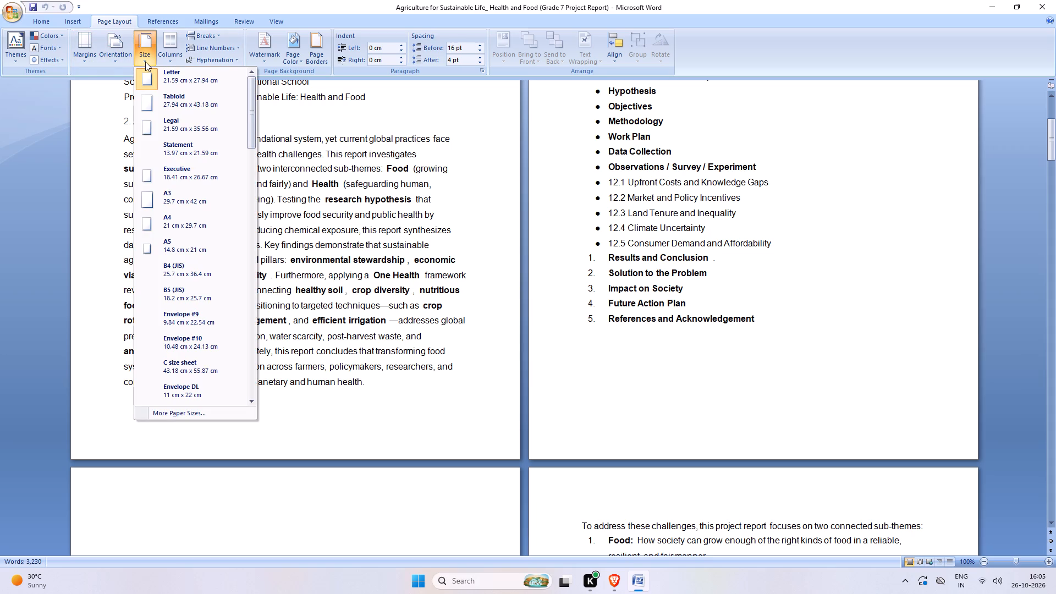
click(180, 216)
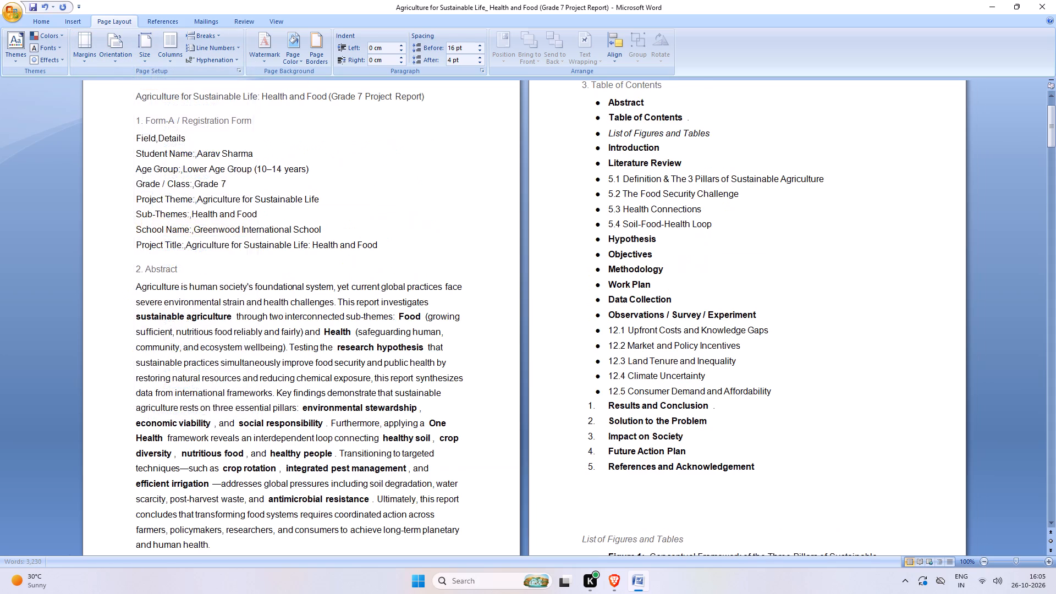
Examine the layout of the opening pages, from the registration form through the List of Figures and Tables.
scroll(373, 168, up, 4)
scroll(400, 163, down, 3)
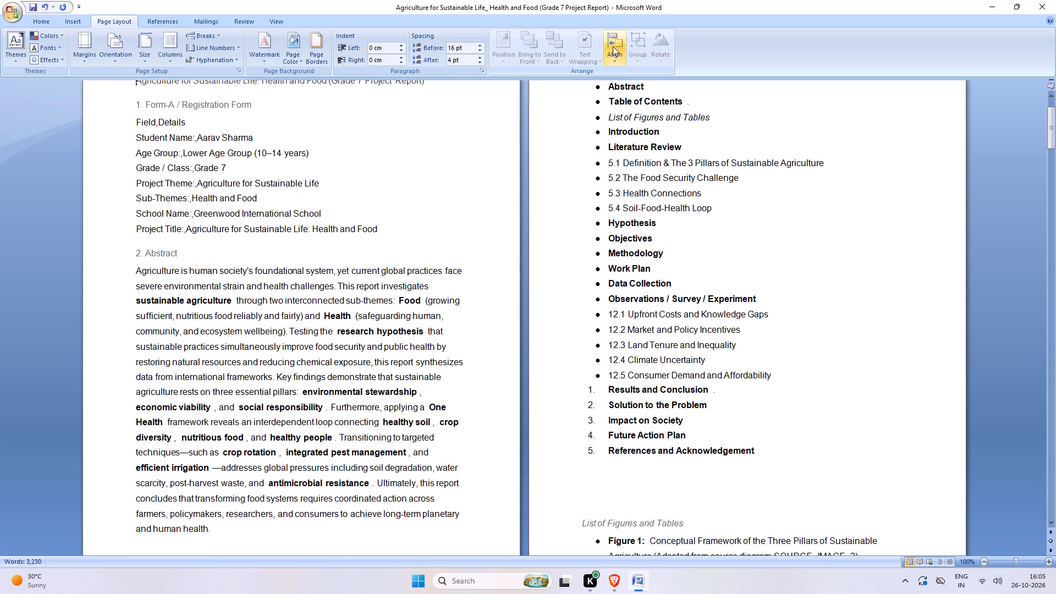
click(249, 20)
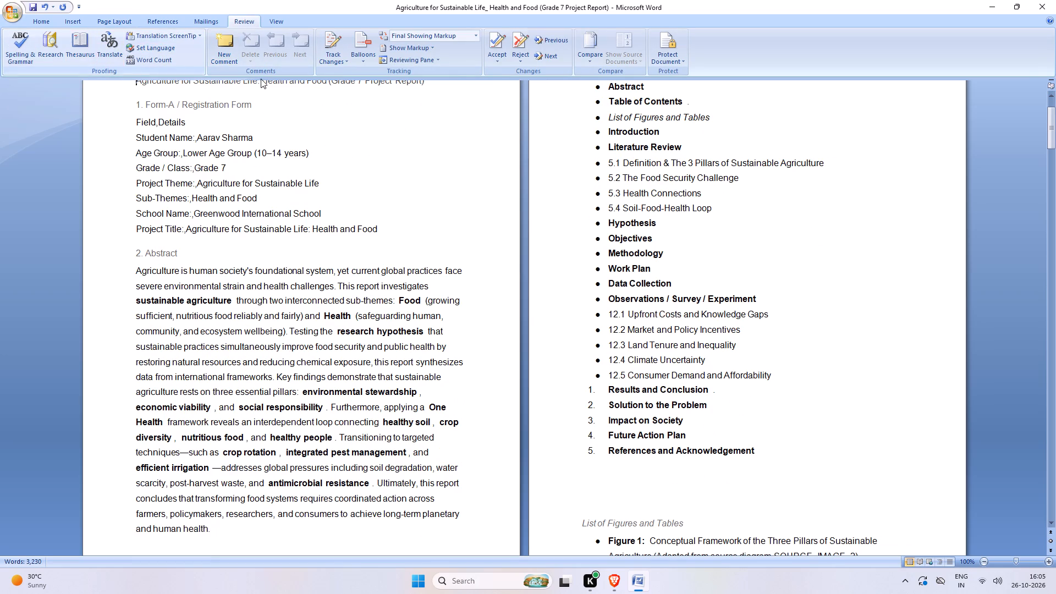
scroll(424, 168, down, 3)
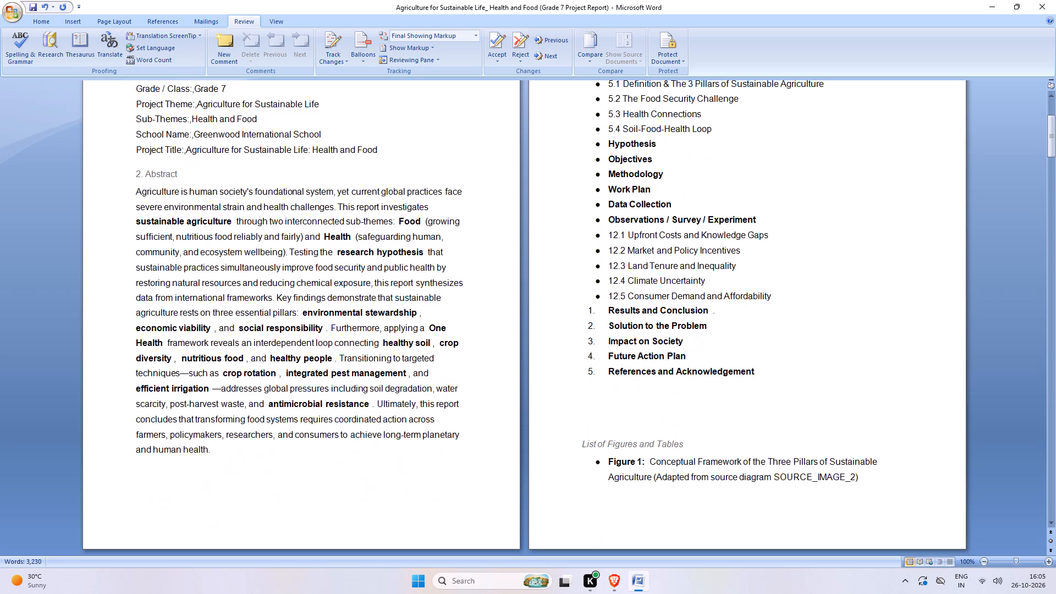
scroll(92, 63, down, 4)
scroll(395, 186, down, 2)
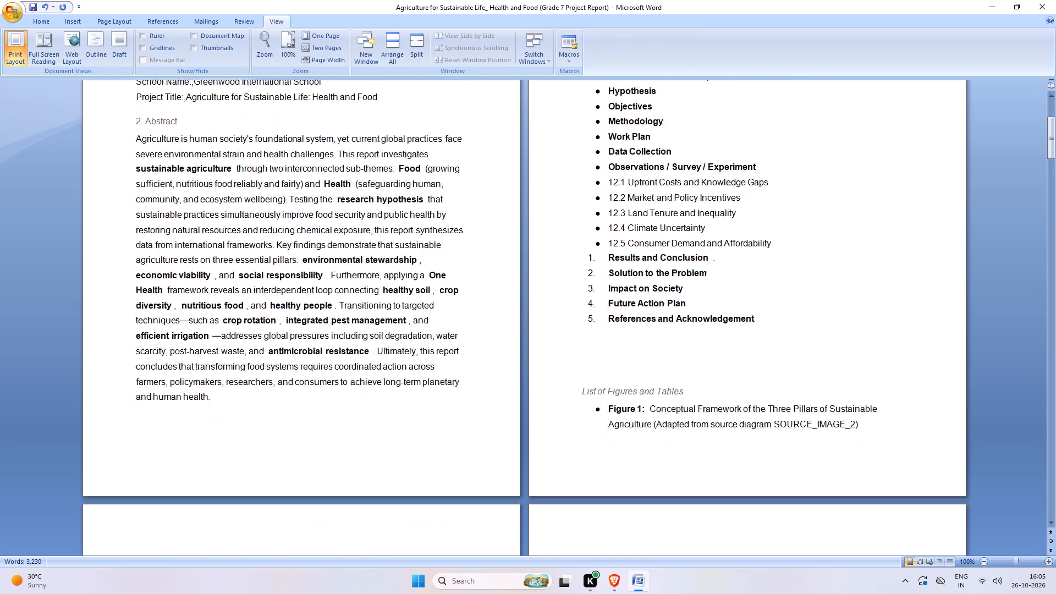
scroll(395, 187, down, 7)
scroll(398, 189, up, 5)
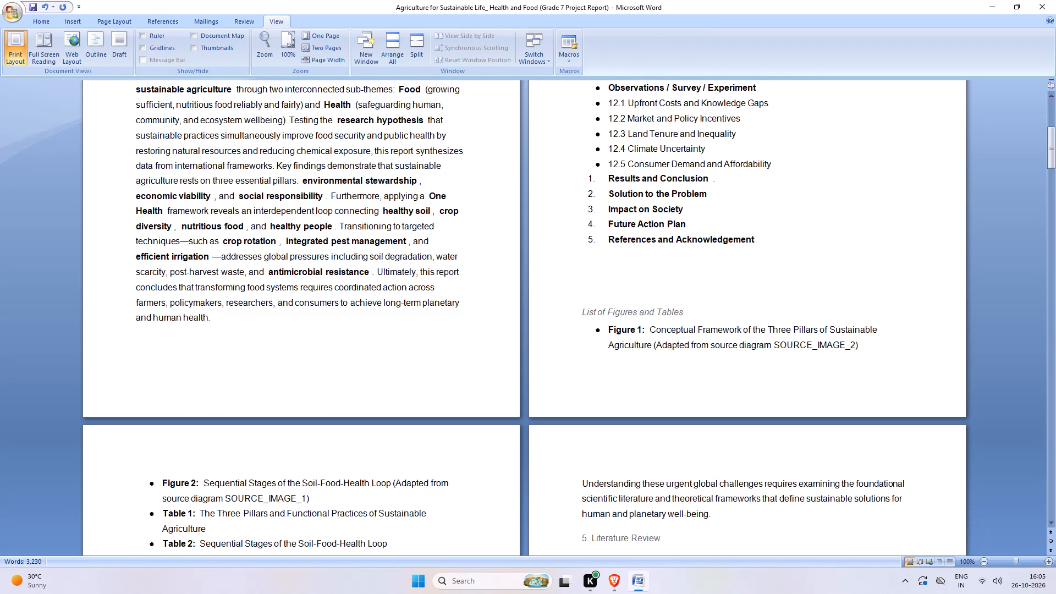
Insert two blank lines above the List of Figures and Tables heading to push it onto the following page.
click(610, 283)
key(Return)
key(Return)
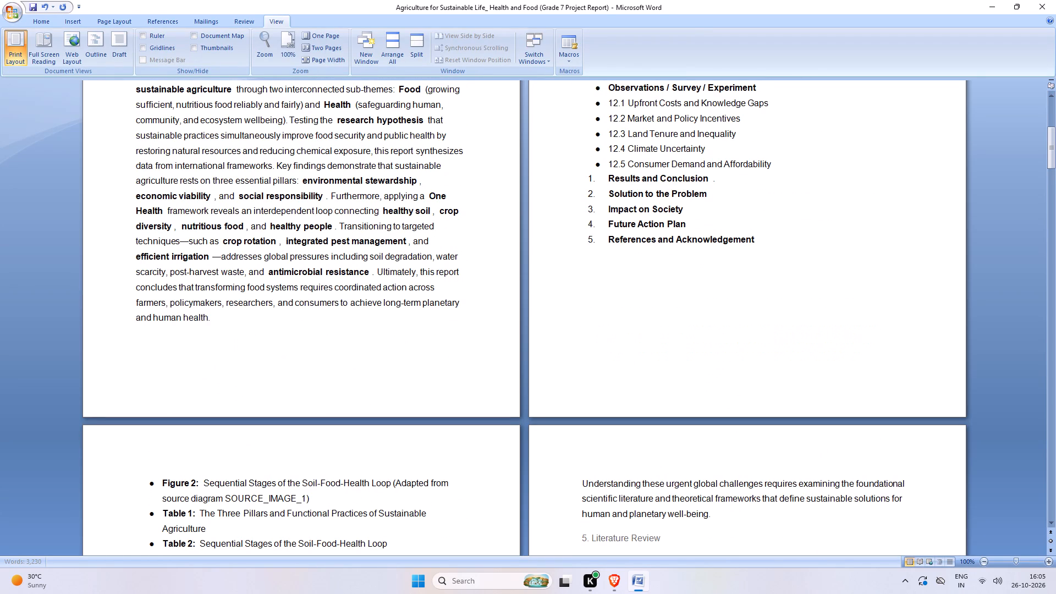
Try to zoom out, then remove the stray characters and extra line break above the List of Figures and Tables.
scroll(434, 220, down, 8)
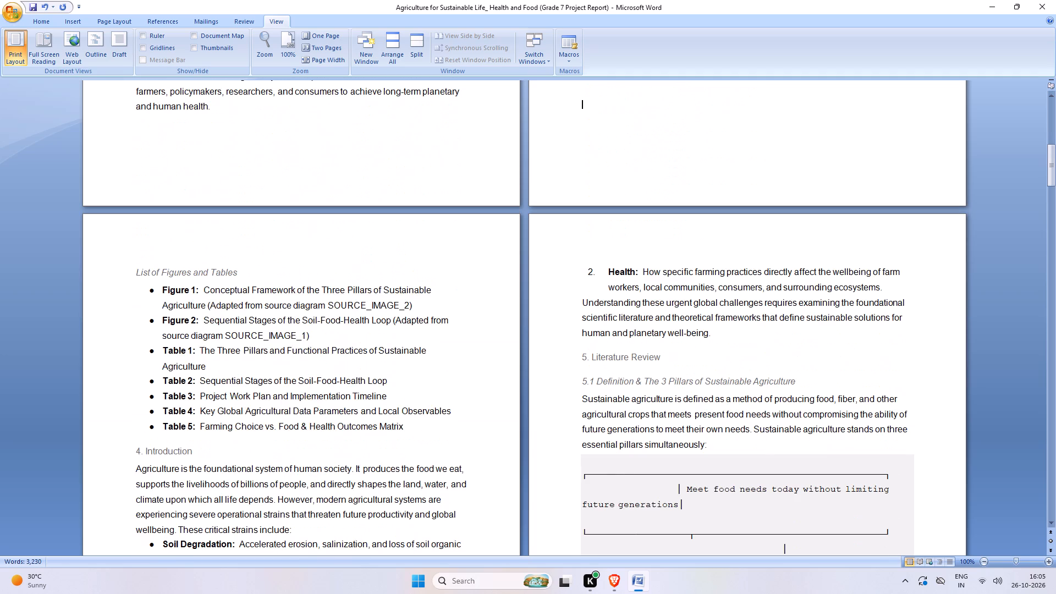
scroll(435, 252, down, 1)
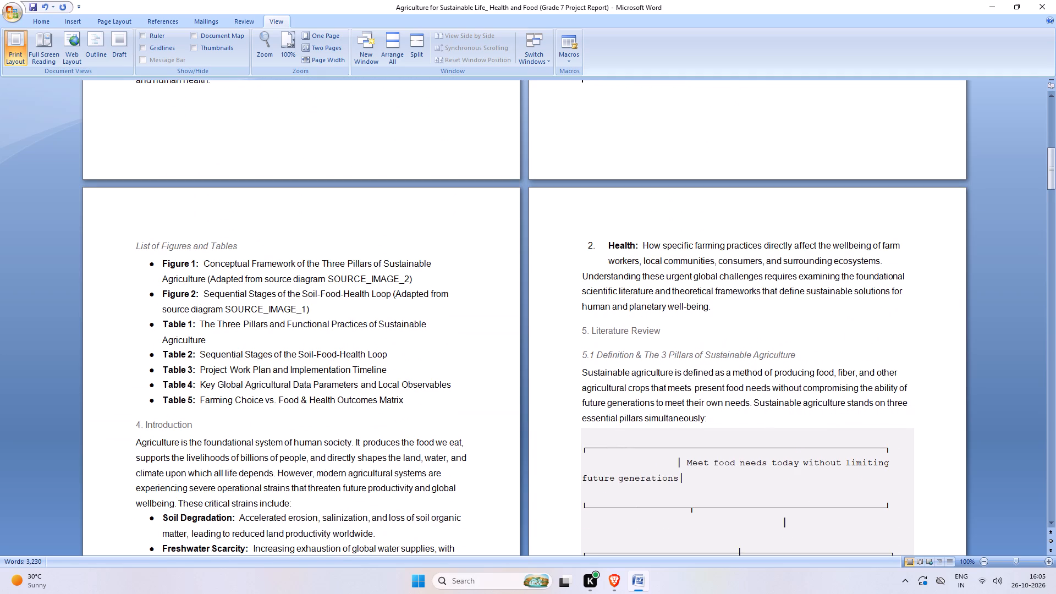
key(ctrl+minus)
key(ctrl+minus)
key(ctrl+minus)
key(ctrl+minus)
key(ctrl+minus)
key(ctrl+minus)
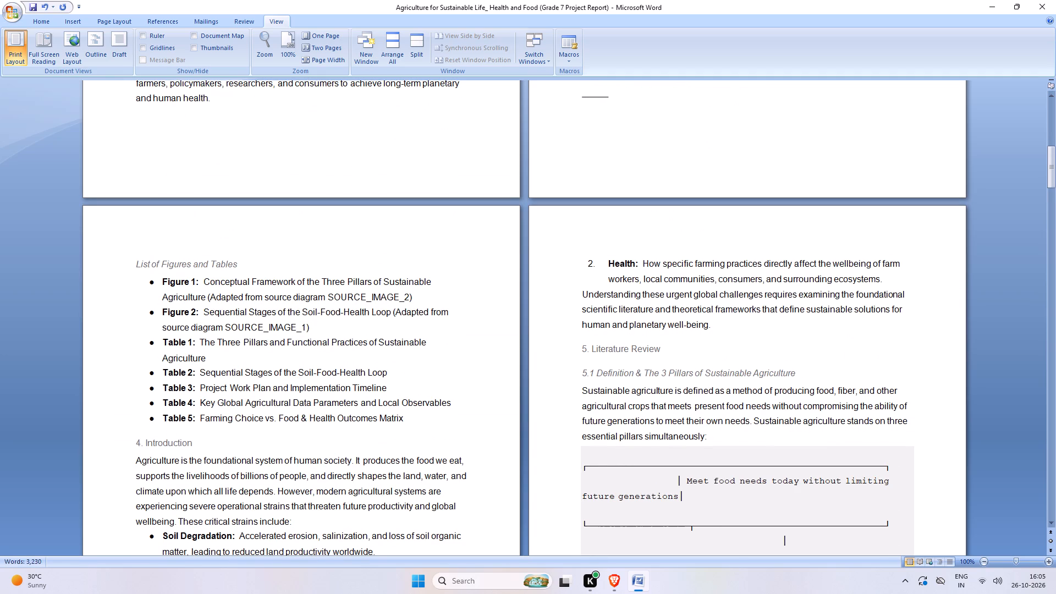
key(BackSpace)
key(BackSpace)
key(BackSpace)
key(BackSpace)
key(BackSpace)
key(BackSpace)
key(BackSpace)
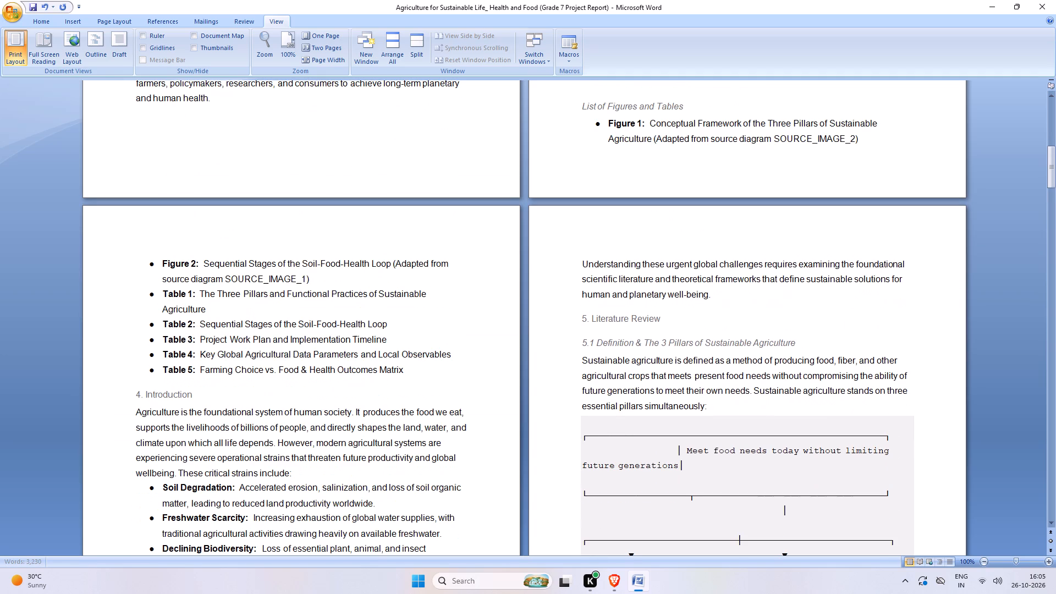
Add two blank lines above the List of Figures and Tables heading so it starts on a new page.
scroll(584, 139, up, 3)
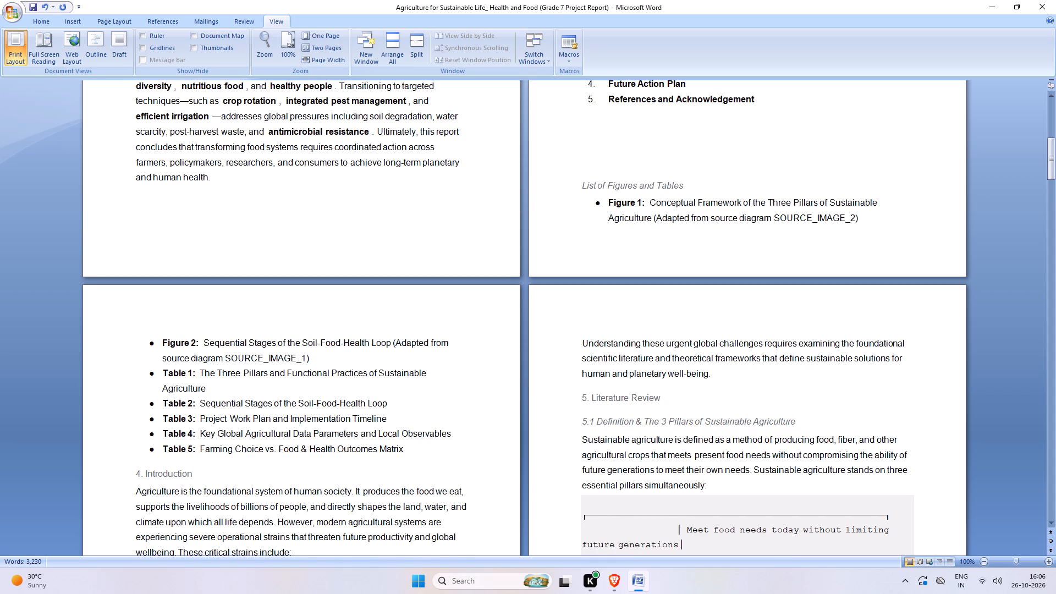
key(Return)
key(Return)
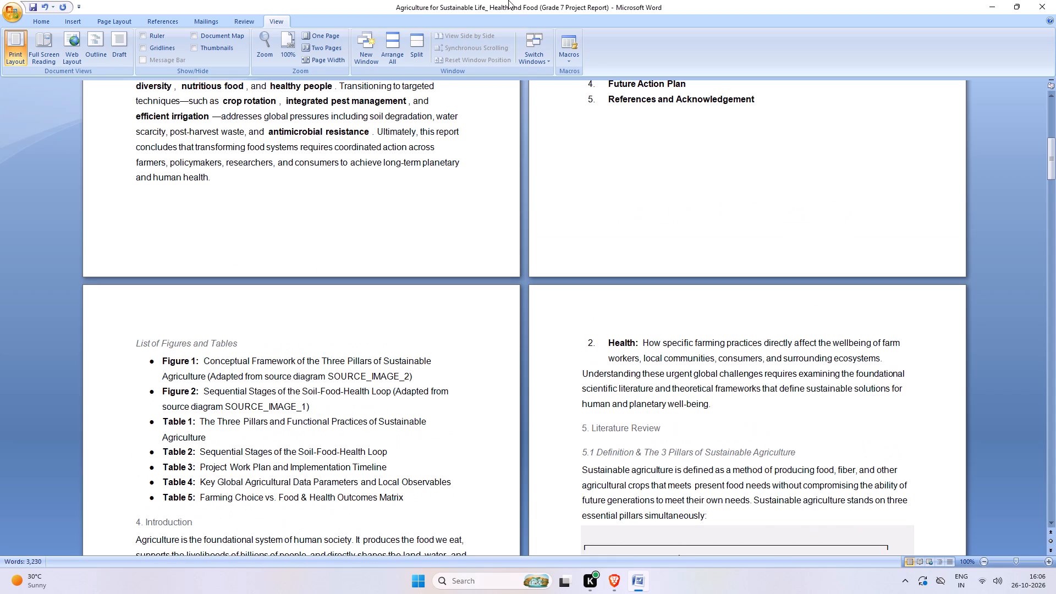
Delete the practices text and lowest connector lines at the end of the text diagram above the Figure 1 caption.
scroll(437, 158, down, 4)
scroll(459, 115, down, 3)
scroll(536, 304, down, 3)
scroll(643, 331, down, 3)
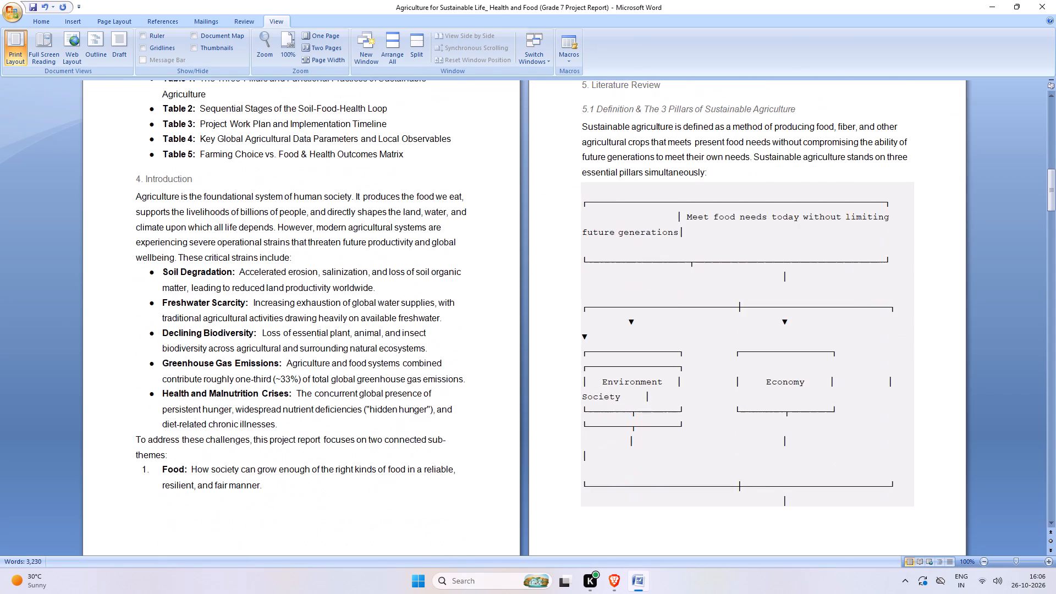
scroll(644, 328, down, 7)
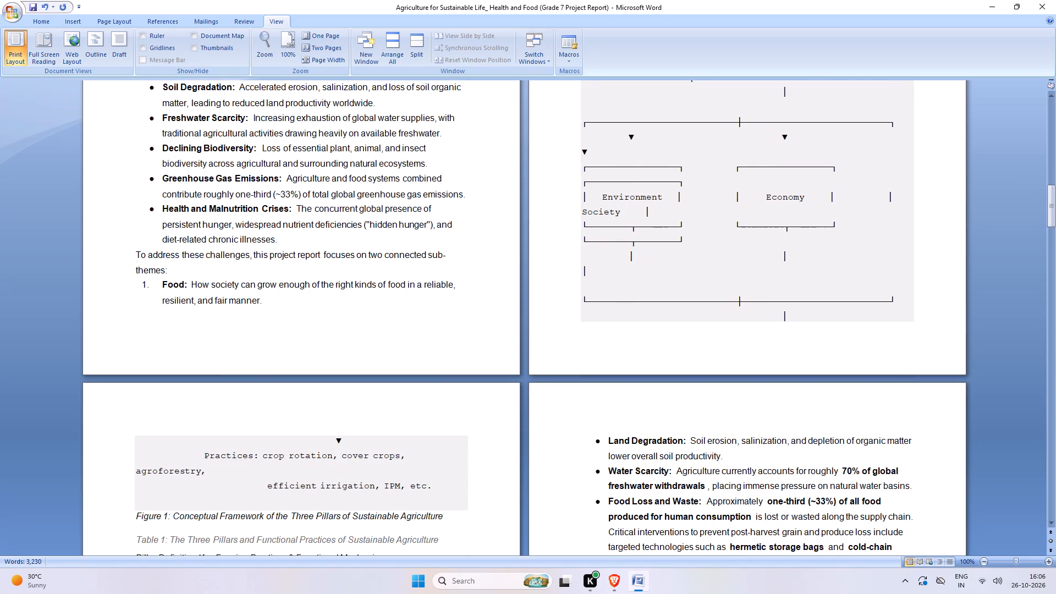
click(472, 494)
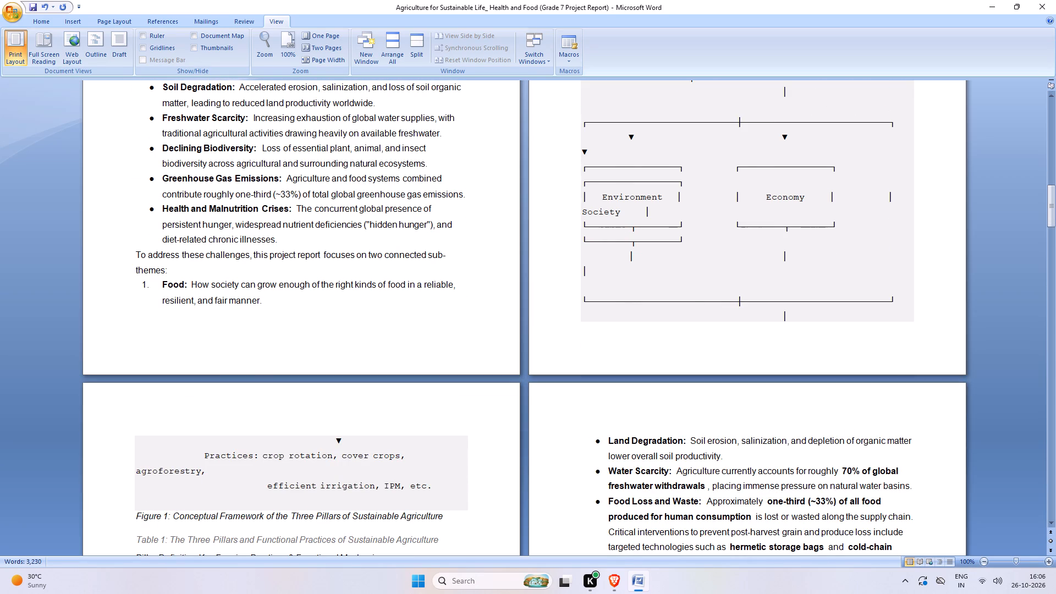
key(BackSpace)
key(BackSpace)
key(BackSpace)
key(BackSpace)
key(BackSpace)
key(BackSpace)
key(BackSpace)
key(BackSpace)
key(BackSpace)
key(BackSpace)
key(BackSpace)
key(BackSpace)
key(BackSpace)
key(BackSpace)
key(BackSpace)
key(BackSpace)
key(BackSpace)
key(BackSpace)
key(BackSpace)
key(BackSpace)
key(BackSpace)
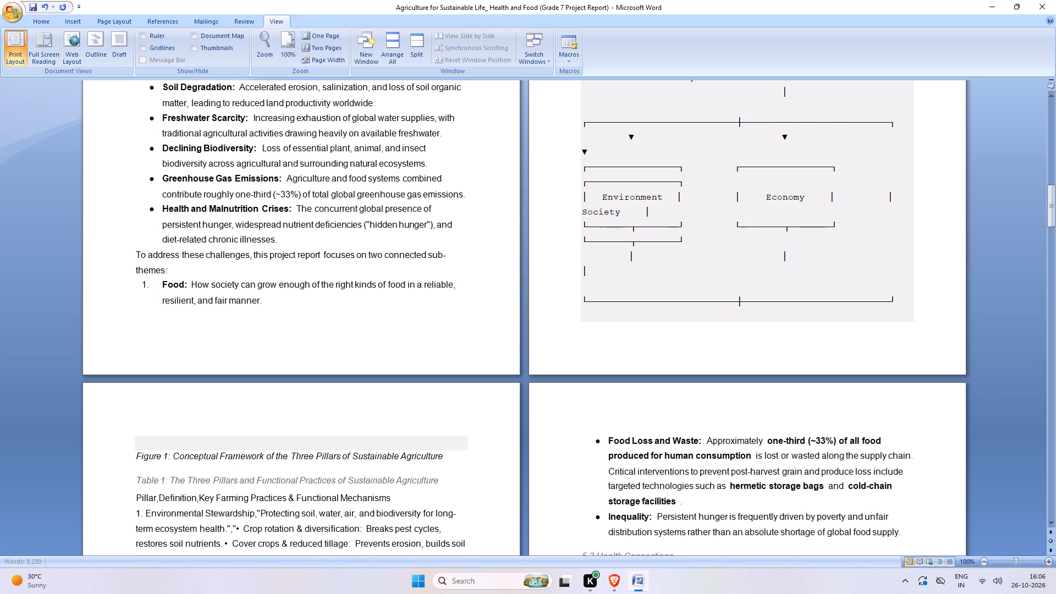
Select and delete the rest of the text-drawn three-pillars diagram in section 5.1.
scroll(619, 231, up, 2)
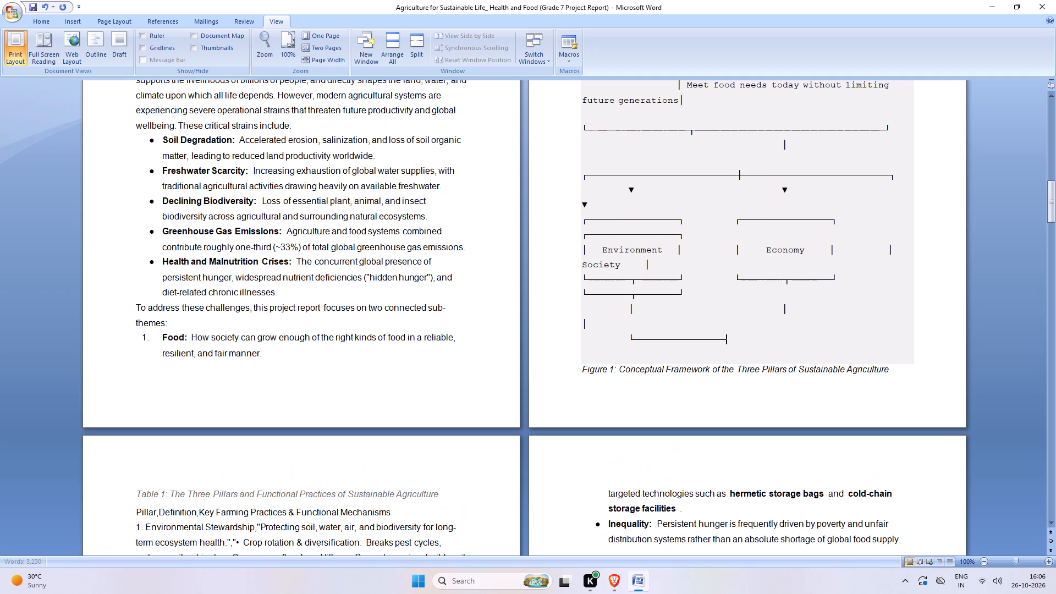
drag(741, 344, 609, 130)
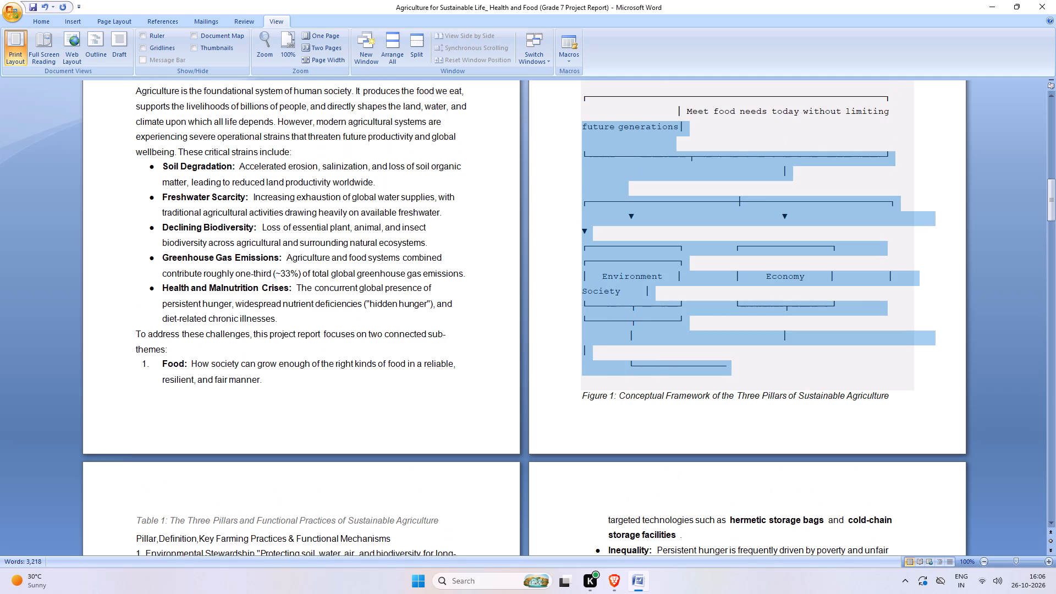
drag(609, 130, 587, 156)
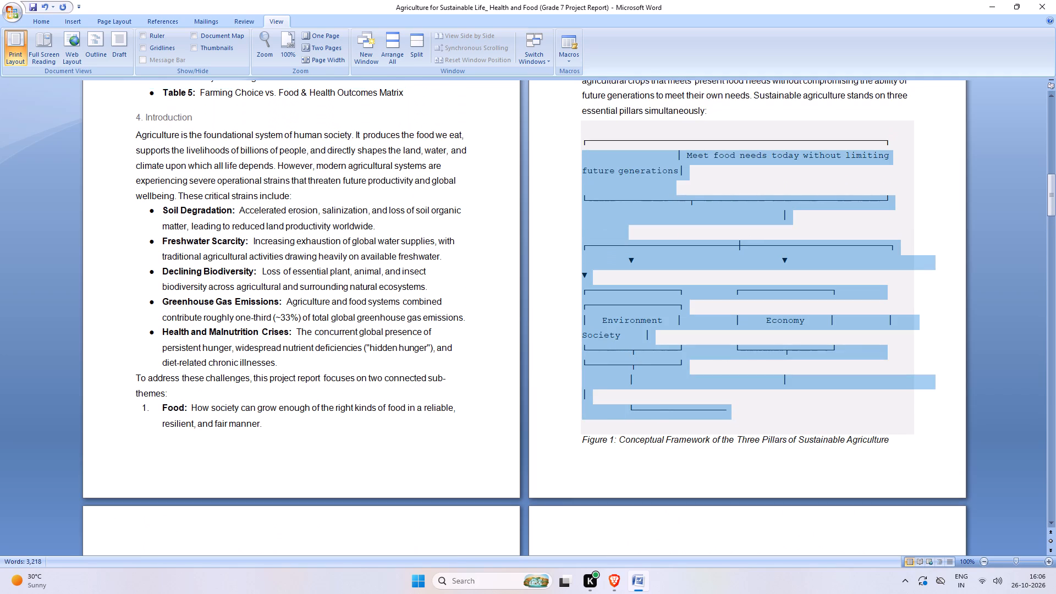
drag(587, 156, 587, 140)
key(BackSpace)
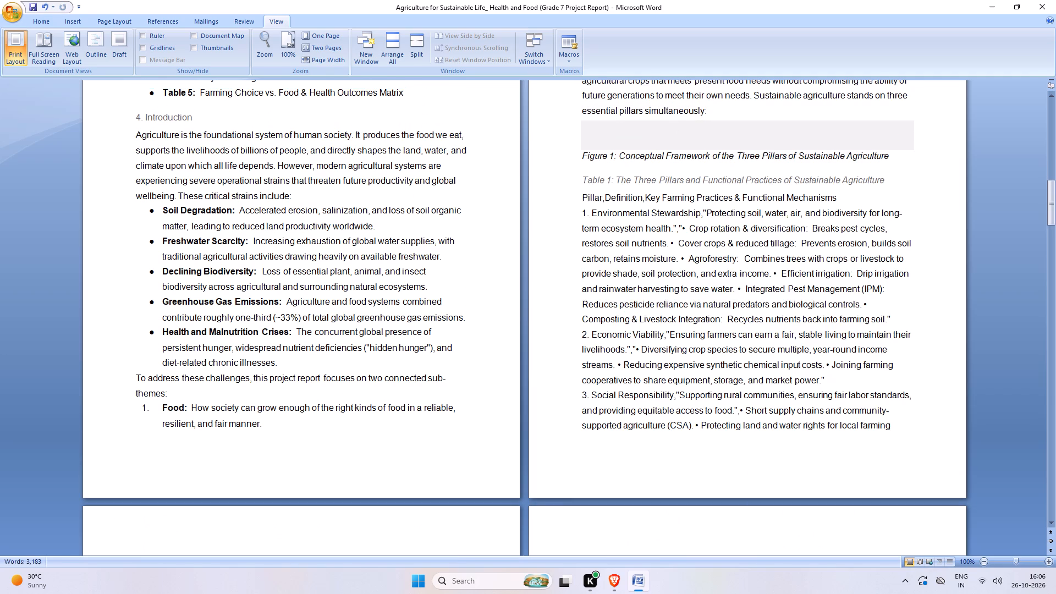
Remove the leftover shaded empty lines above the Figure 1 caption and leave one plain blank line in their place.
click(683, 144)
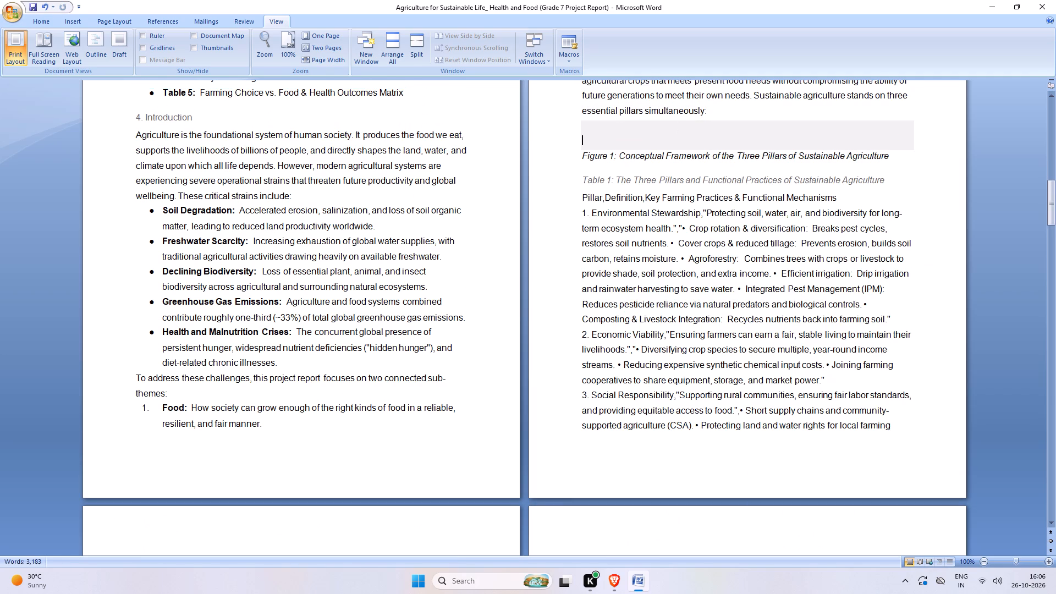
key(BackSpace)
key(BackSpace)
key(BackSpace)
key(BackSpace)
key(BackSpace)
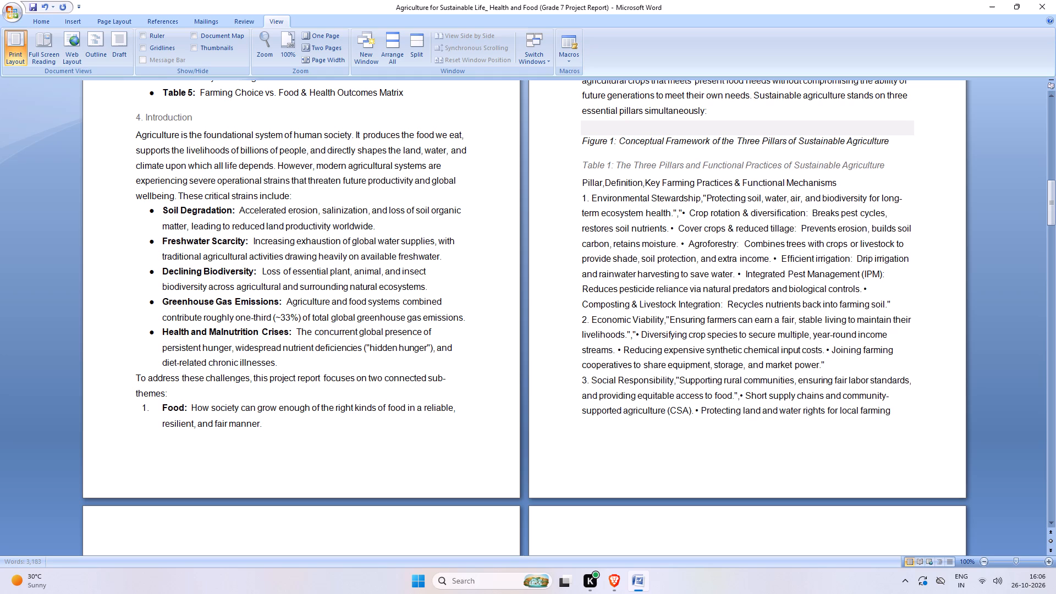
key(BackSpace)
key(BackSpace)
key(BackSpace)
key(BackSpace)
key(BackSpace)
key(BackSpace)
key(BackSpace)
key(BackSpace)
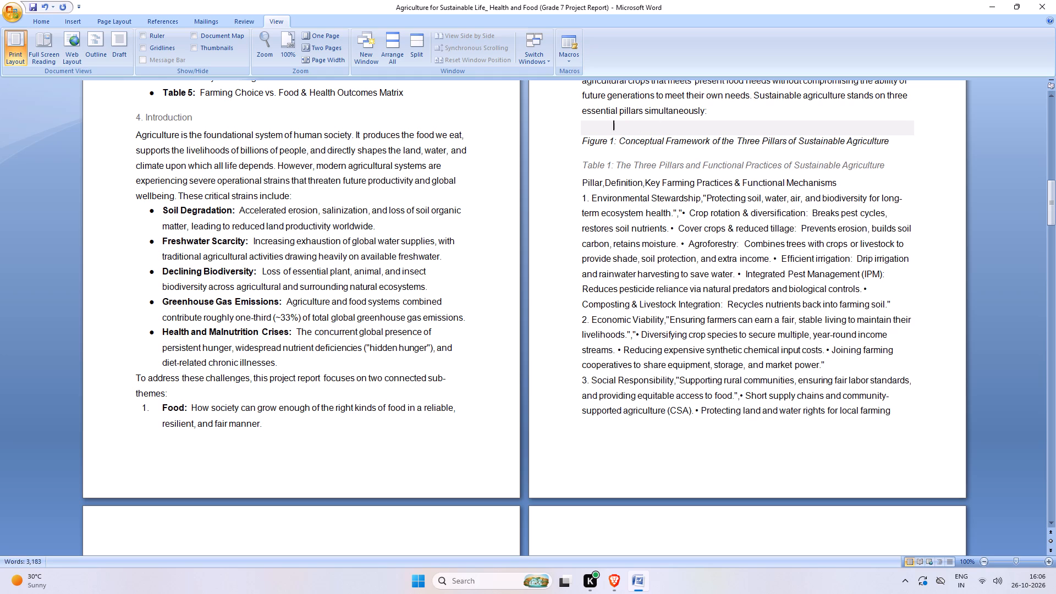
key(BackSpace)
key(BackSpace)
key(BackSpace)
key(BackSpace)
key(BackSpace)
key(BackSpace)
key(BackSpace)
key(Return)
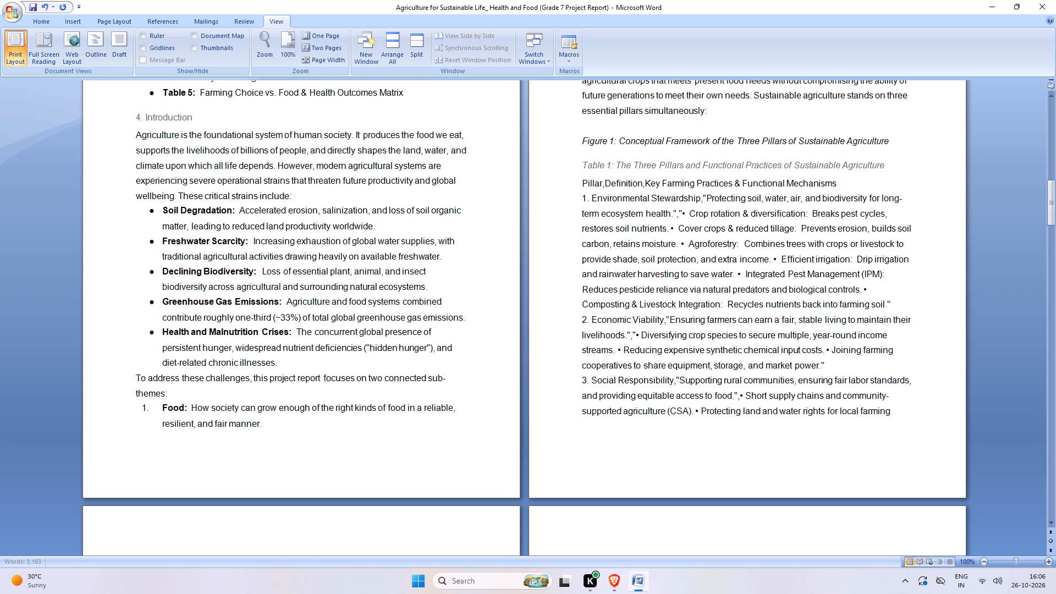
Insert the picture Healthy Soil to Healthy People Cycle from the Desktop folder above the Figure 1 caption.
click(71, 19)
click(120, 39)
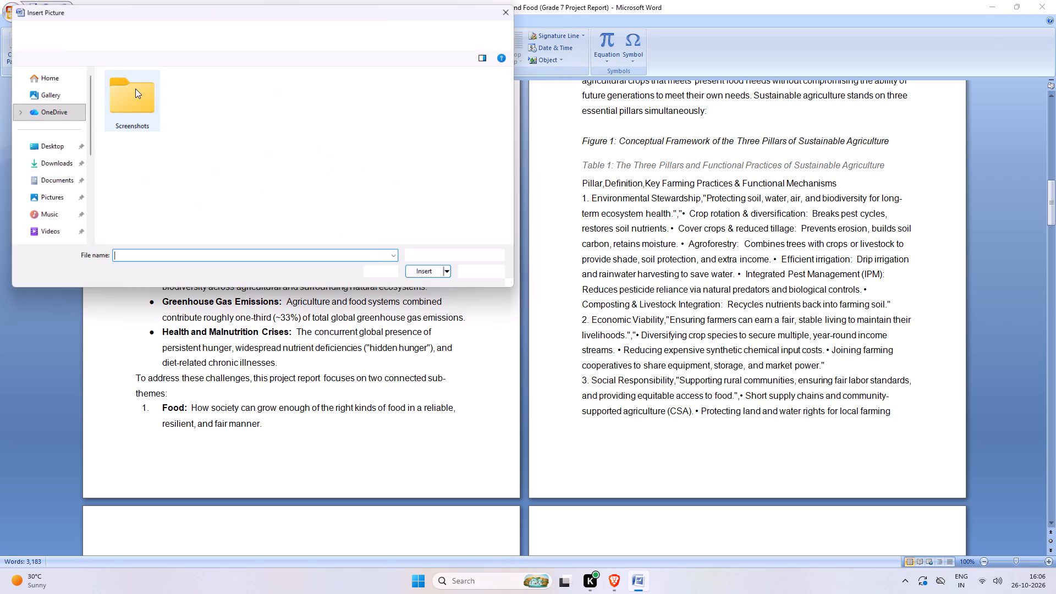
click(42, 145)
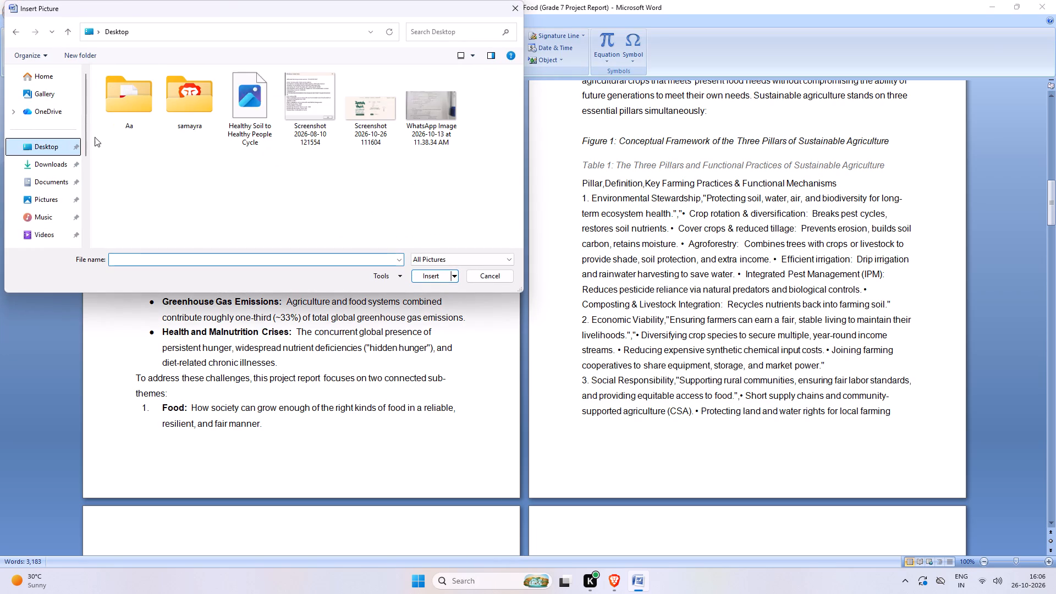
click(255, 133)
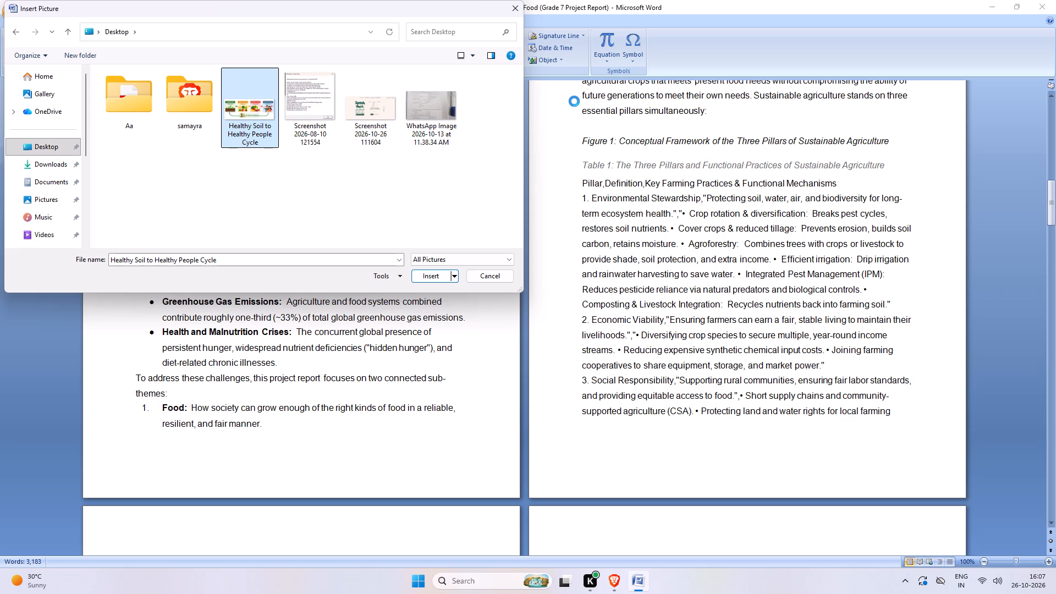
click(443, 276)
scroll(683, 310, up, 1)
scroll(672, 327, down, 1)
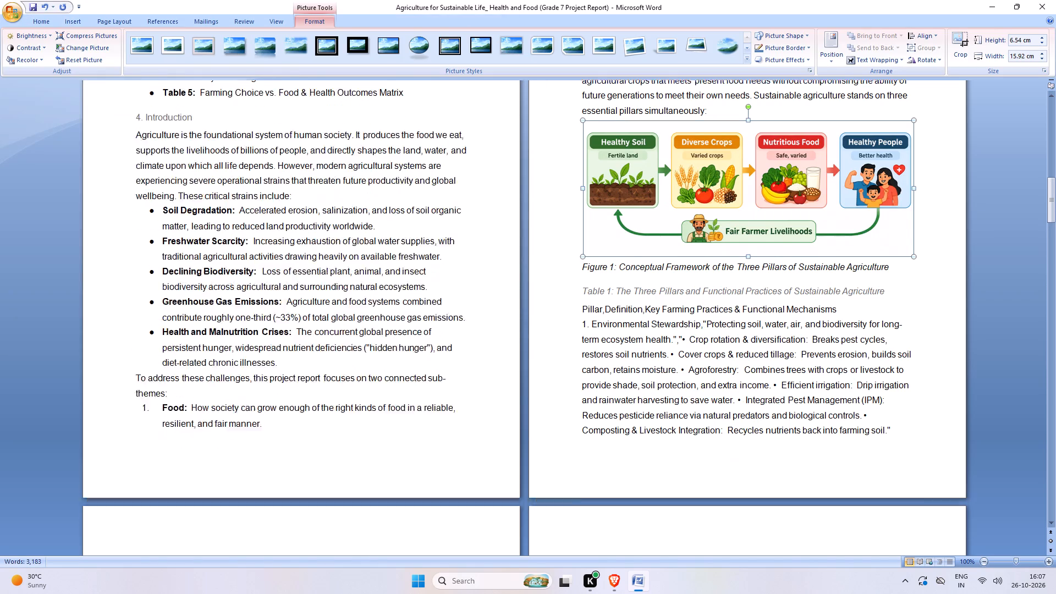
Examine the Figure 2 text diagram in section 5.4 and the page layout between it and section 5.1.
scroll(672, 327, down, 2)
scroll(599, 397, down, 20)
scroll(599, 397, down, 8)
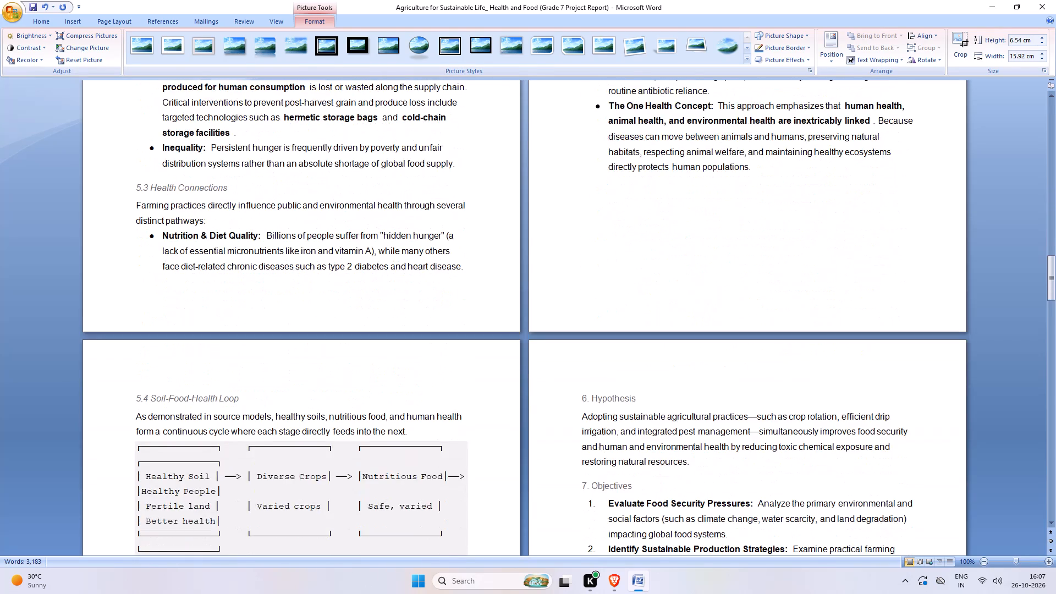
scroll(573, 373, down, 7)
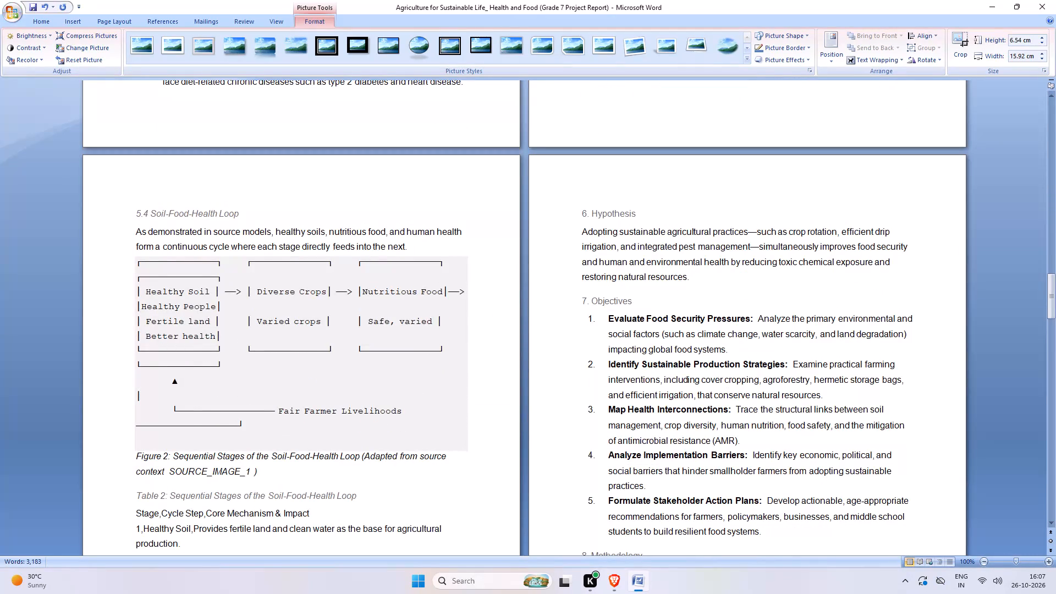
drag(295, 445, 178, 338)
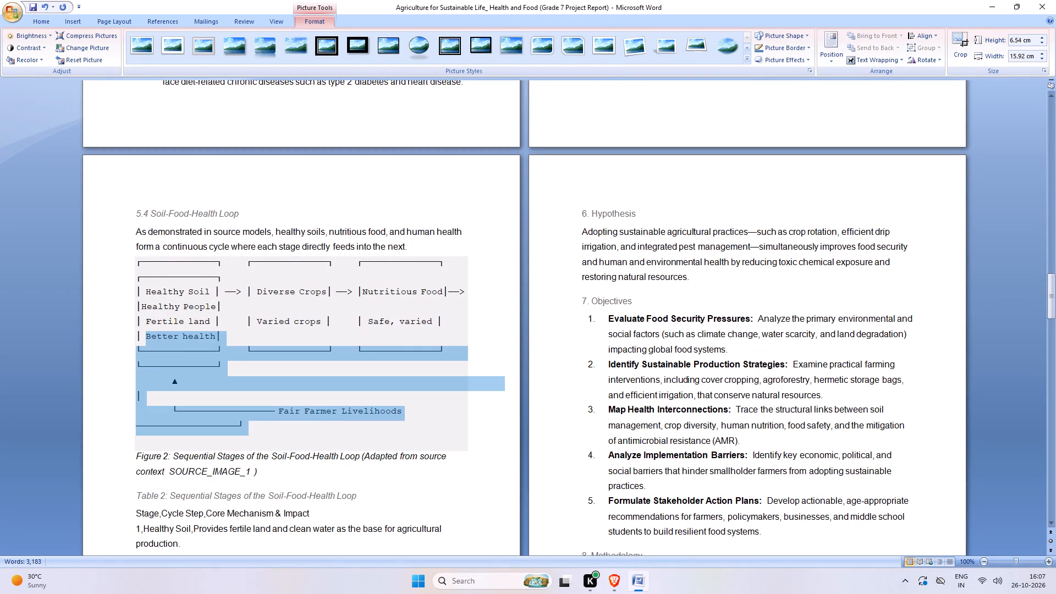
drag(178, 338, 177, 338)
scroll(295, 351, up, 2)
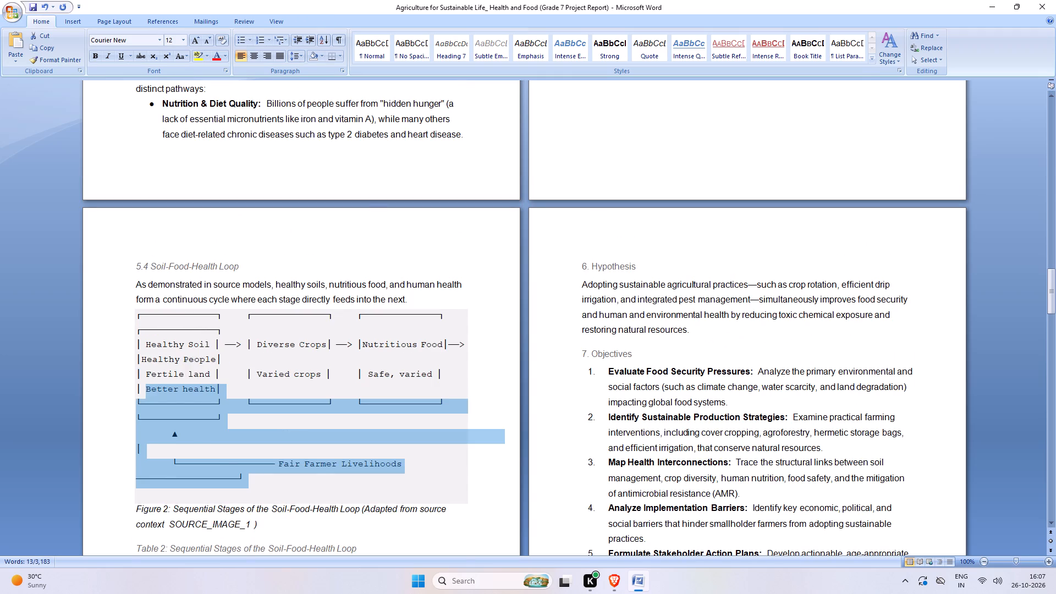
scroll(614, 383, up, 6)
scroll(634, 376, up, 15)
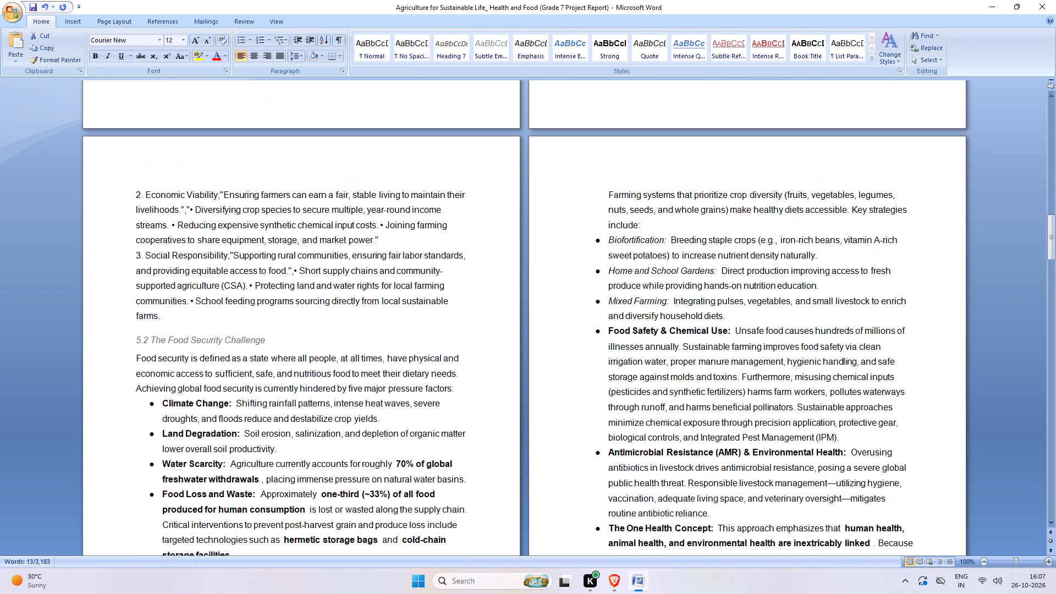
scroll(634, 376, up, 10)
scroll(634, 376, down, 4)
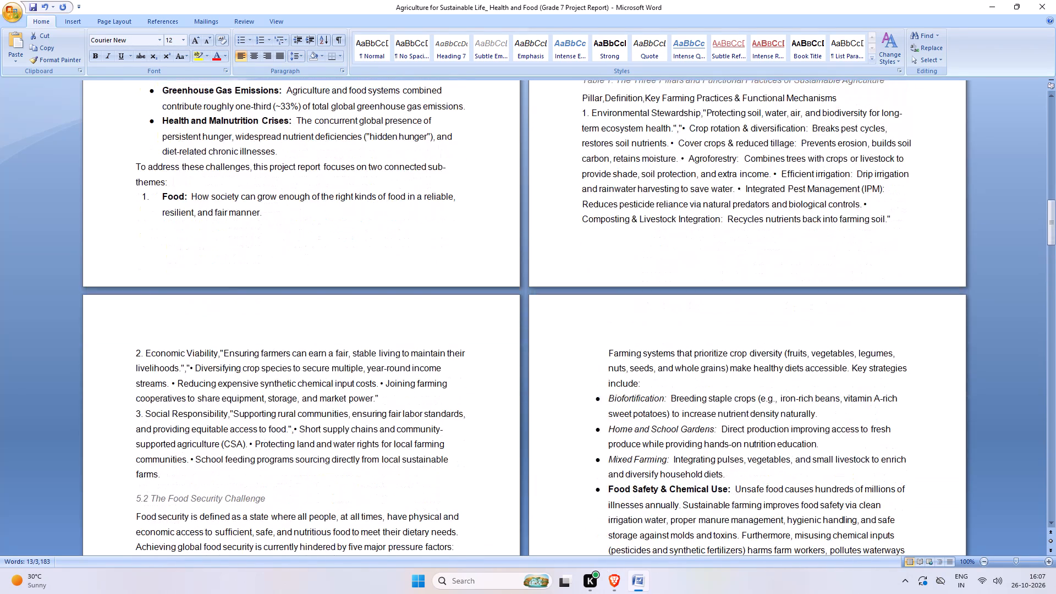
scroll(630, 378, down, 11)
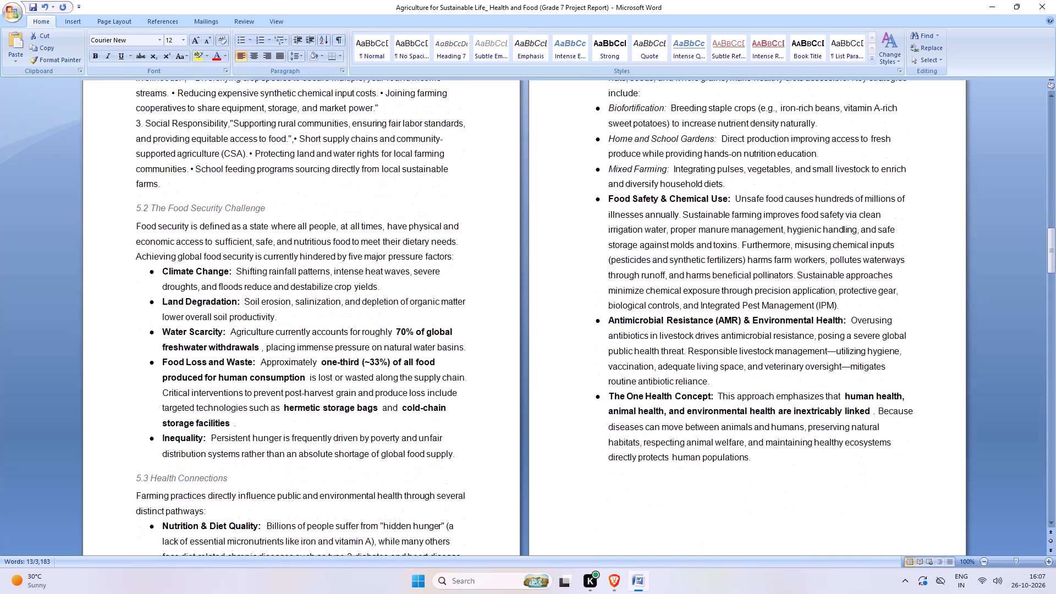
Undo the picture insertion and the blank-line cleanup above the Figure 1 caption.
key(ctrl+z)
key(ctrl+z)
key(ctrl+z)
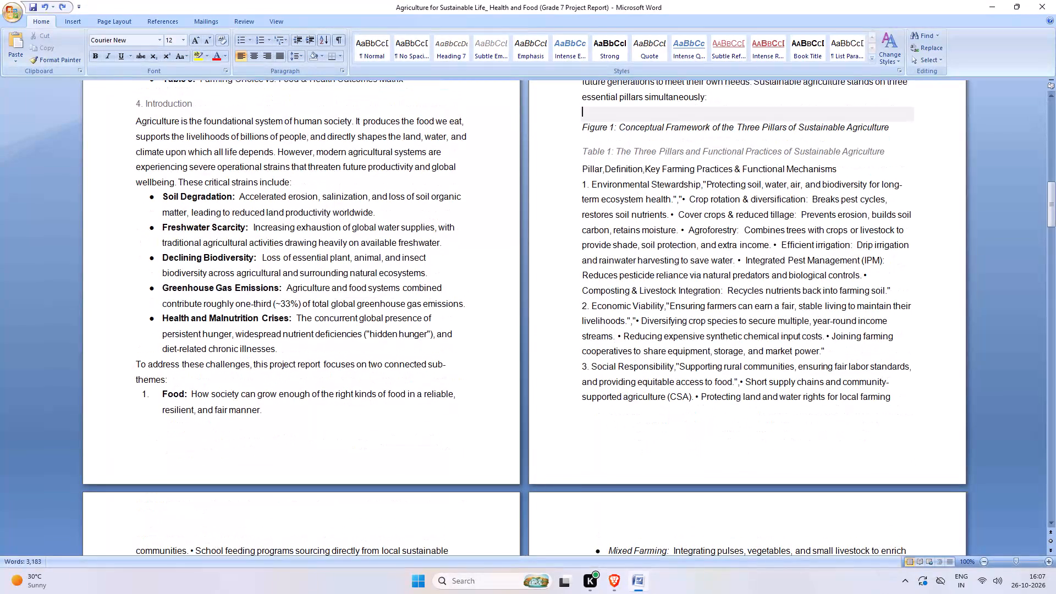
key(ctrl+z)
key(ctrl+z)
key(ctrl+z)
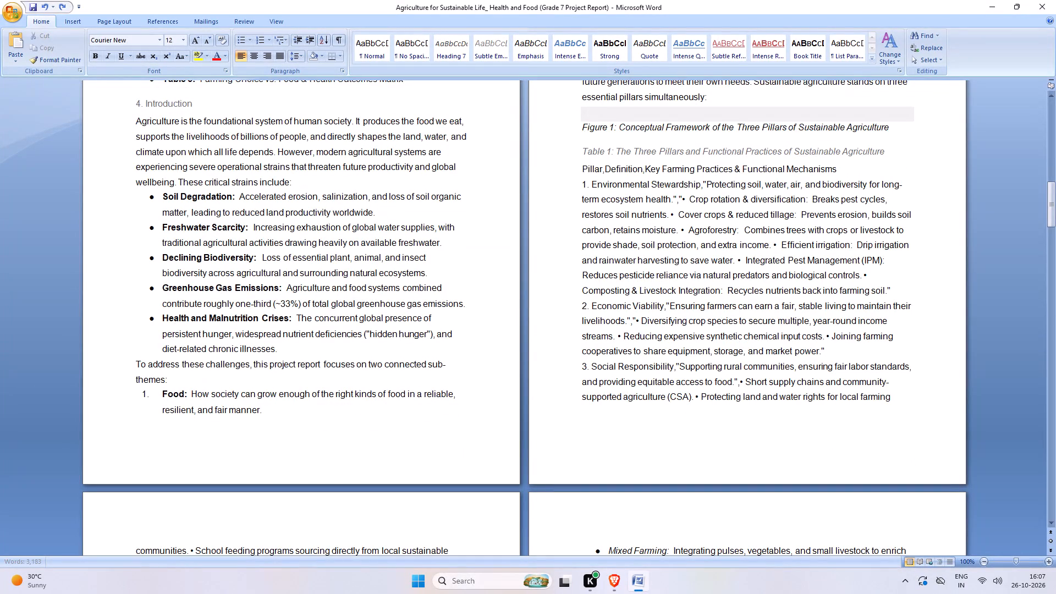
Undo the deletion of the main text-drawn three-pillars diagram in section 5.1, including its Environment, Economy and Society boxes.
key(ctrl+z)
key(ctrl+z)
key(ctrl+z)
key(ctrl+z)
key(ctrl+z)
key(ctrl+z)
key(ctrl+z)
key(ctrl+z)
key(ctrl+z)
key(ctrl+z)
key(ctrl+z)
key(ctrl+z)
key(ctrl+z)
key(ctrl+z)
key(ctrl+z)
key(ctrl+z)
key(ctrl+z)
key(ctrl+z)
key(ctrl+z)
key(ctrl+z)
key(ctrl+z)
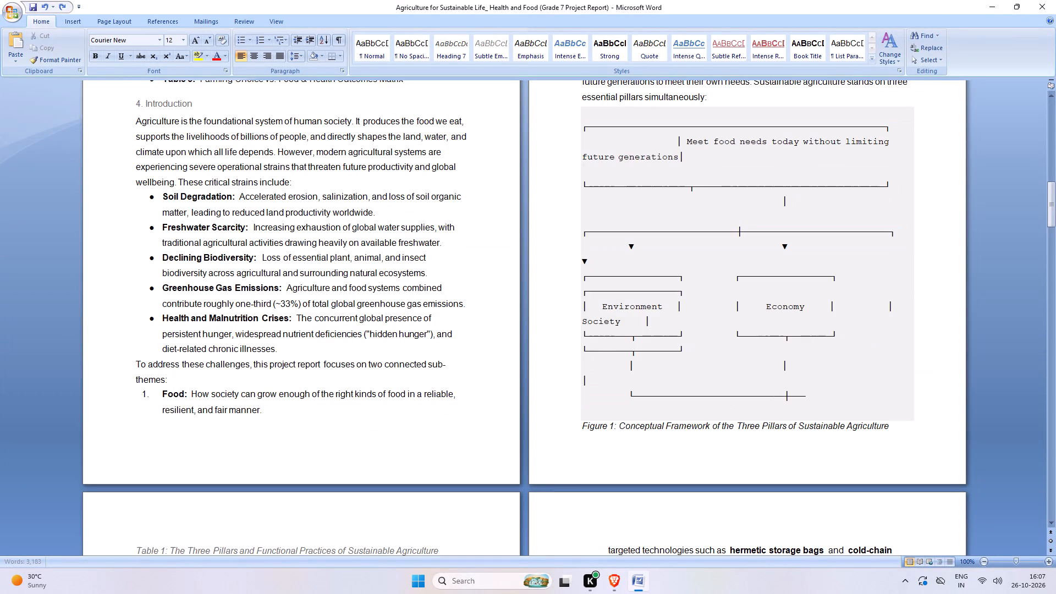
key(ctrl+z)
key(ctrl+z)
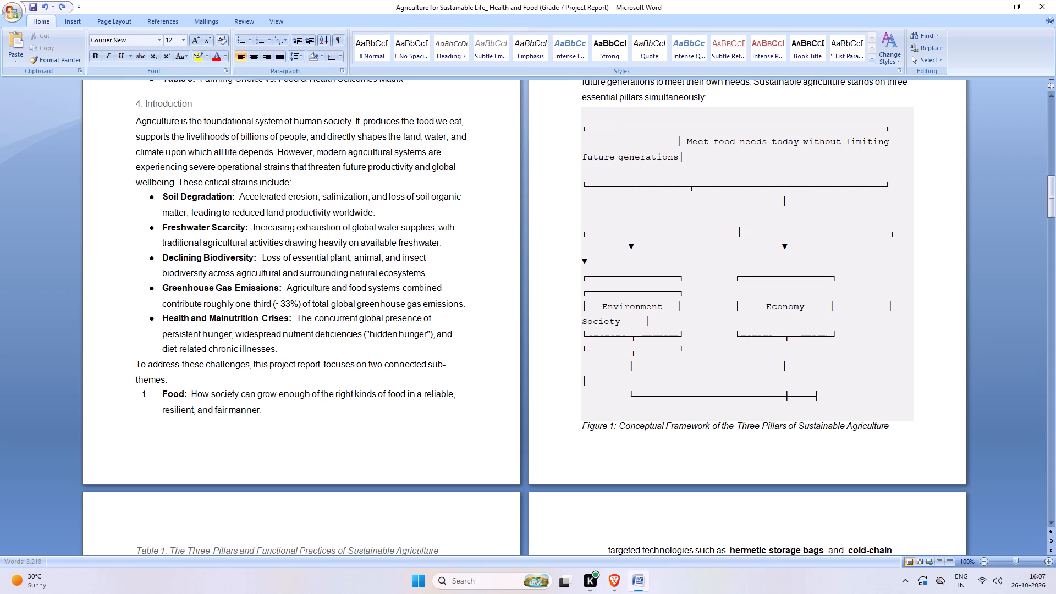
Undo the deletions of the lowest connector lines in the section 5.1 text diagram.
key(ctrl+z)
key(ctrl+z)
key(ctrl+z)
key(ctrl+z)
key(ctrl+z)
key(ctrl+z)
key(ctrl+z)
key(ctrl+z)
key(ctrl+z)
key(ctrl+z)
key(ctrl+z)
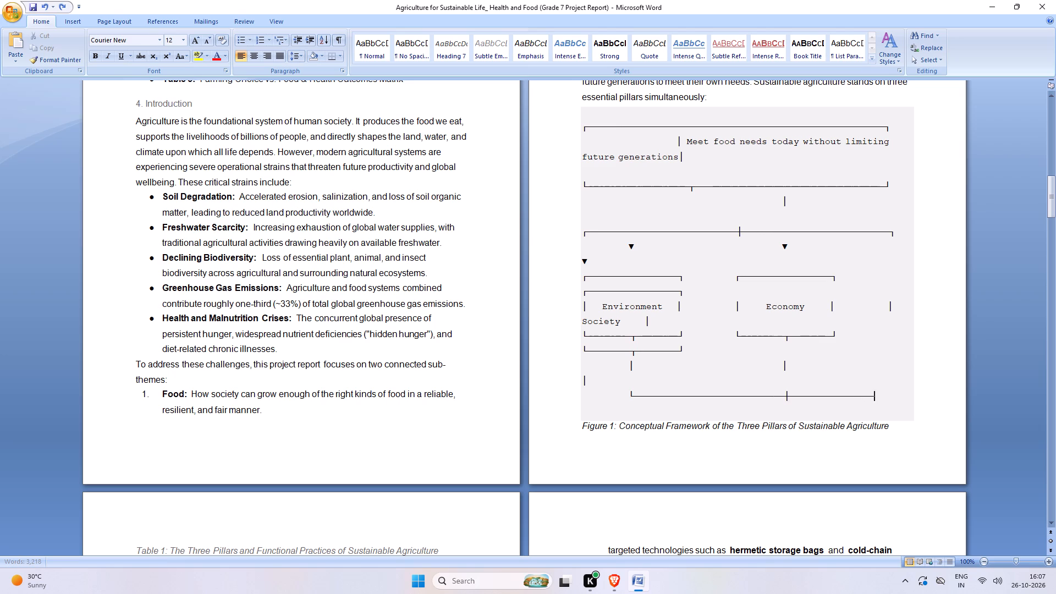
key(ctrl+z)
key(ctrl+z)
key(ctrl+z)
key(ctrl+z)
key(ctrl+z)
key(ctrl+z)
key(ctrl+z)
key(ctrl+z)
key(ctrl+z)
key(ctrl+z)
key(ctrl+z)
key(ctrl+z)
key(ctrl+z)
key(ctrl+z)
key(ctrl+z)
key(ctrl+z)
key(ctrl+z)
key(ctrl+z)
key(ctrl+z)
key(ctrl+z)
key(ctrl+z)
key(ctrl+z)
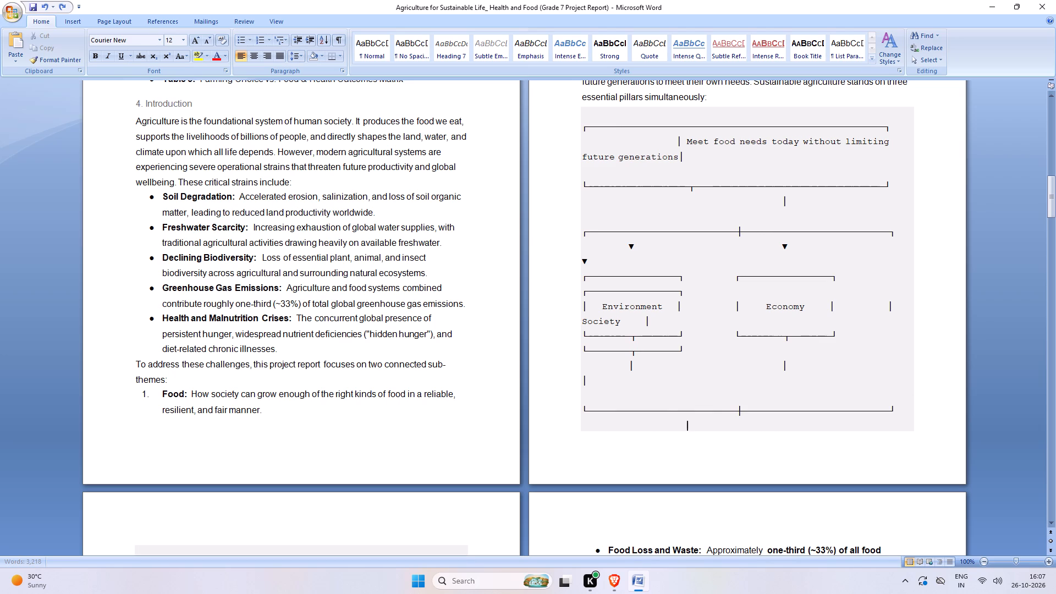
Undo the earlier deletions of the practices text at the end of the text diagram above the Figure 1 caption.
ctrl+scroll(627, 373, down, 3)
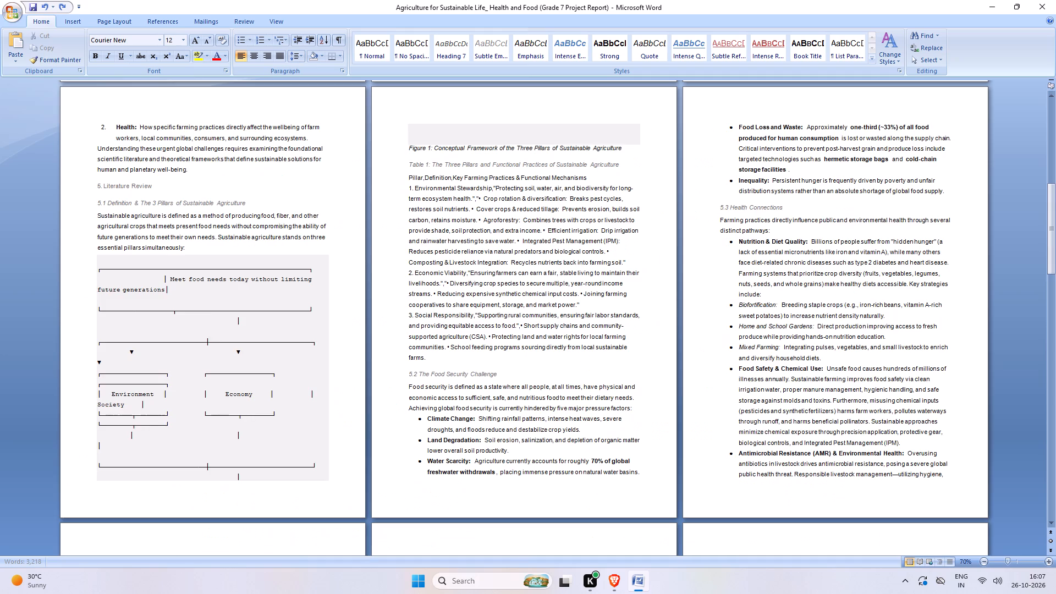
key(ctrl+z)
key(ctrl+z)
ctrl+scroll(629, 369, up, 3)
ctrl+scroll(629, 369, down, 2)
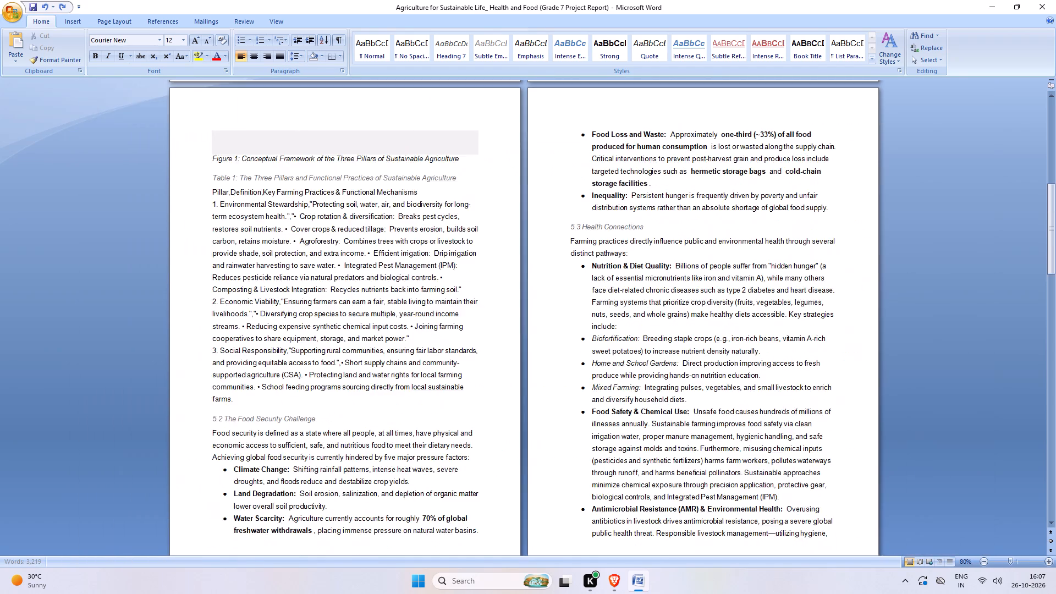
ctrl+scroll(629, 370, down, 5)
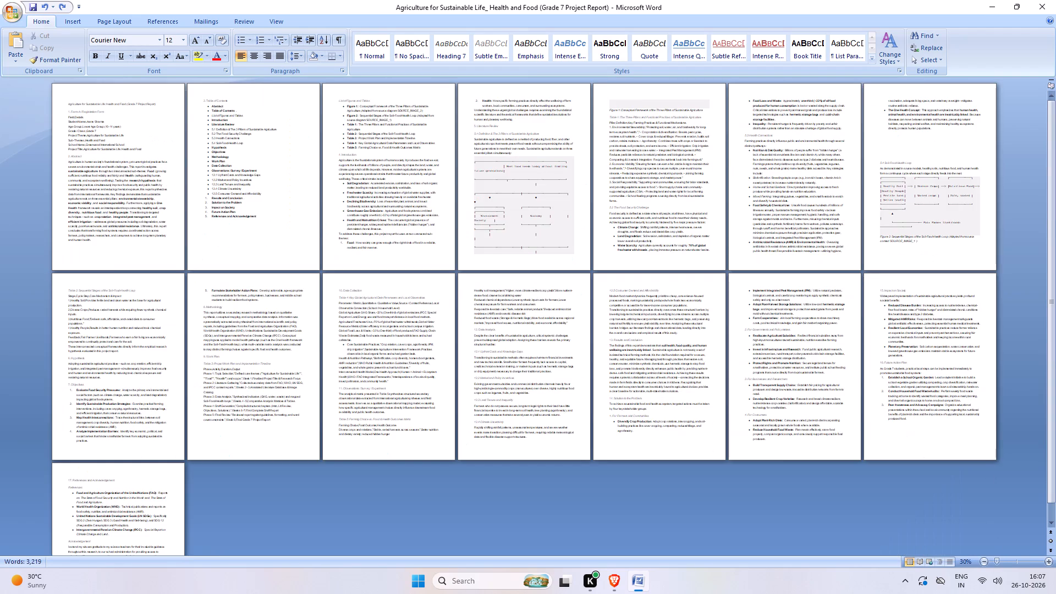
key(ctrl+z)
key(ctrl+z)
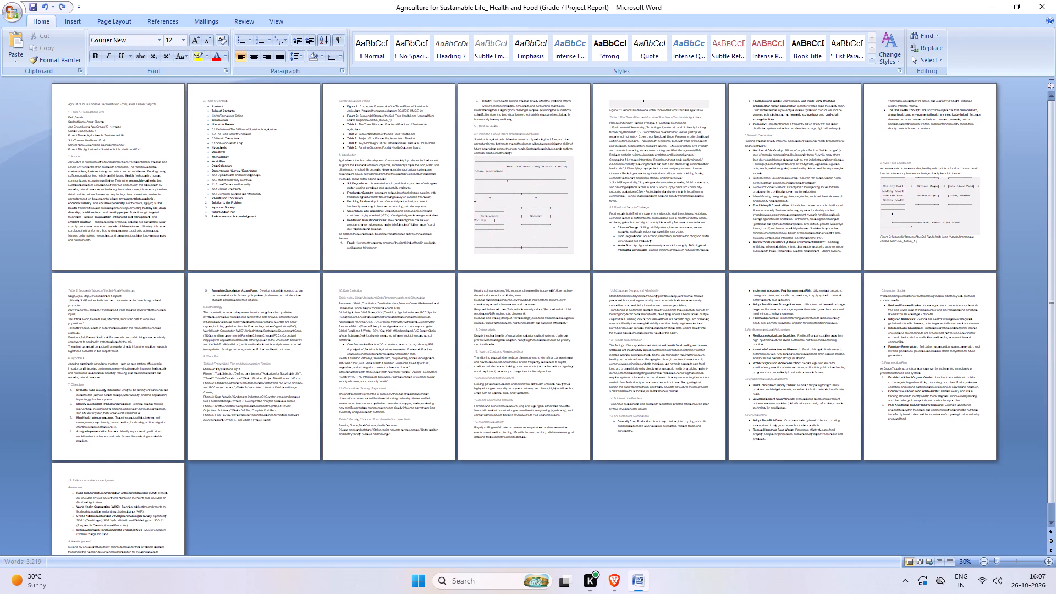
key(ctrl+z)
key(ctrl+z)
key(ctrl+z)
key(ctrl+z)
key(ctrl+z)
key(ctrl+z)
key(ctrl+z)
key(ctrl+z)
key(ctrl+z)
key(ctrl+z)
key(ctrl+z)
key(ctrl+z)
key(ctrl+z)
key(ctrl+z)
key(ctrl+z)
key(ctrl+z)
key(ctrl+z)
key(ctrl+z)
key(ctrl+z)
key(ctrl+z)
key(ctrl+z)
key(ctrl+z)
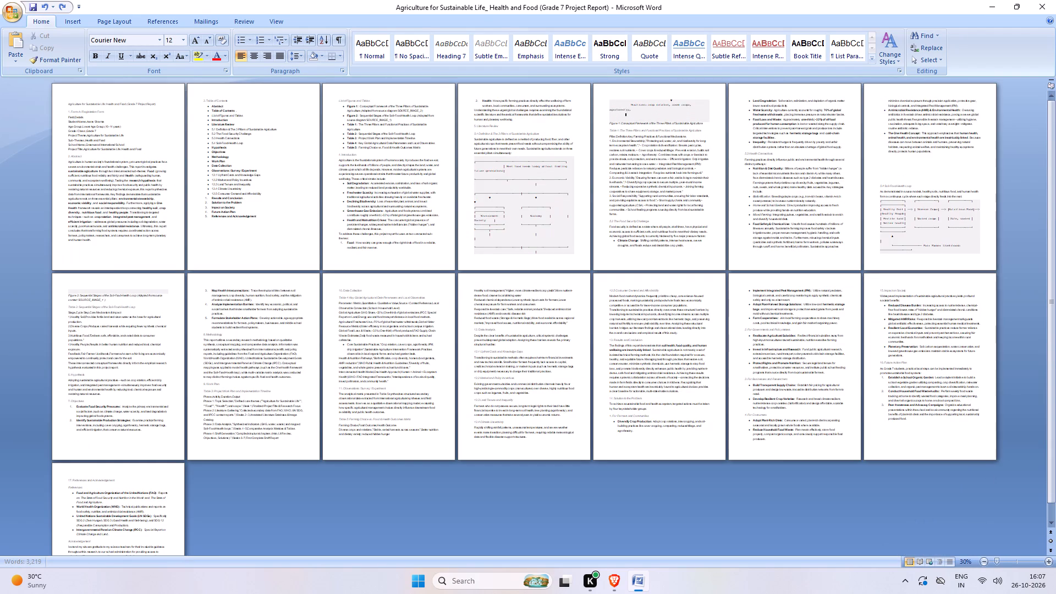
Undo the last two page-break spacing edits before the List of Figures and Tables heading.
key(ctrl+z)
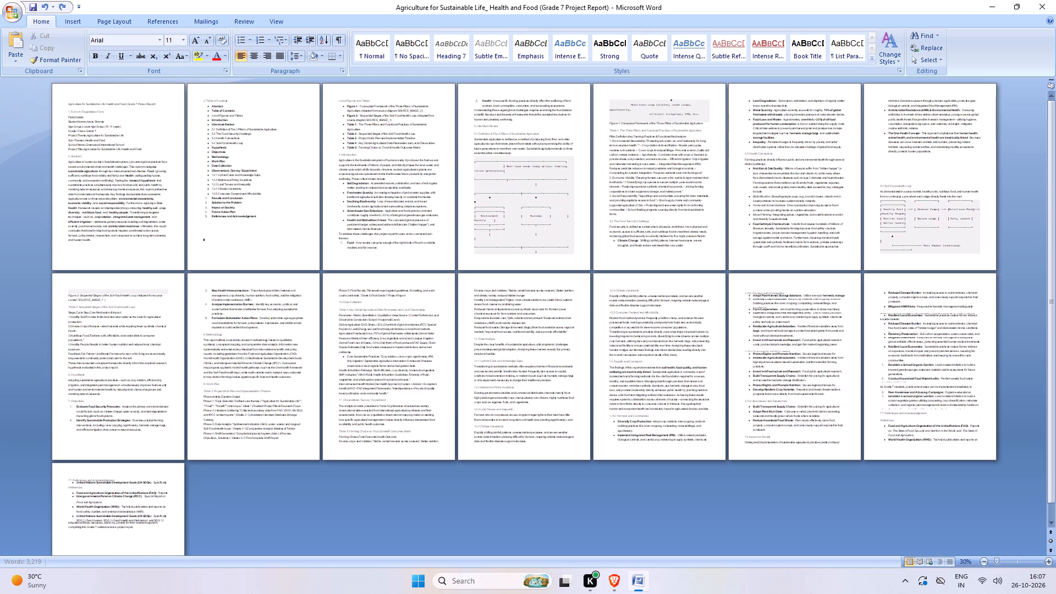
key(ctrl+z)
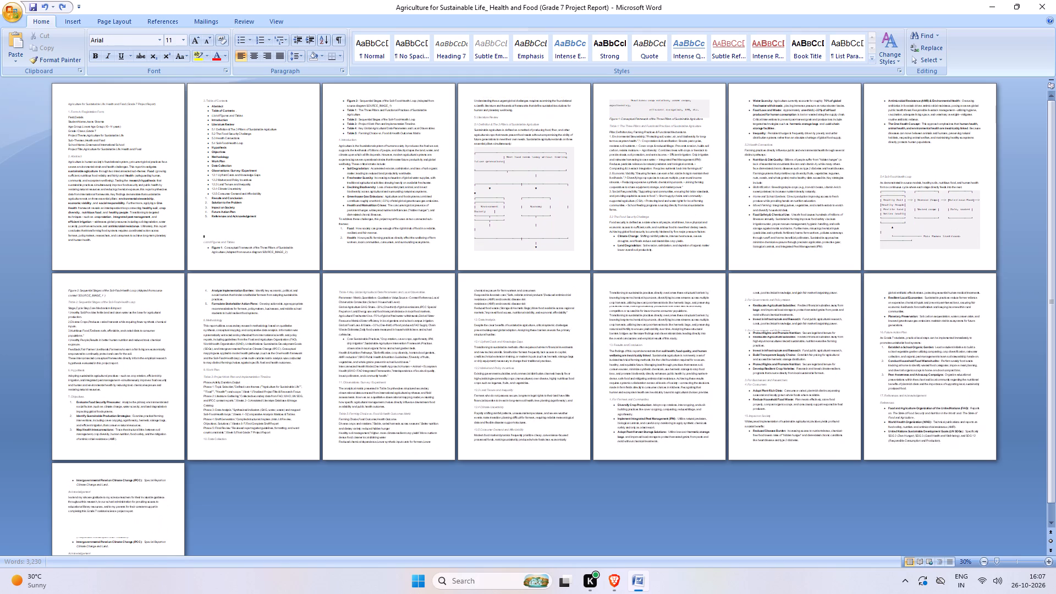
Select the text-drawn three-pillars diagram in section 5.1 and its continuation above the Figure 1 caption.
scroll(631, 304, down, 2)
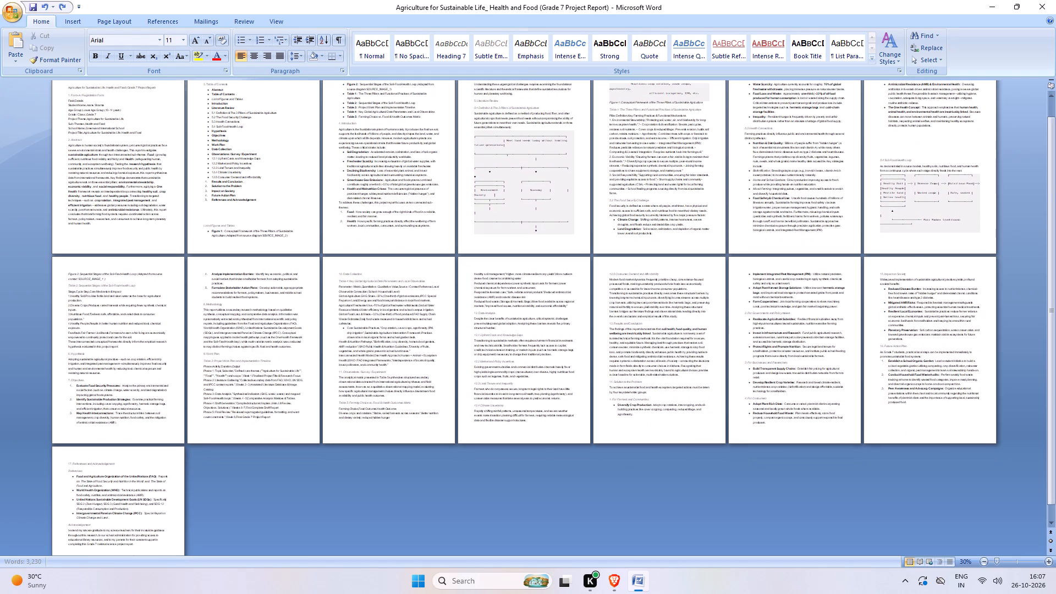
scroll(535, 239, up, 2)
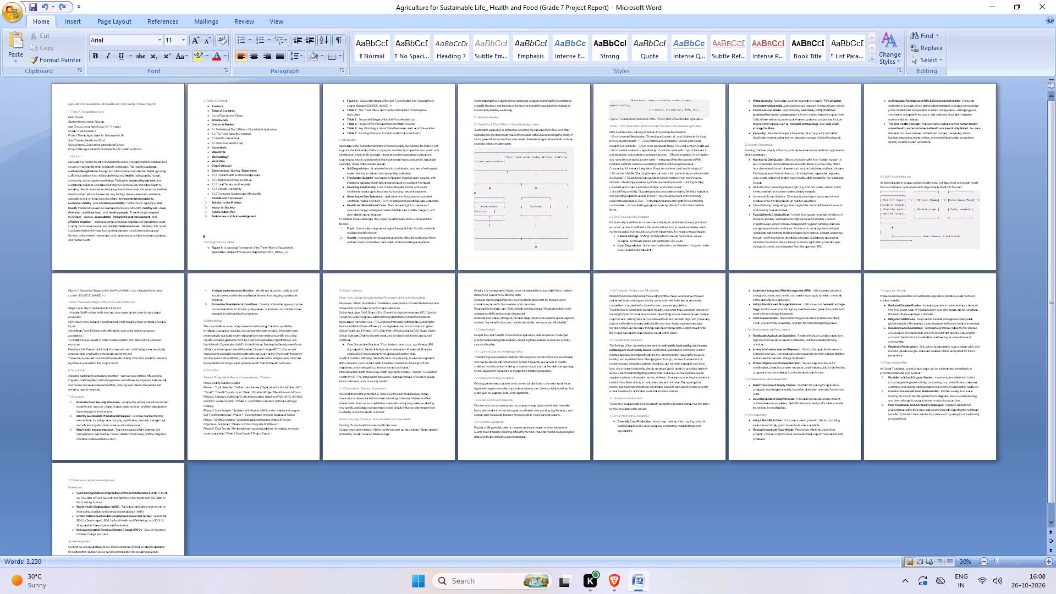
drag(699, 108, 580, 148)
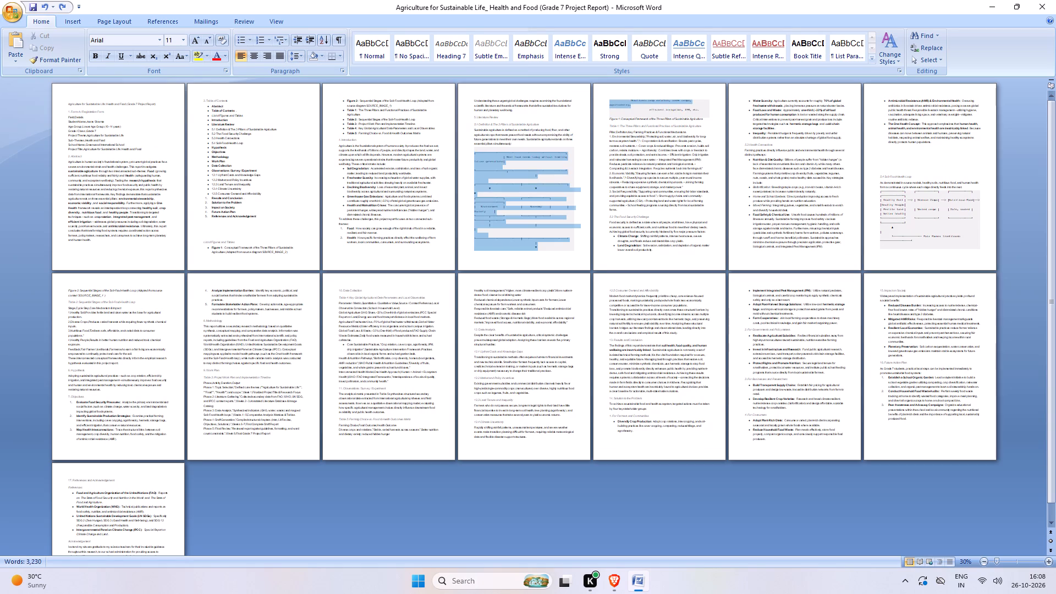
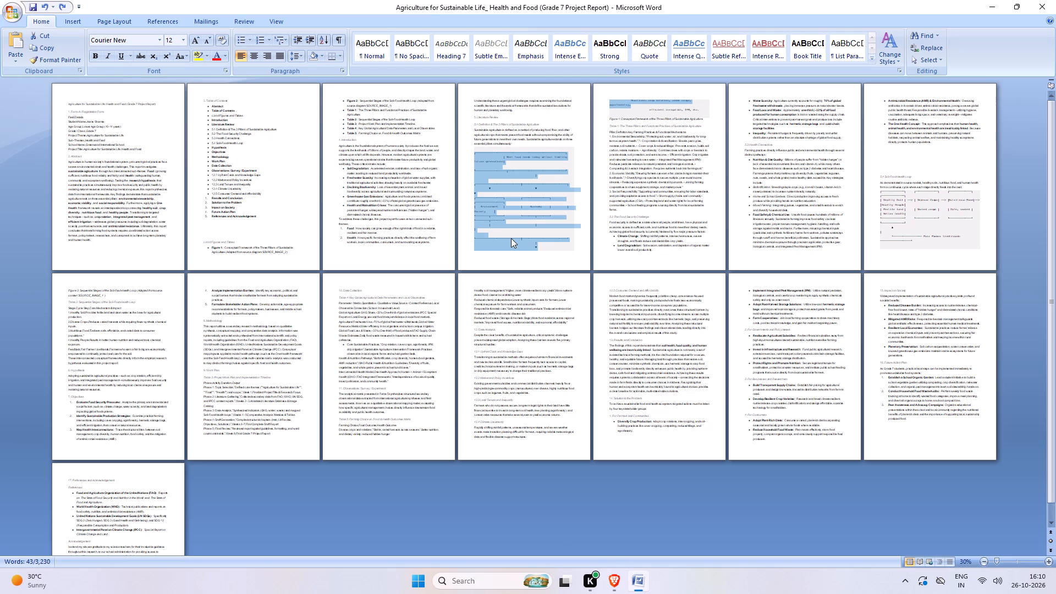
key(BackSpace)
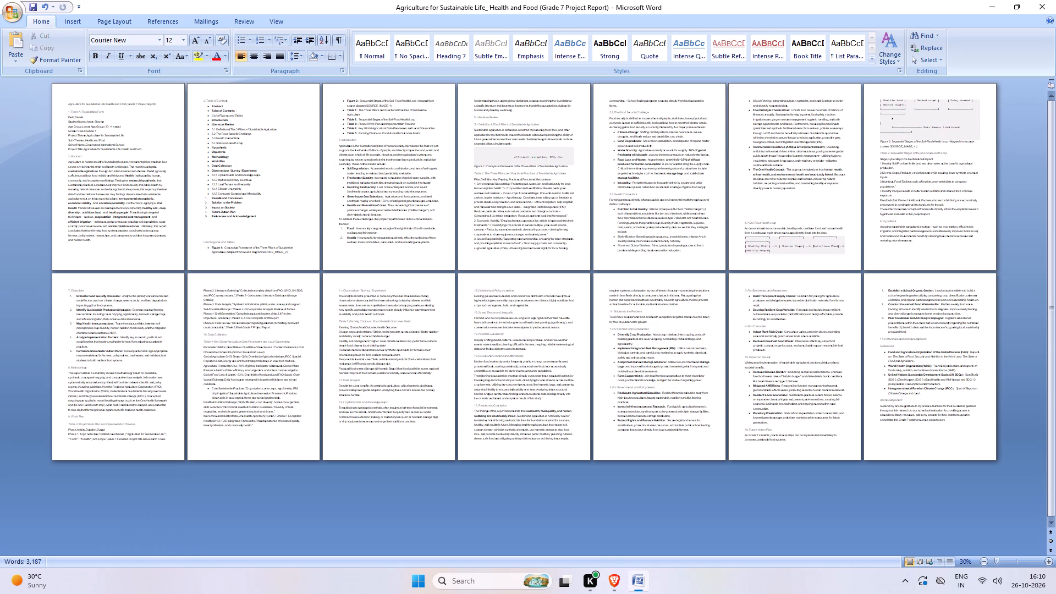
drag(565, 160, 473, 152)
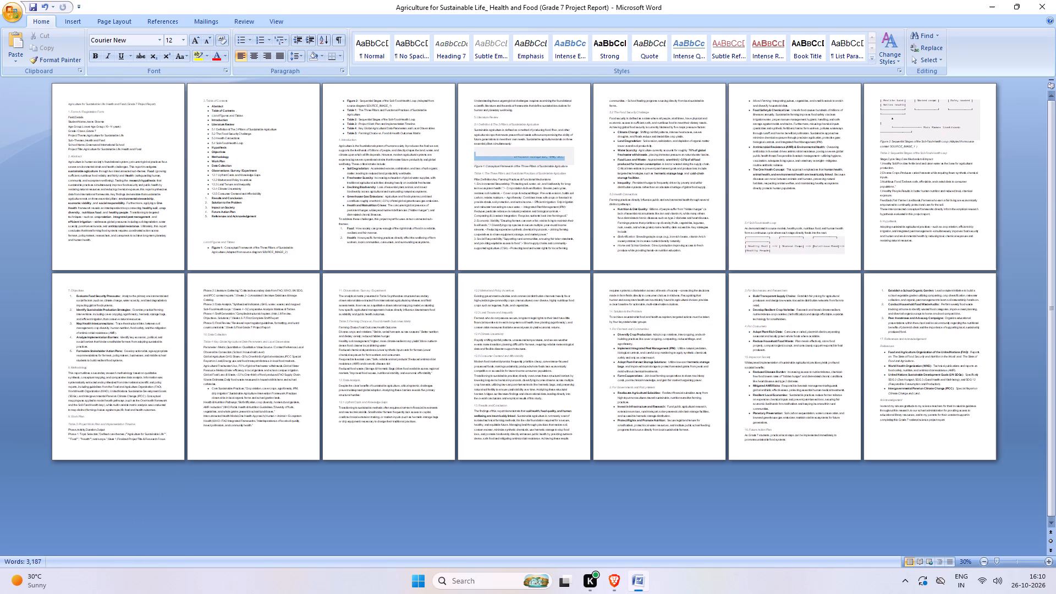
drag(473, 152, 474, 152)
key(BackSpace)
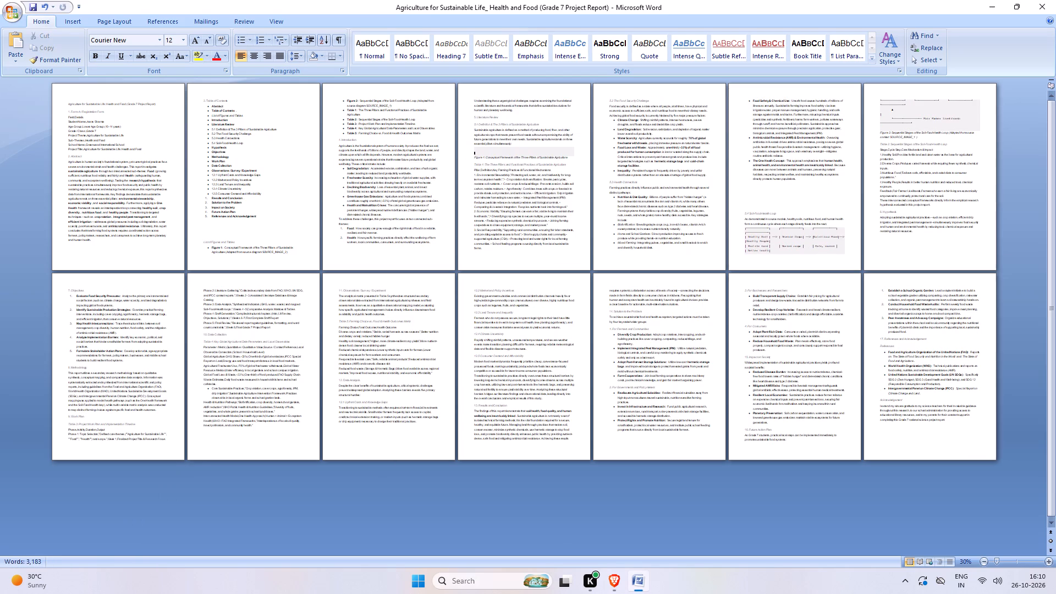
Remove the leftover shaded blank lines above the Figure 1 caption and leave one plain empty line there.
ctrl+scroll(466, 168, up, 3)
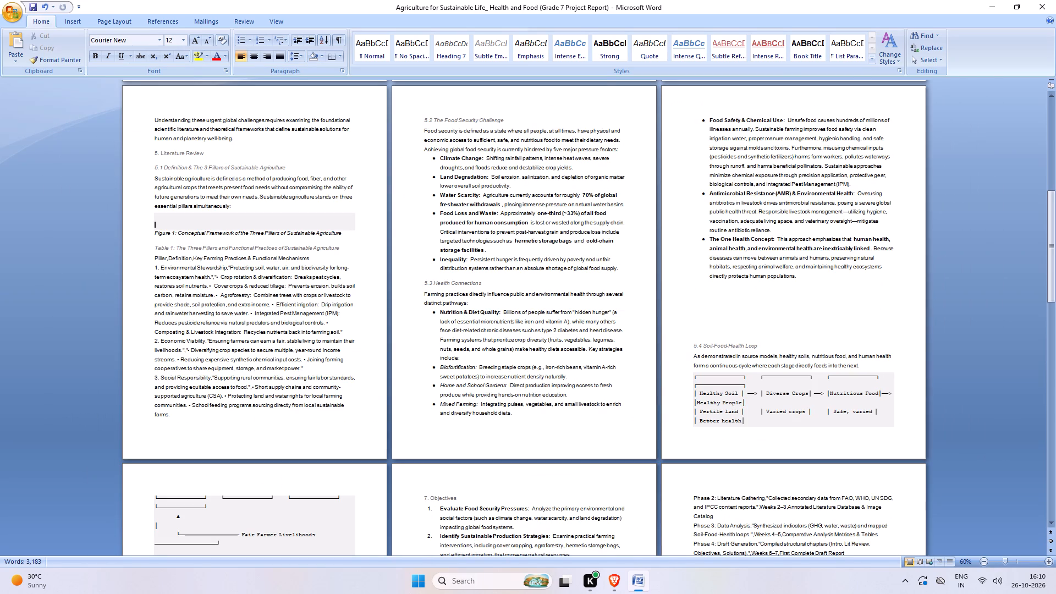
key(BackSpace)
key(BackSpace)
key(BackSpace)
key(BackSpace)
key(BackSpace)
key(BackSpace)
key(BackSpace)
key(BackSpace)
key(BackSpace)
key(BackSpace)
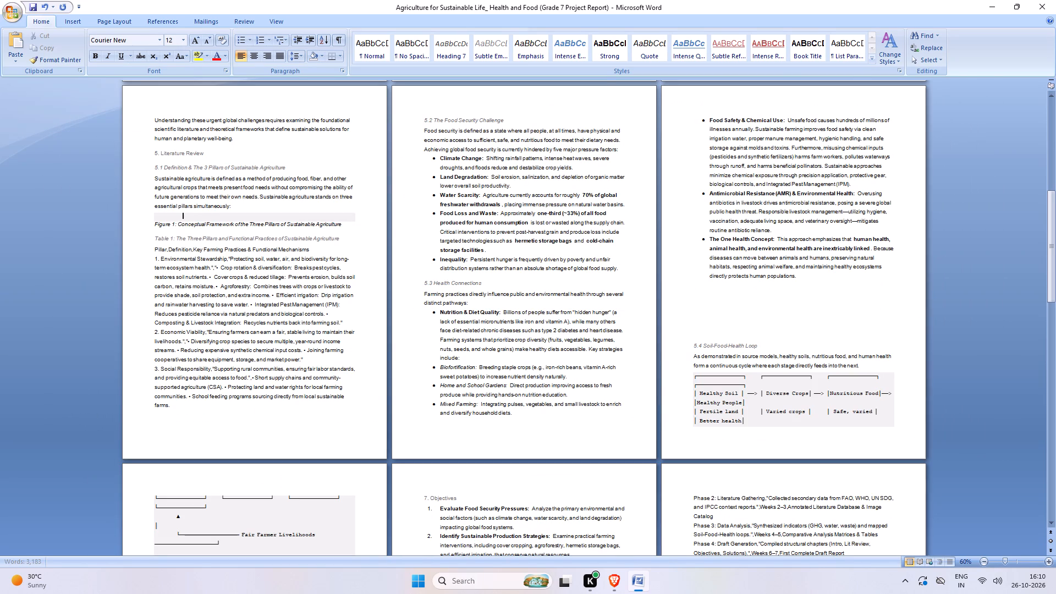
key(BackSpace)
key(BackSpace)
key(BackSpace)
key(BackSpace)
key(BackSpace)
key(BackSpace)
key(BackSpace)
key(BackSpace)
key(BackSpace)
key(BackSpace)
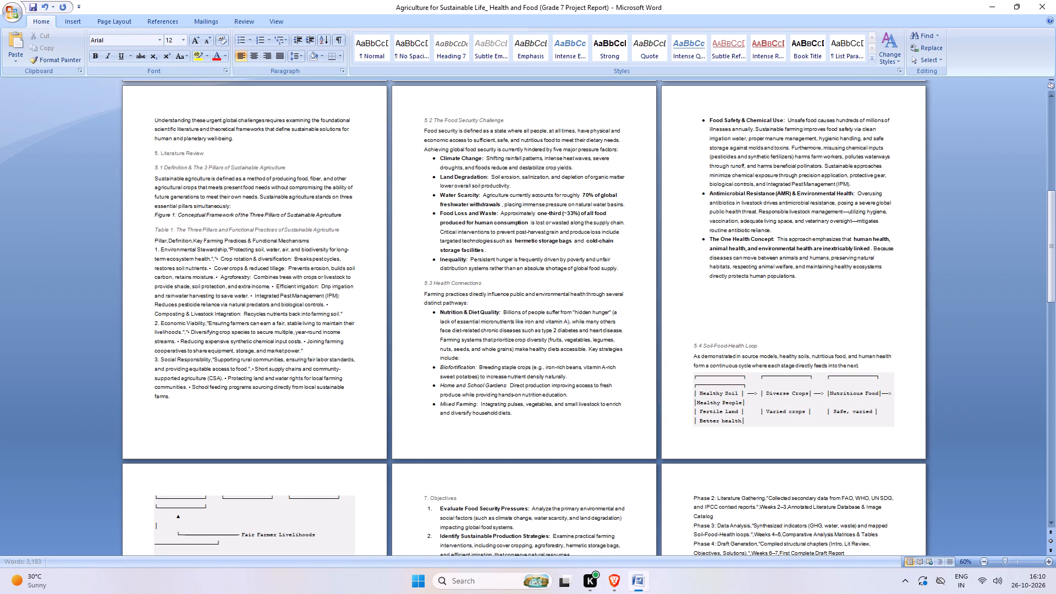
key(Return)
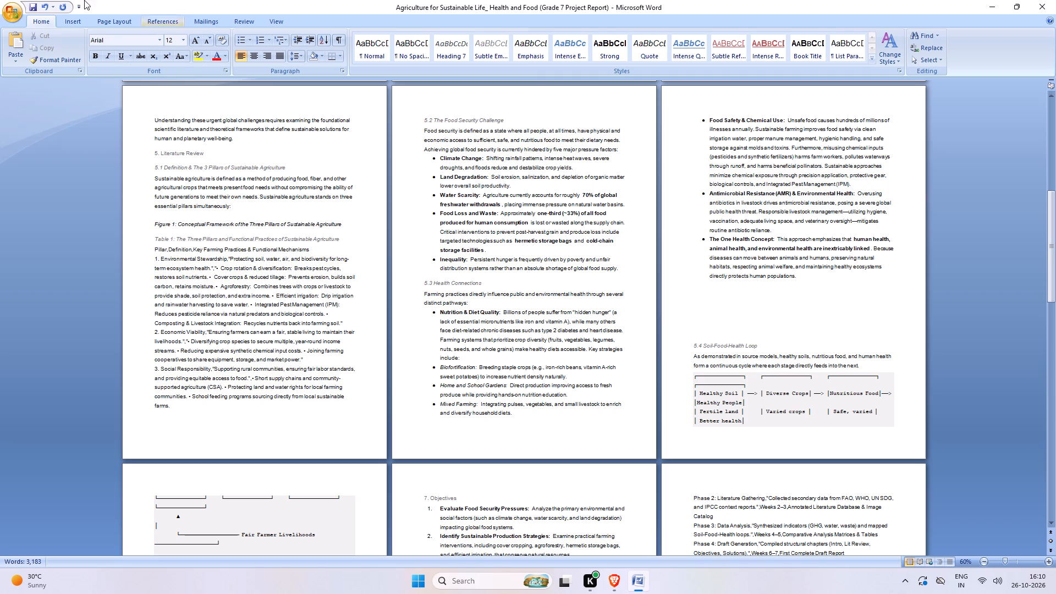
Insert the Sustainable Food Systems Infographic picture from the Desktop on the empty line above the Figure 1 caption.
click(76, 18)
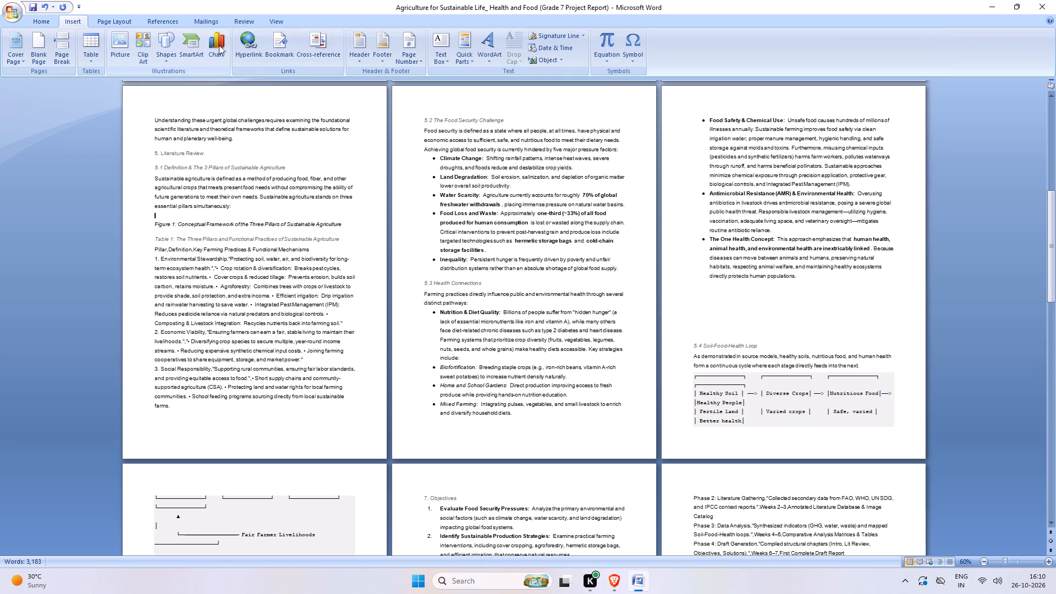
click(119, 48)
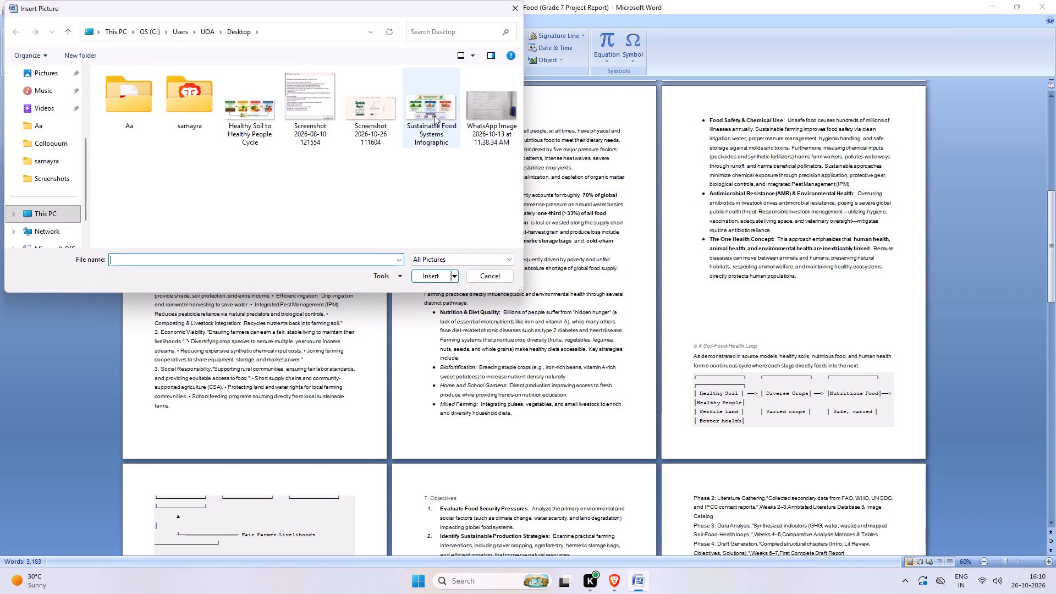
click(434, 116)
click(431, 274)
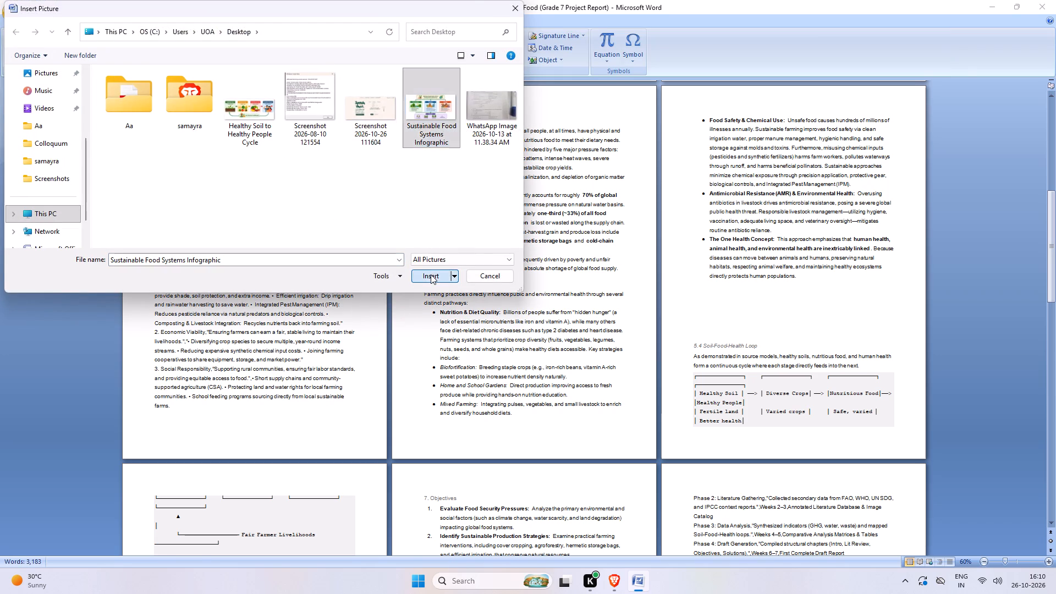
Replace the text-drawn soil-food-health diagram in section 5.4 with one plain empty line above the Figure 2 caption.
scroll(364, 362, down, 1)
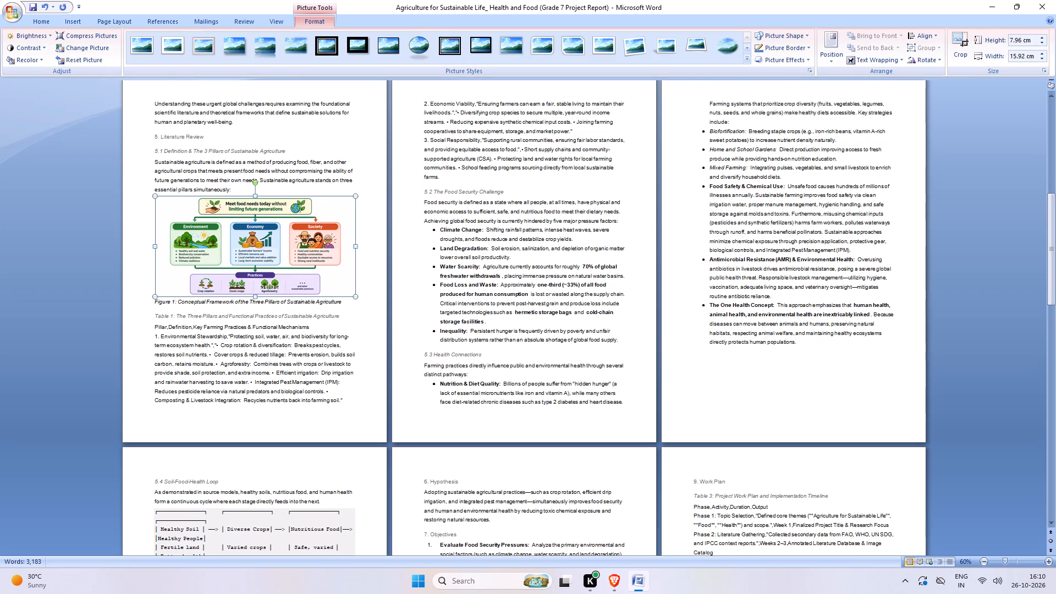
scroll(612, 423, down, 3)
scroll(522, 457, down, 3)
scroll(381, 444, down, 4)
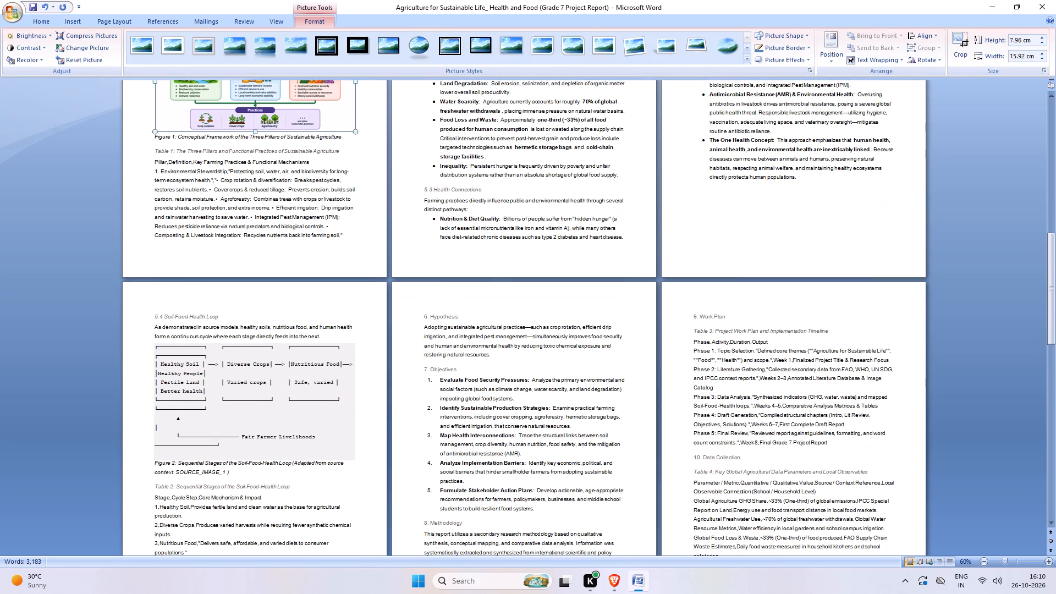
drag(233, 454, 164, 350)
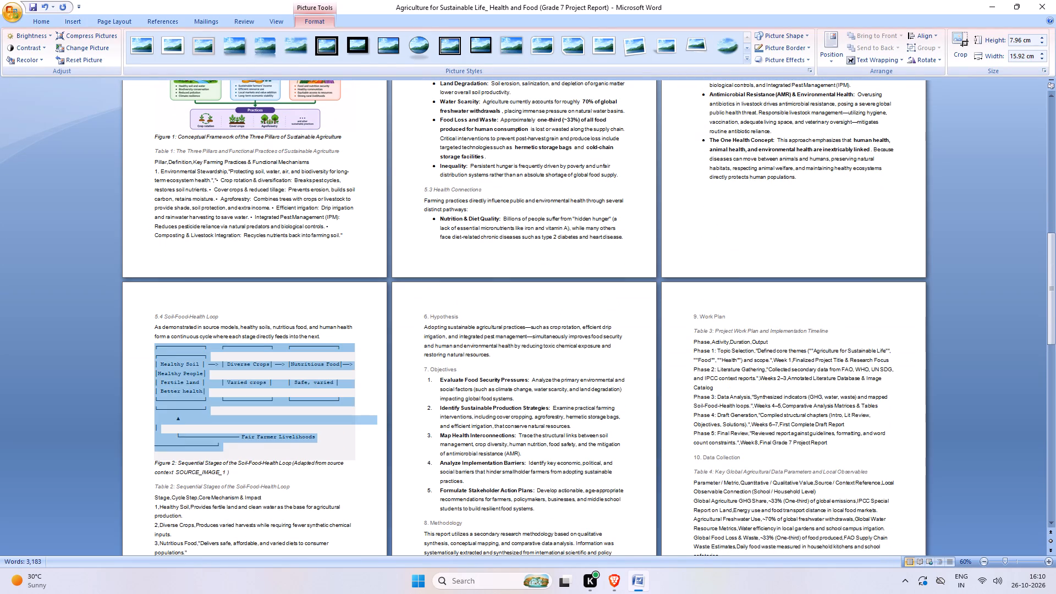
drag(164, 350, 163, 346)
key(BackSpace)
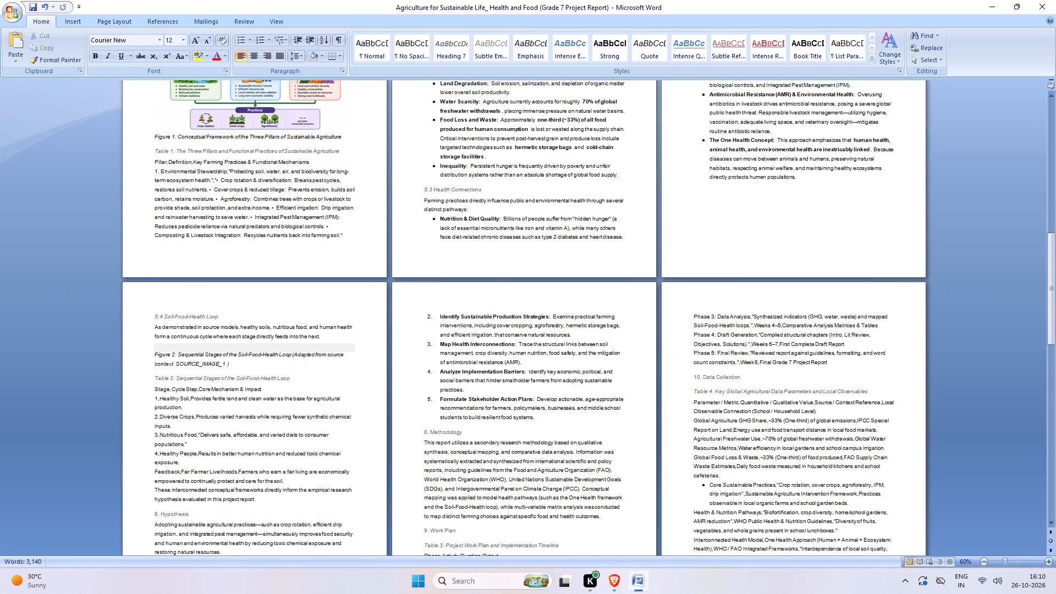
key(BackSpace)
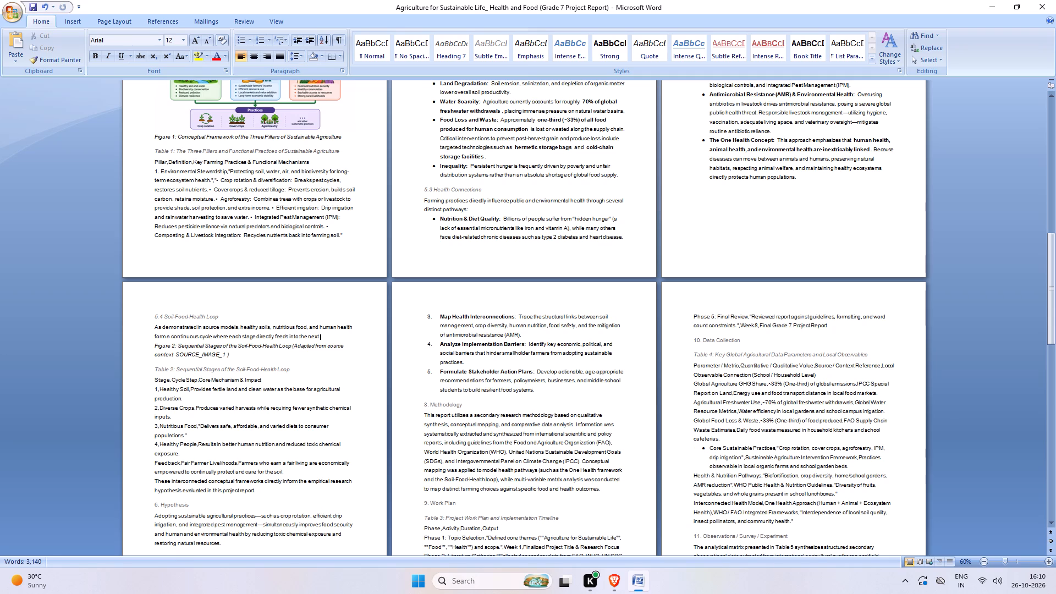
key(Return)
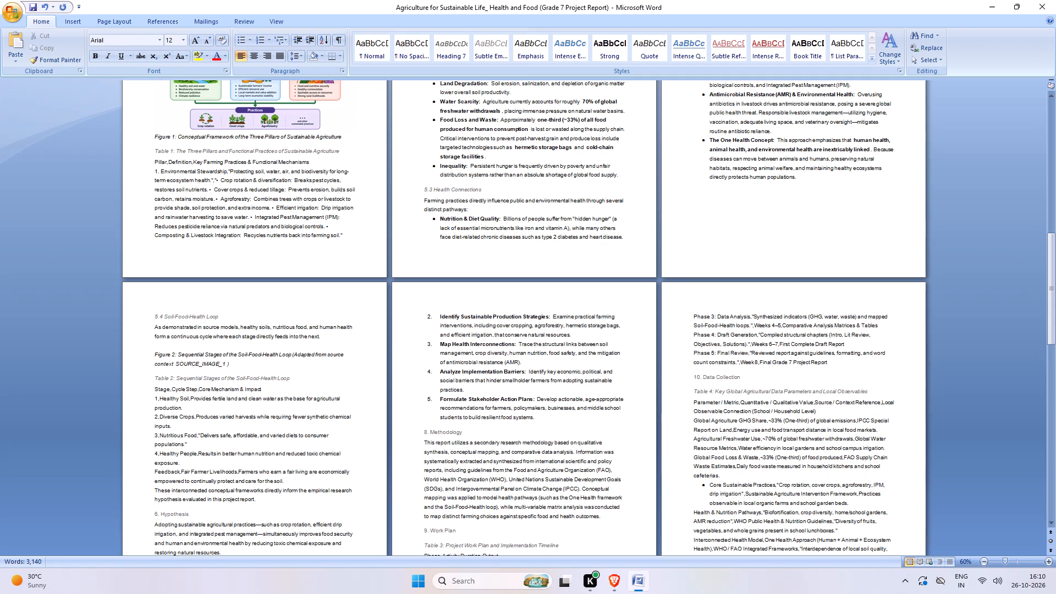
Insert the Healthy Soil to Healthy People Cycle picture from the Desktop on the empty line above the Figure 2 caption.
click(75, 16)
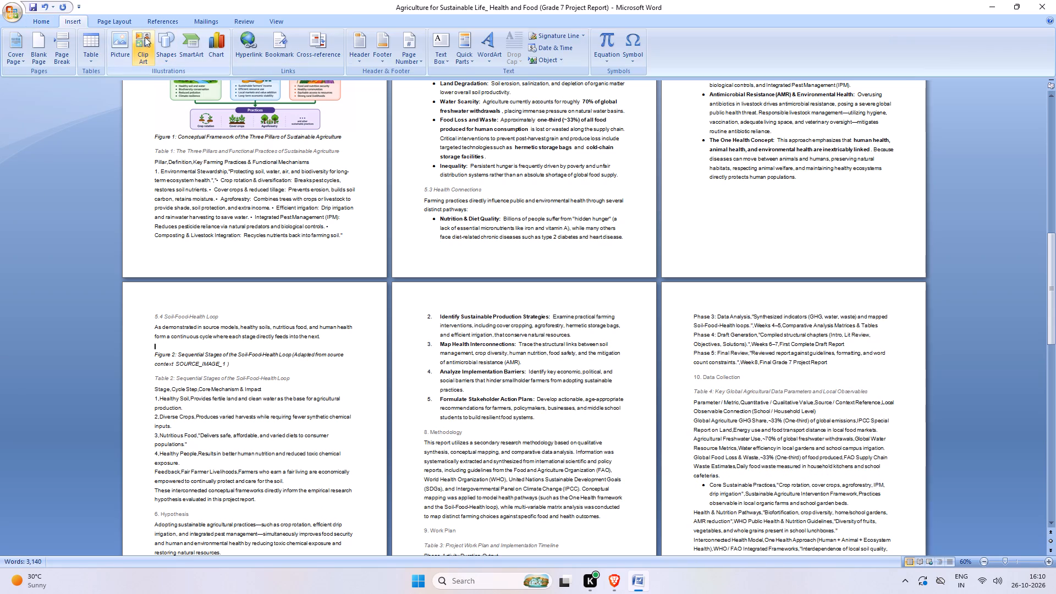
click(123, 38)
click(246, 121)
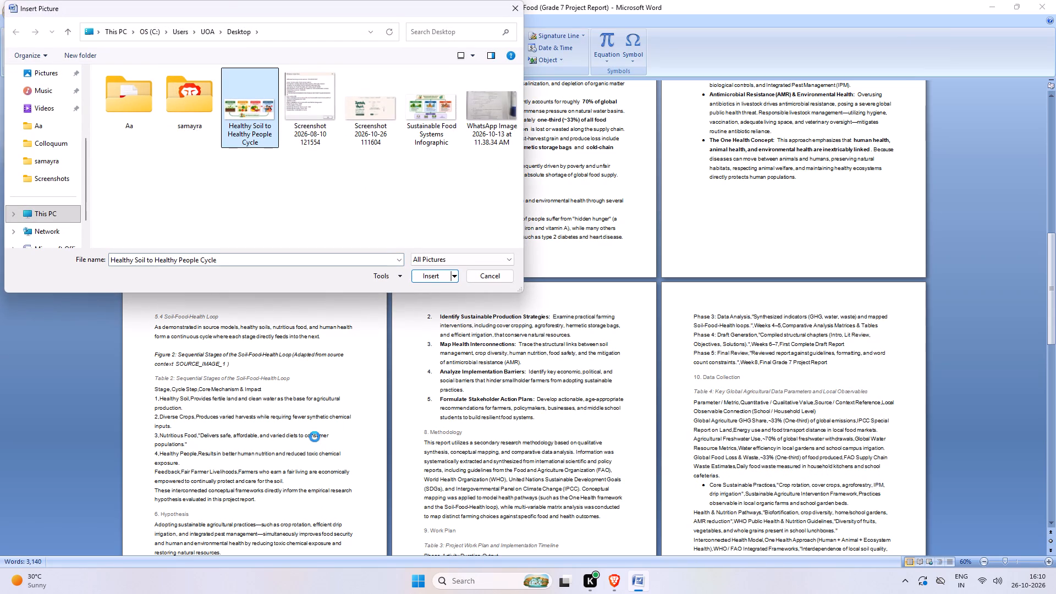
click(429, 277)
Add an empty line after the section 8 Methodology paragraph so the 9. Work Plan heading starts on the next page.
scroll(345, 387, down, 3)
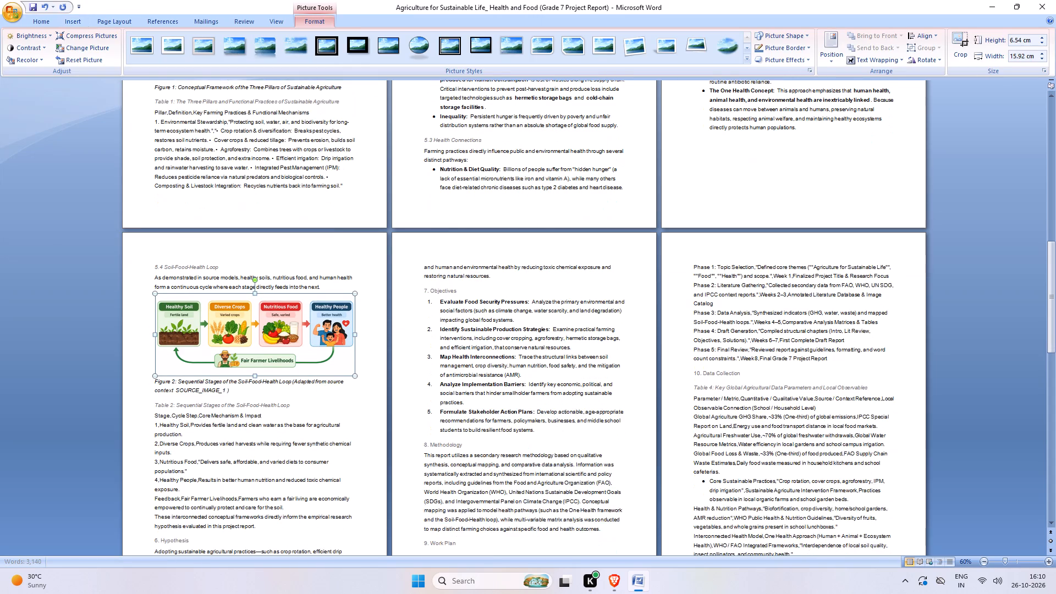
scroll(349, 389, down, 9)
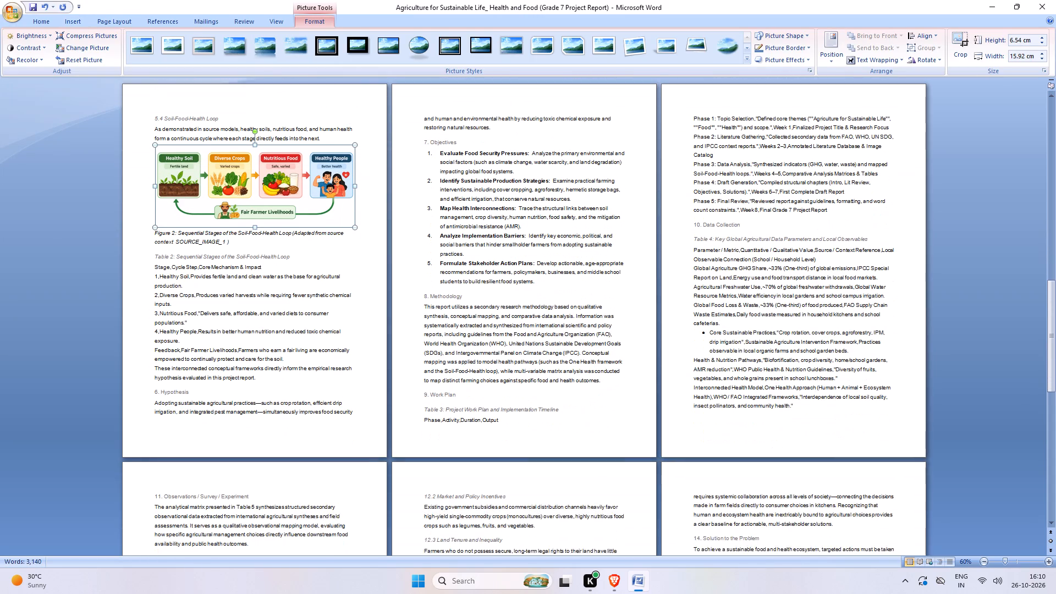
scroll(351, 394, down, 4)
click(455, 327)
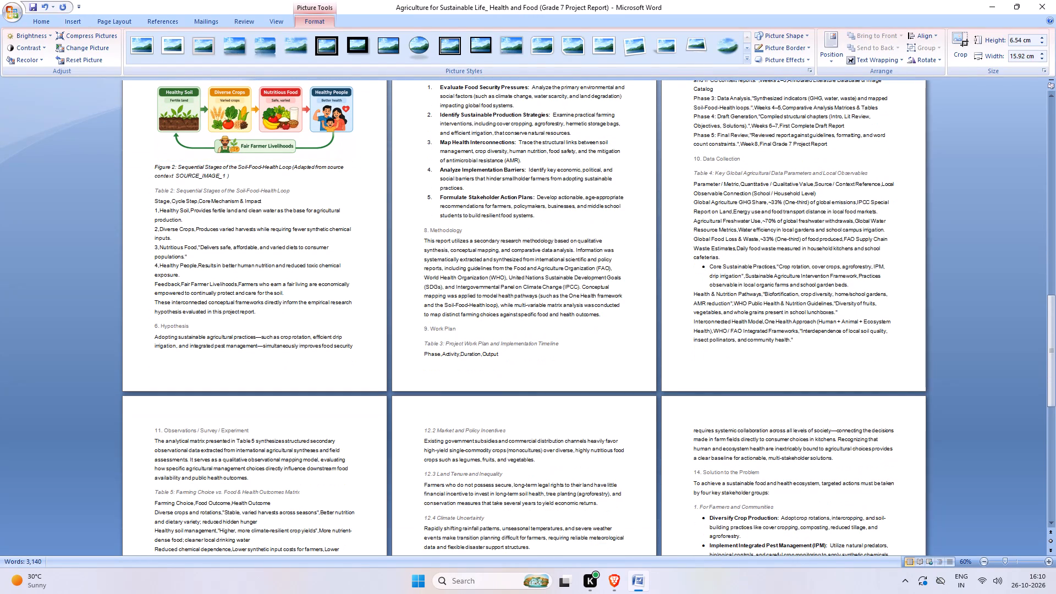
click(603, 319)
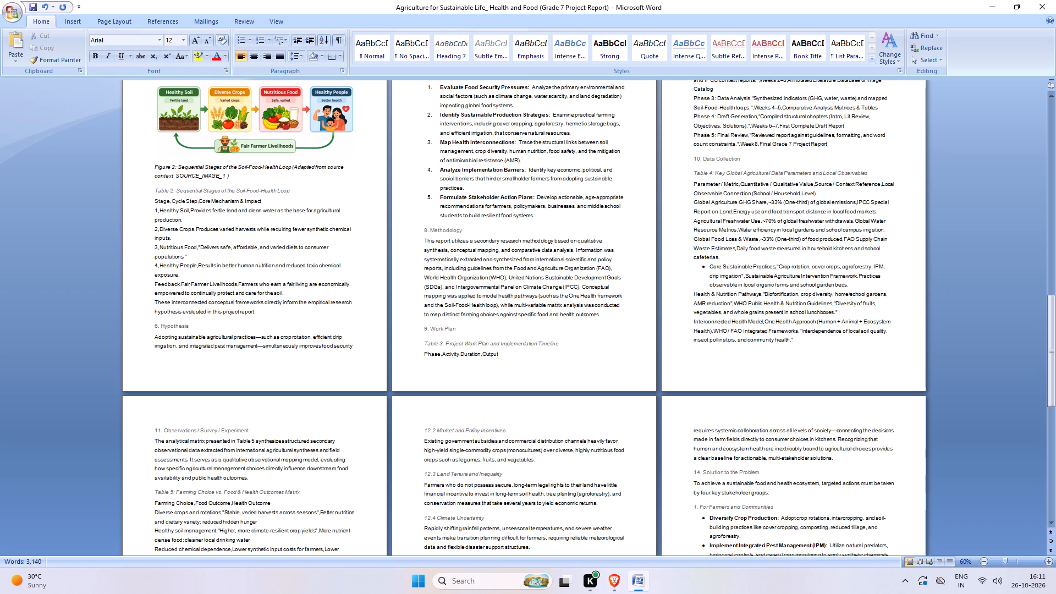
key(Return)
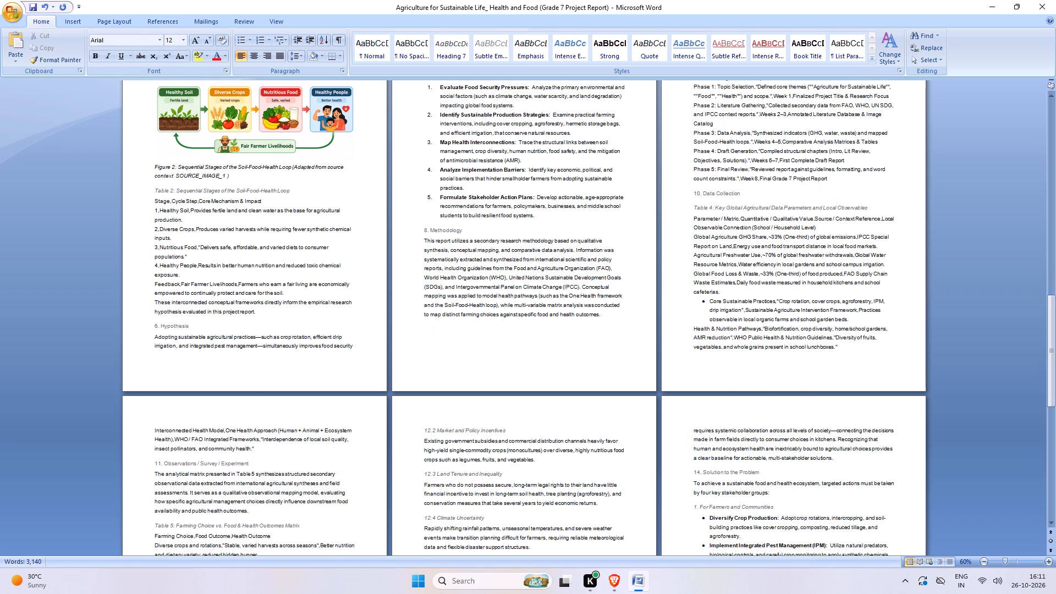
Look through the report's page layout from the figures in section 5 to the references and back to the first page.
scroll(525, 293, up, 7)
scroll(590, 243, up, 2)
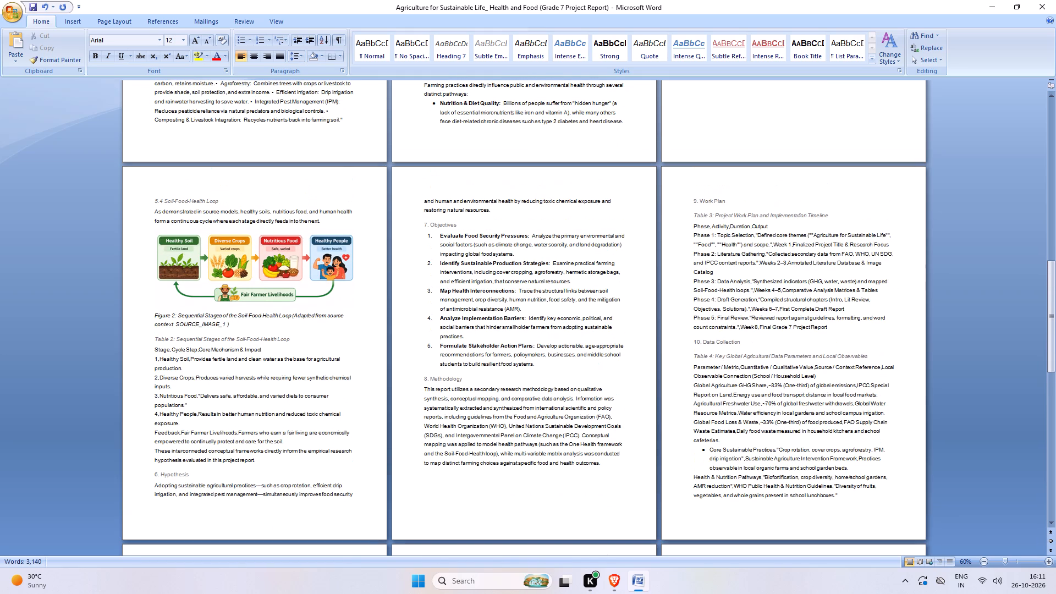
scroll(462, 198, up, 8)
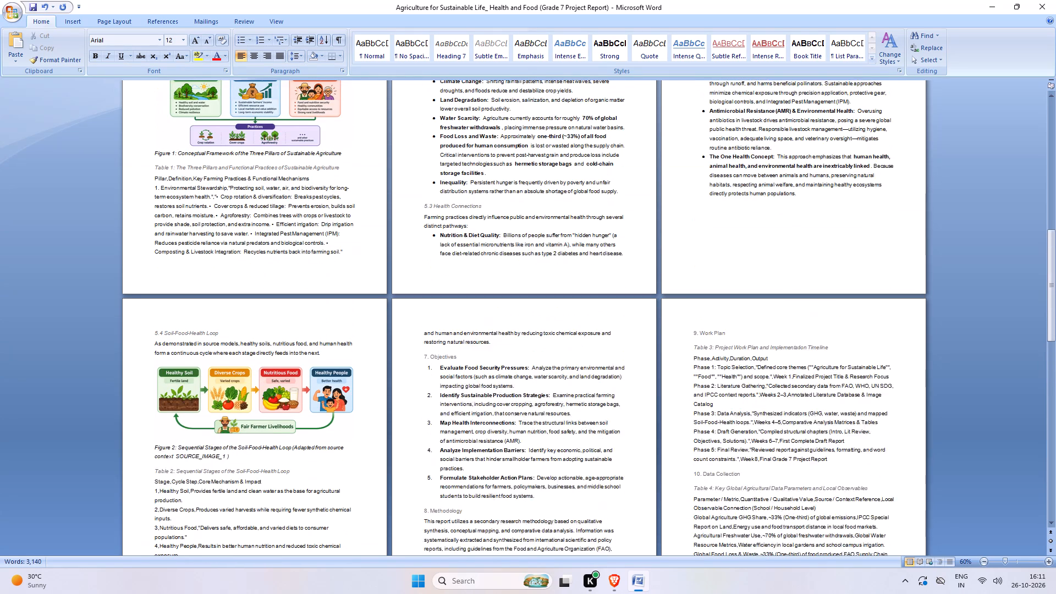
scroll(464, 213, up, 4)
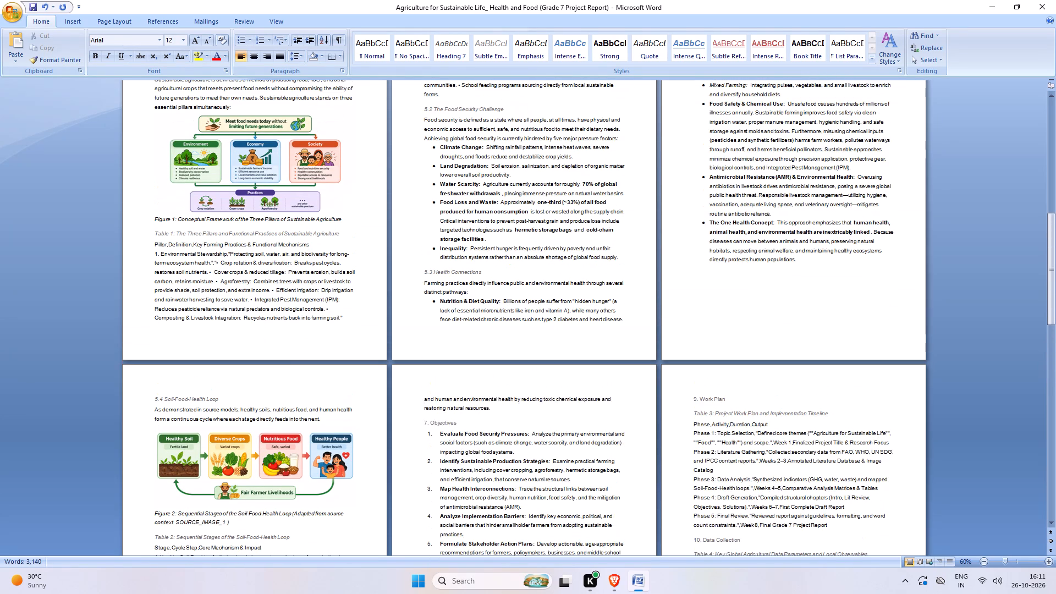
scroll(461, 226, down, 15)
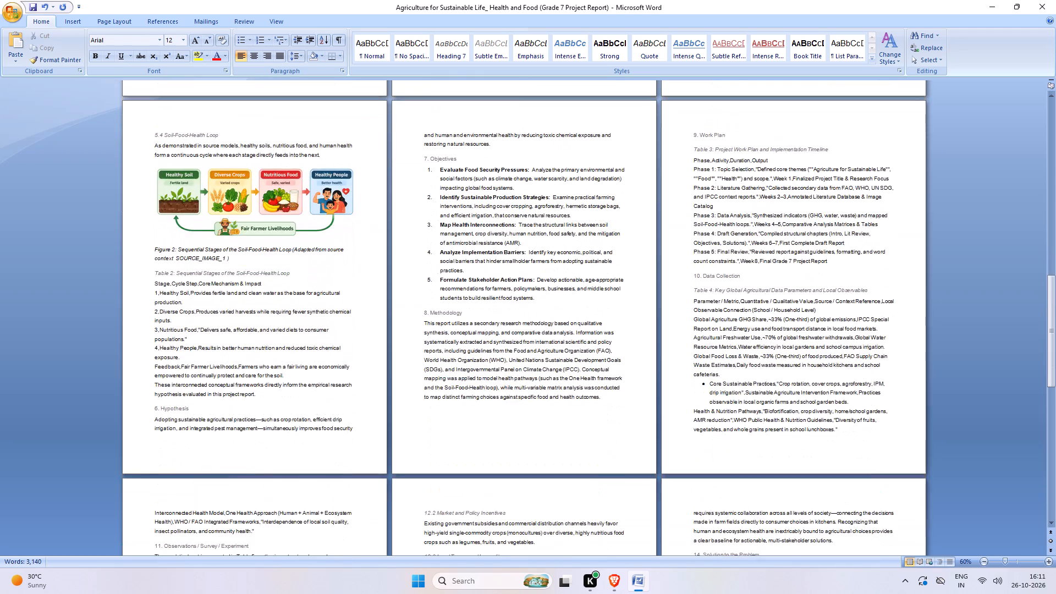
scroll(457, 228, down, 20)
scroll(457, 228, down, 18)
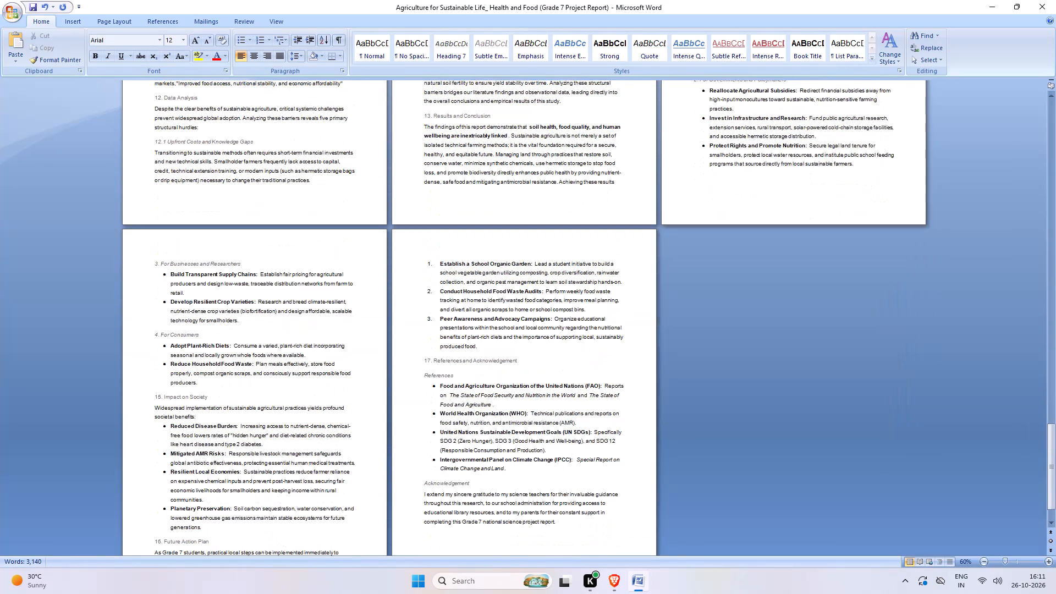
scroll(448, 228, down, 11)
scroll(447, 229, up, 5)
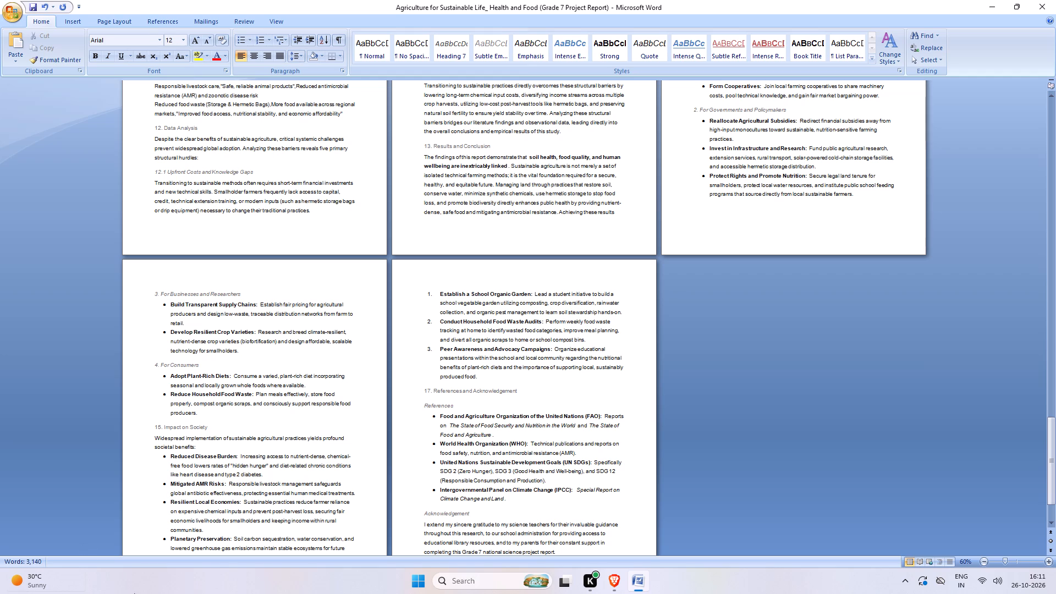
scroll(368, 378, up, 20)
scroll(368, 378, up, 1)
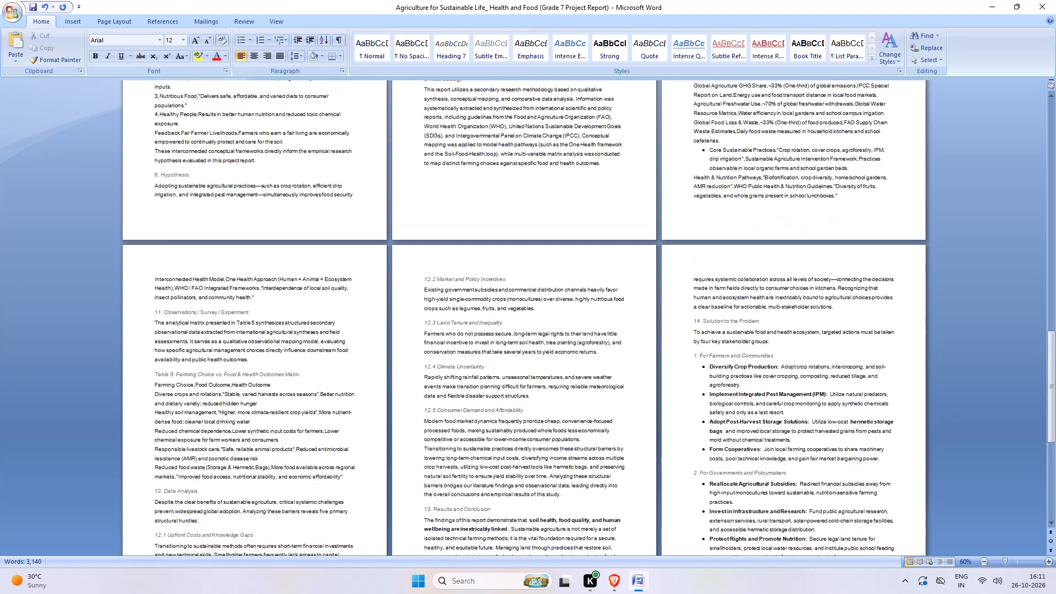
scroll(416, 312, up, 20)
scroll(416, 312, up, 19)
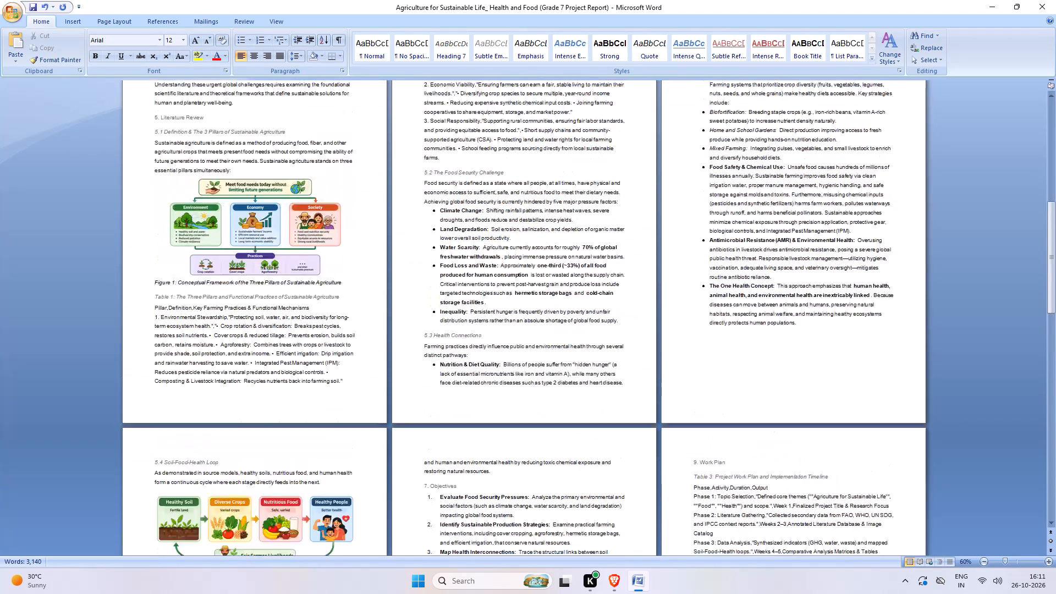
scroll(414, 316, up, 20)
scroll(414, 316, up, 4)
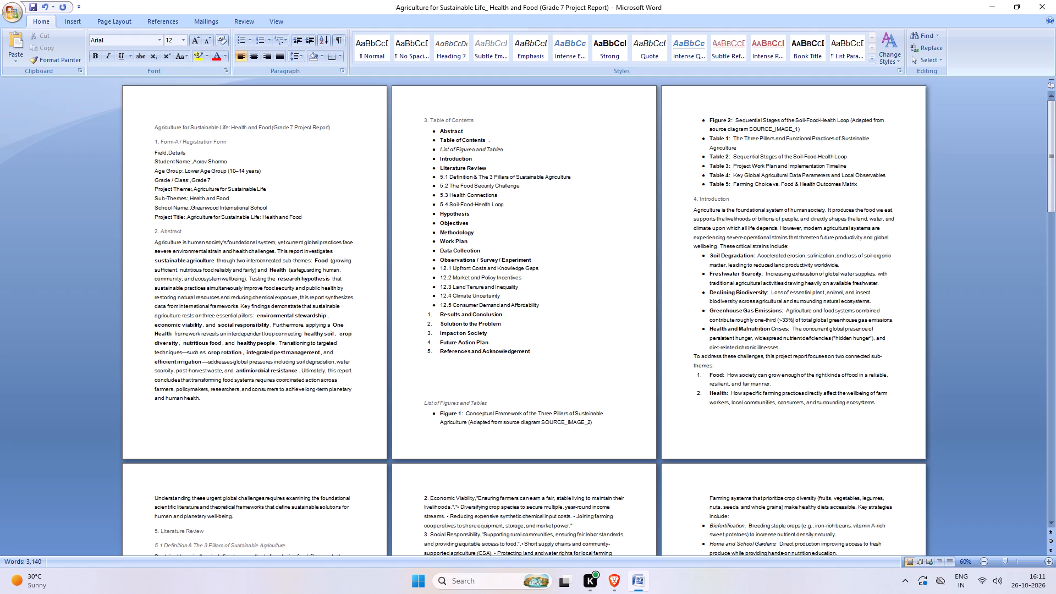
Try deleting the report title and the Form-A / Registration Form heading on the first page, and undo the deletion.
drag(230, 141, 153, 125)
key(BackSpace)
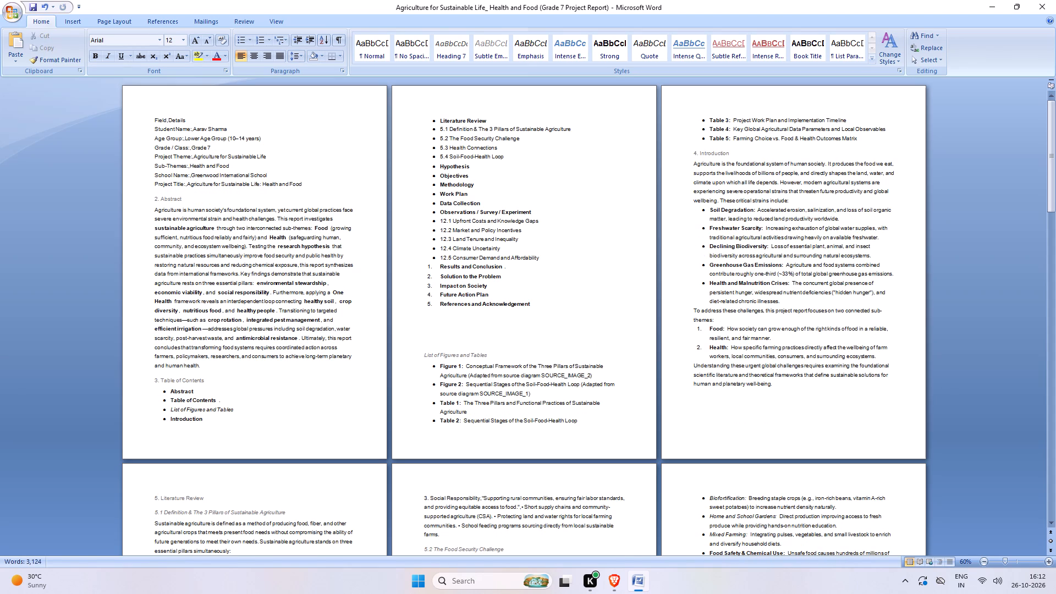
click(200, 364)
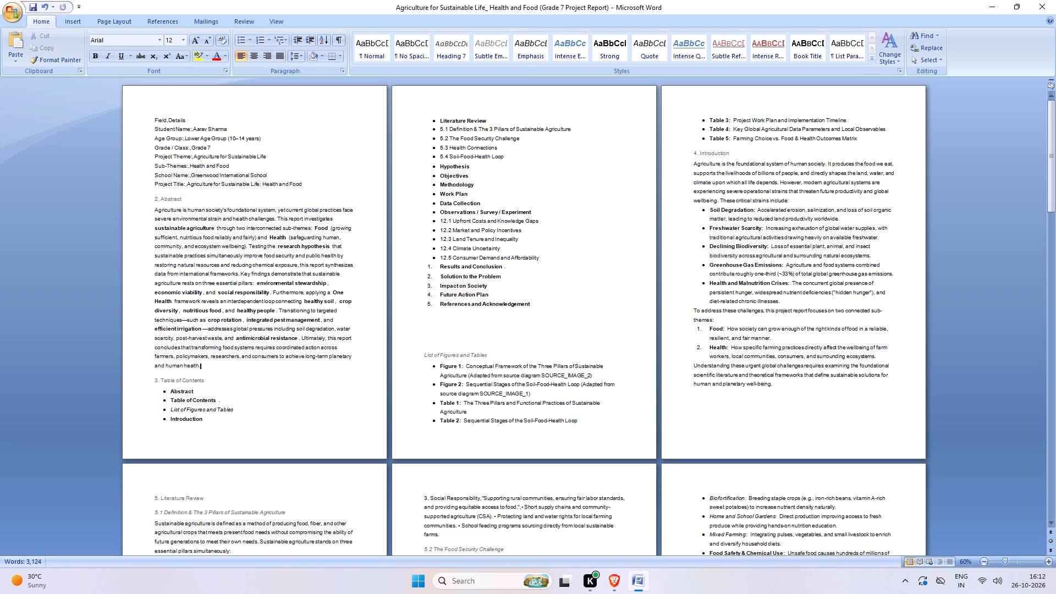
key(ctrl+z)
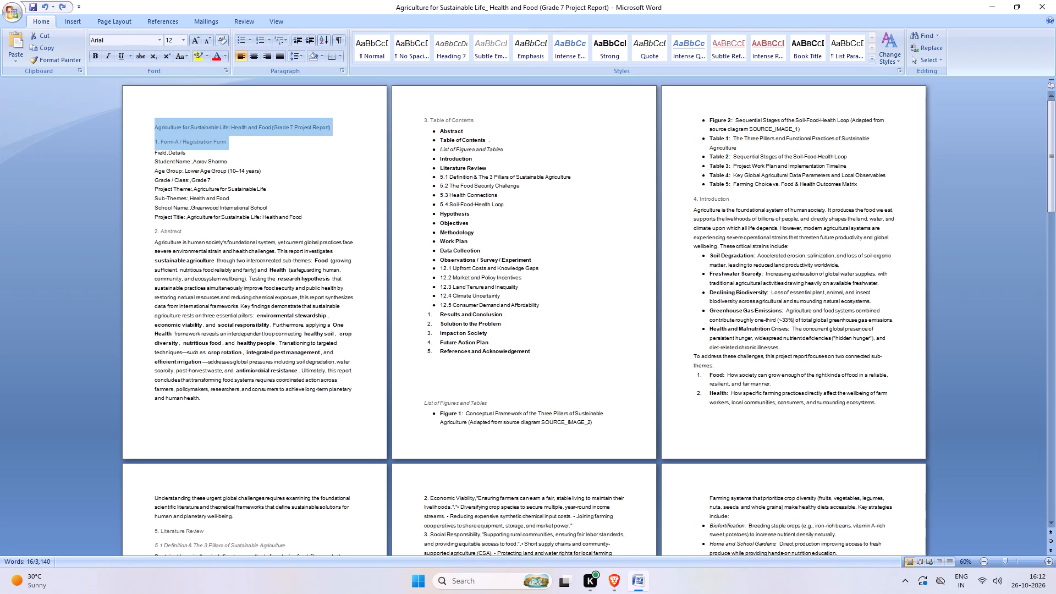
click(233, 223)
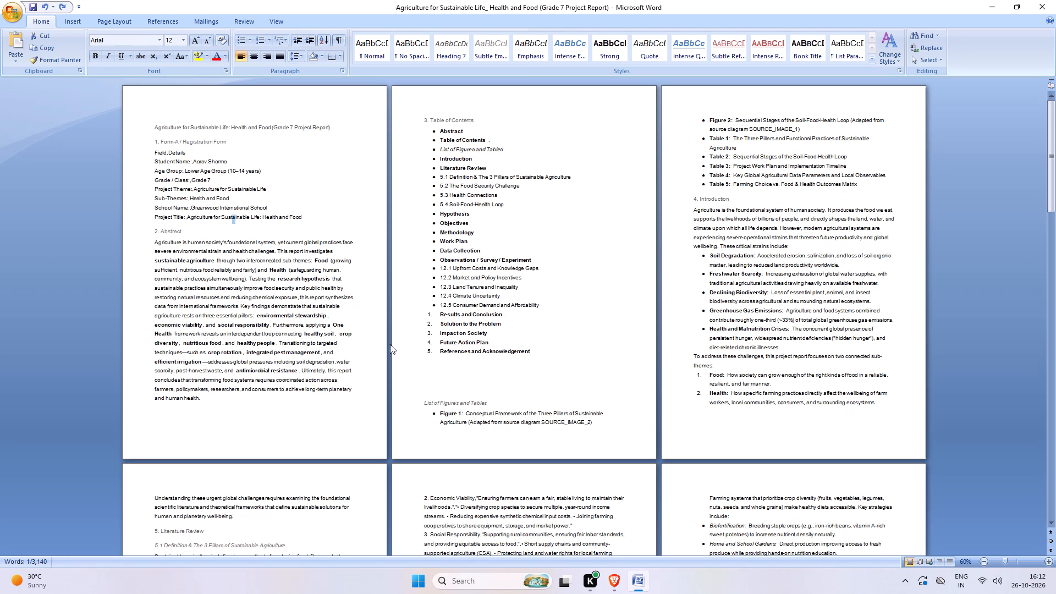
Adjust the empty lines above the List of Figures and Tables heading so that it starts on the next page.
click(435, 388)
key(BackSpace)
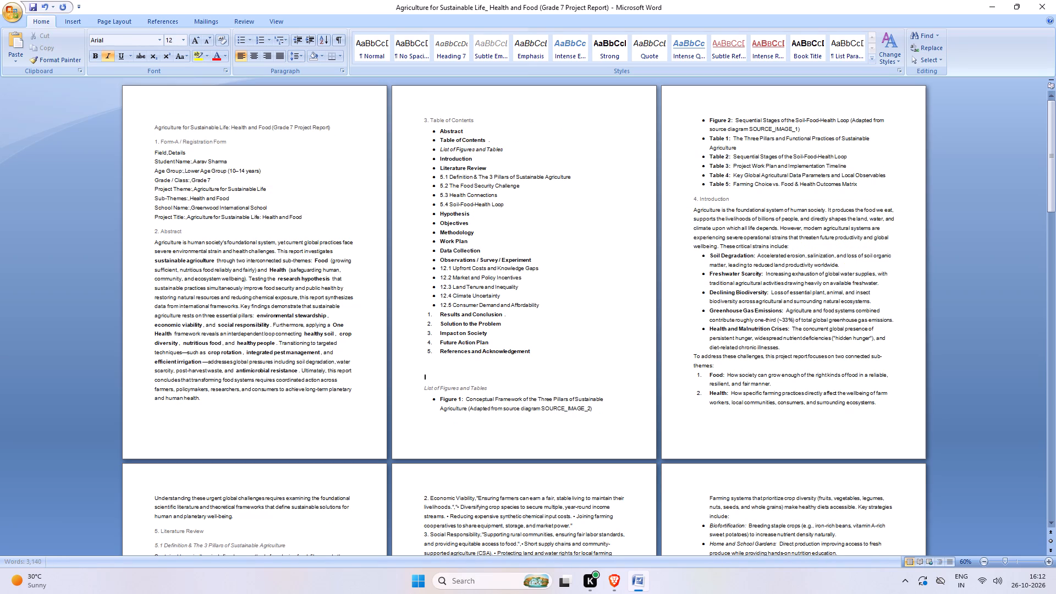
key(Return)
key(Return)
key(Return)
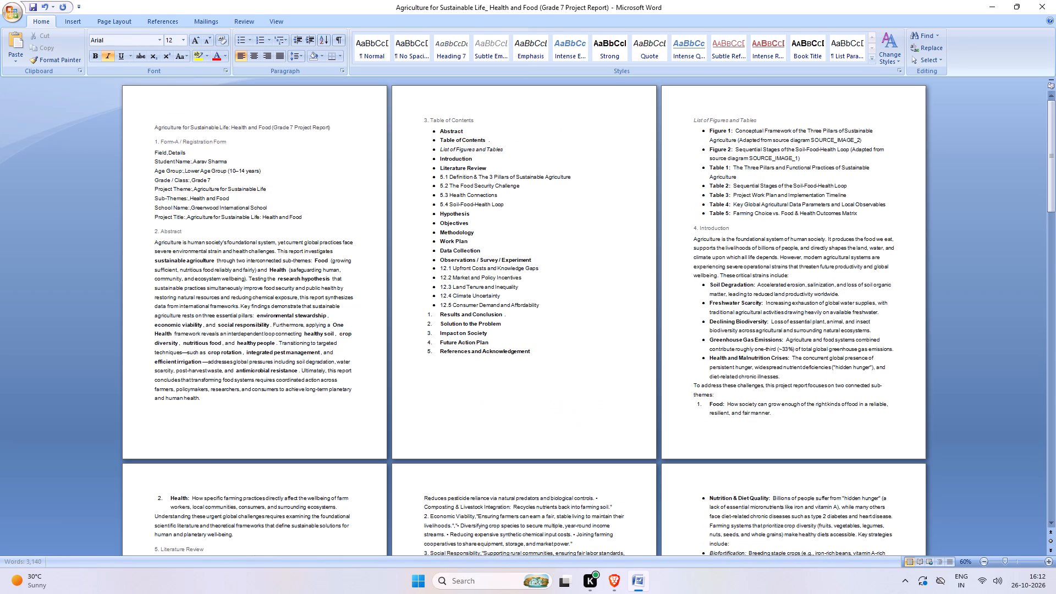
Add one empty line above the 3. Table of Contents heading.
click(436, 99)
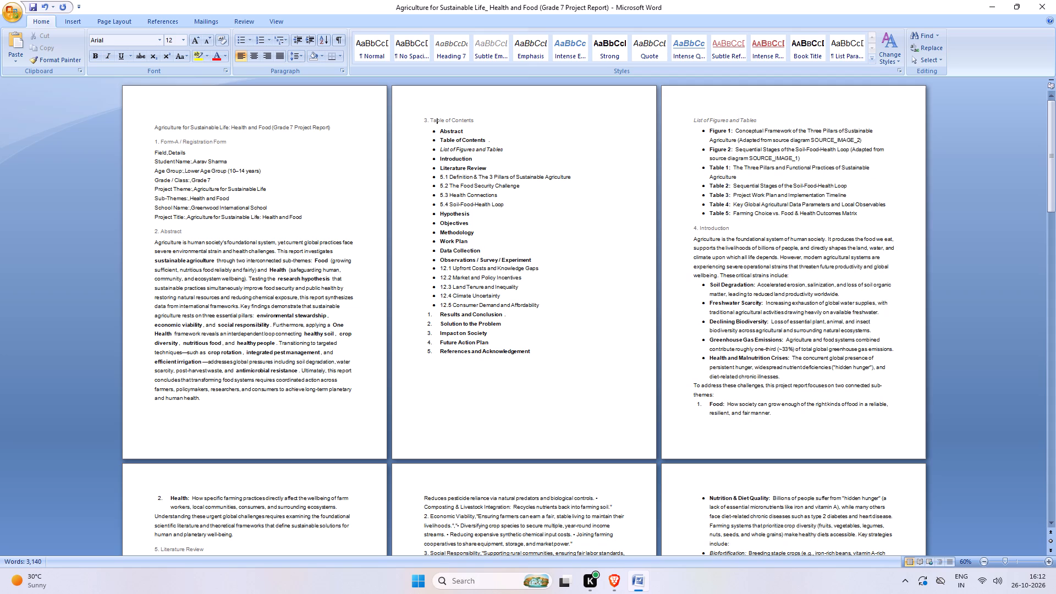
click(417, 117)
key(Return)
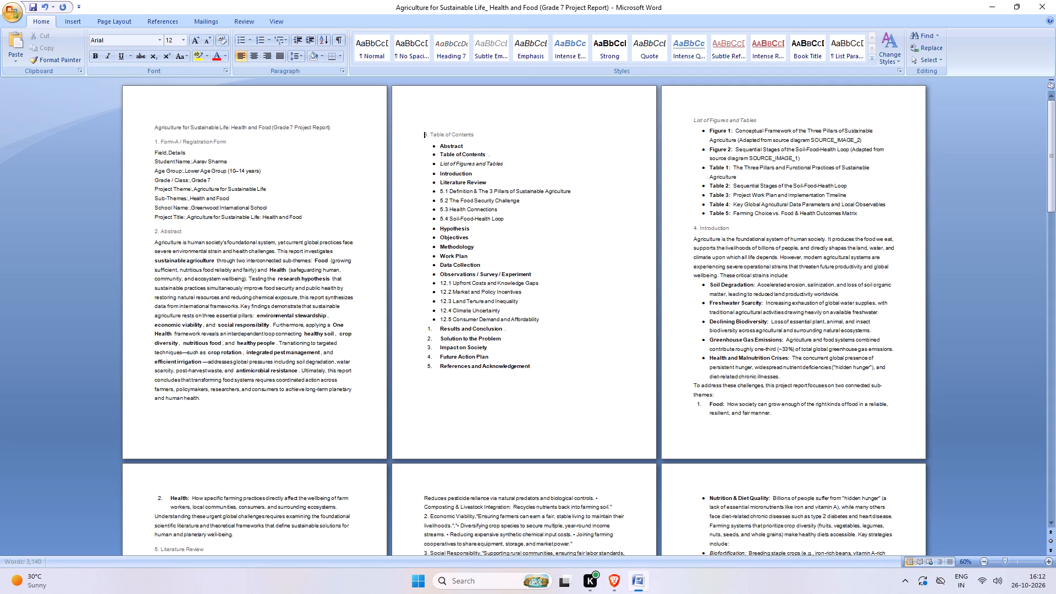
Remove the bracketed "Adapted from source context SOURCE_IMAGE_1" note from the end of the Figure 2 caption in section 5.4.
scroll(687, 175, down, 3)
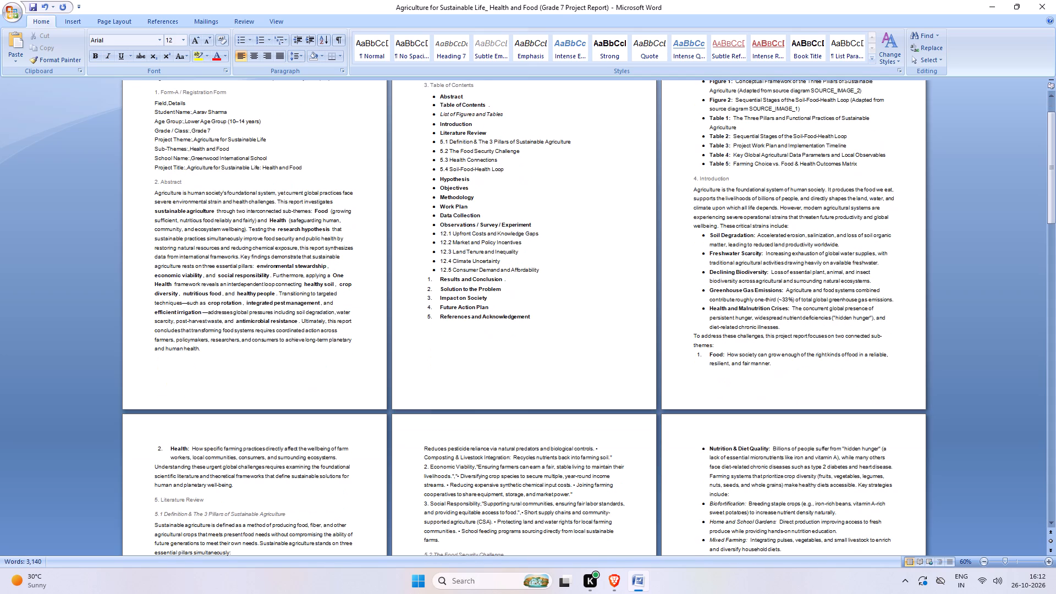
scroll(681, 186, down, 9)
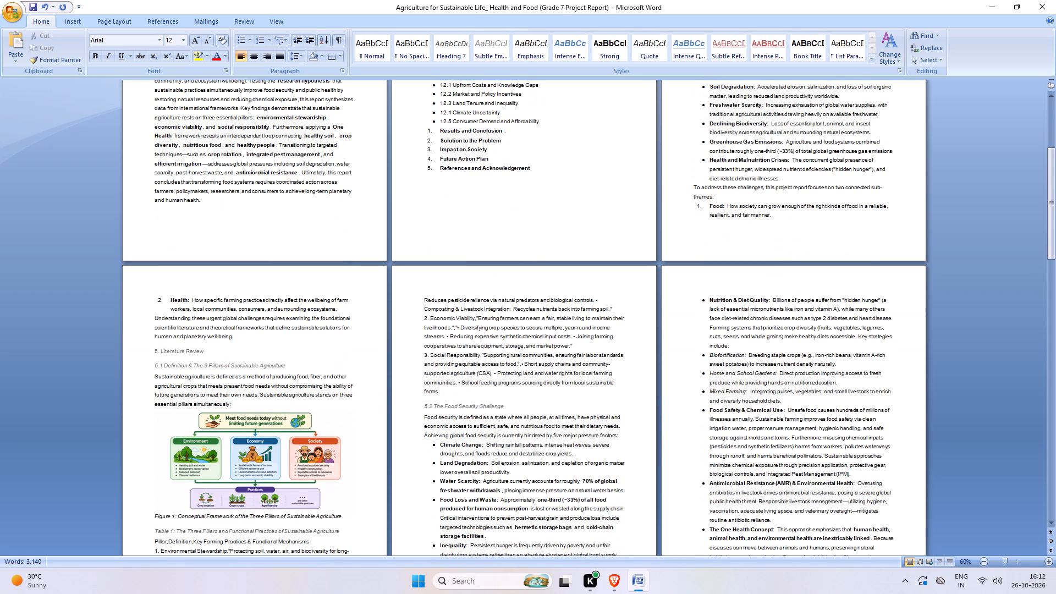
scroll(350, 213, down, 6)
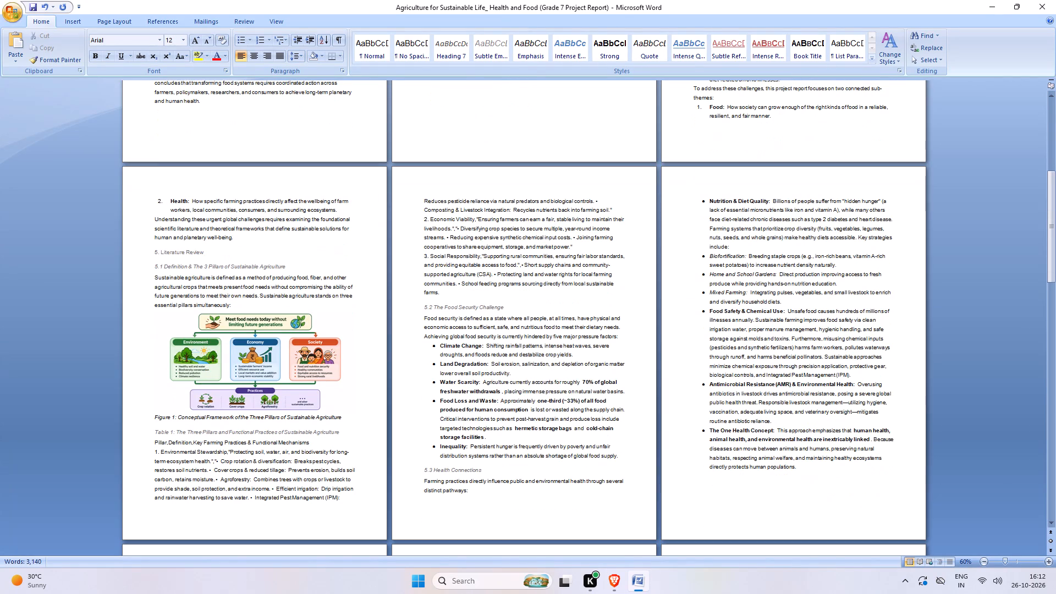
scroll(346, 239, down, 12)
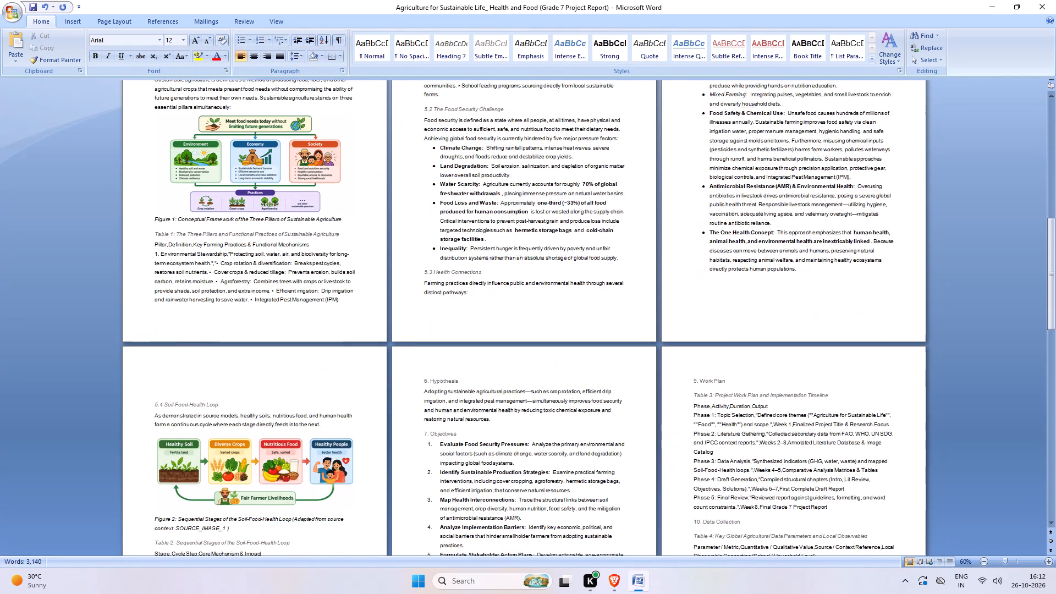
scroll(346, 237, down, 5)
drag(234, 448, 176, 450)
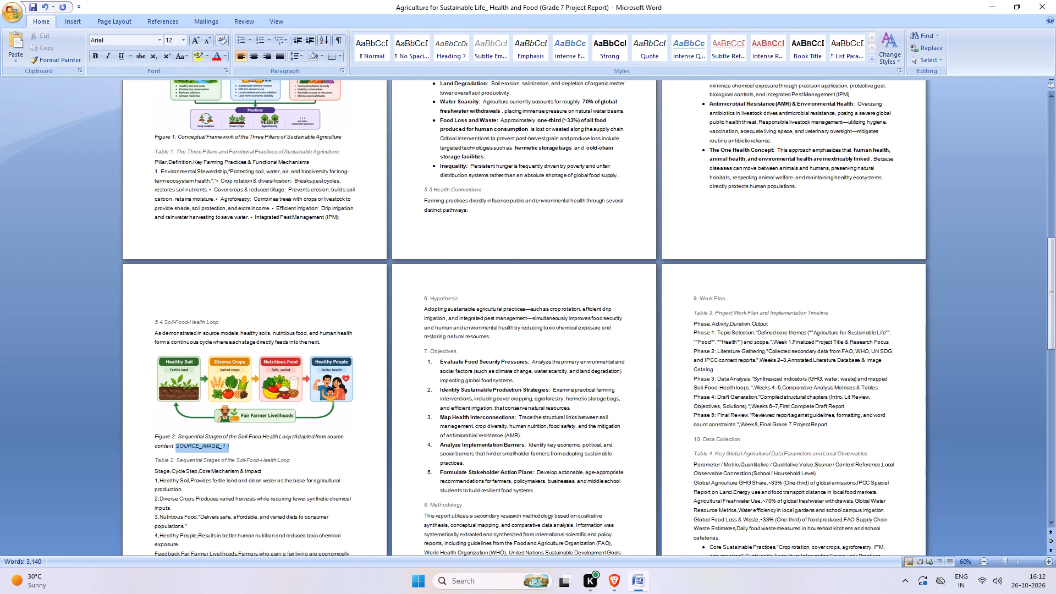
drag(176, 450, 162, 450)
key(BackSpace)
key(BackSpace)
key(BackSpace)
key(BackSpace)
key(BackSpace)
key(BackSpace)
key(BackSpace)
key(BackSpace)
key(BackSpace)
key(BackSpace)
key(BackSpace)
key(BackSpace)
key(BackSpace)
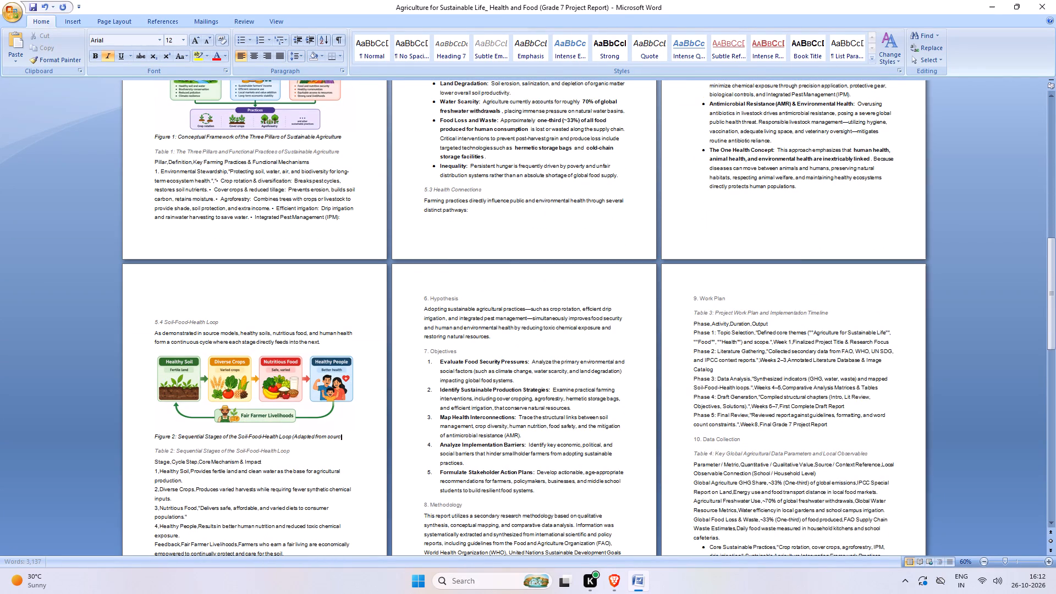
key(BackSpace)
key(BackSpace)
key(BackSpace)
key(BackSpace)
key(BackSpace)
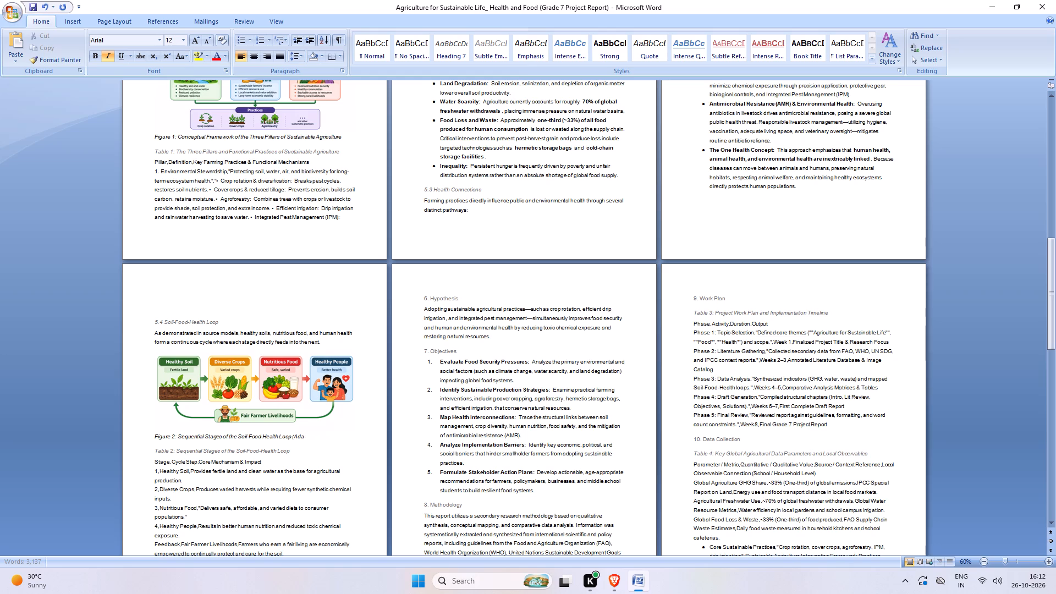
key(BackSpace)
key(BackSpace)
key(BackSpace)
key(BackSpace)
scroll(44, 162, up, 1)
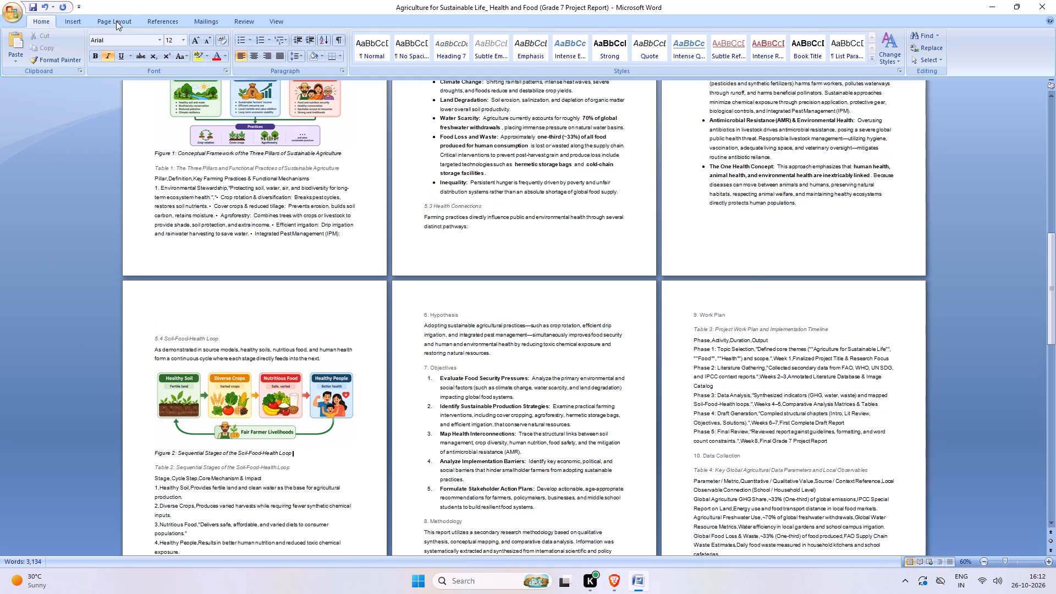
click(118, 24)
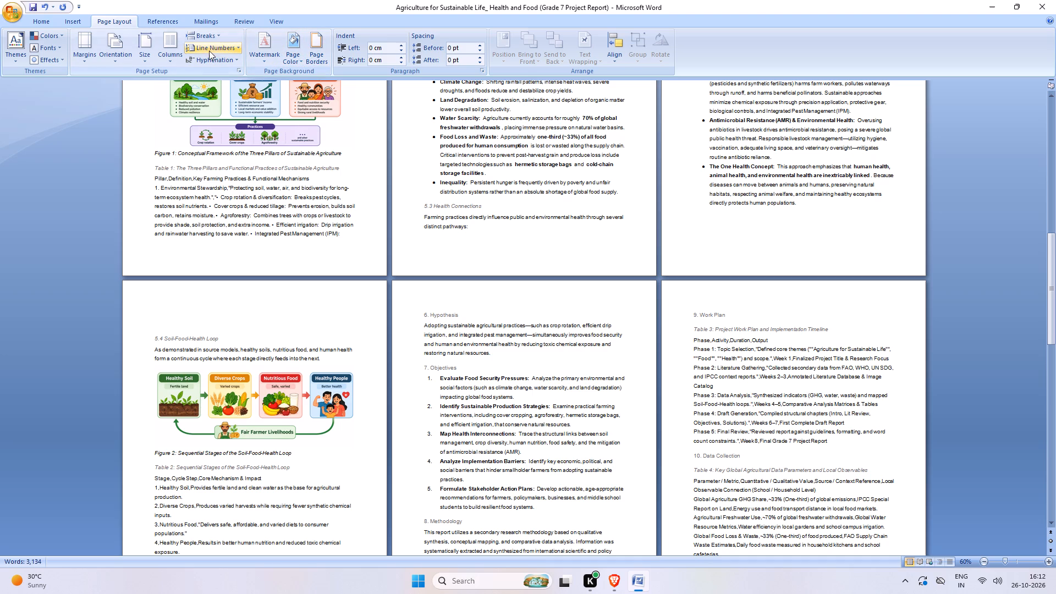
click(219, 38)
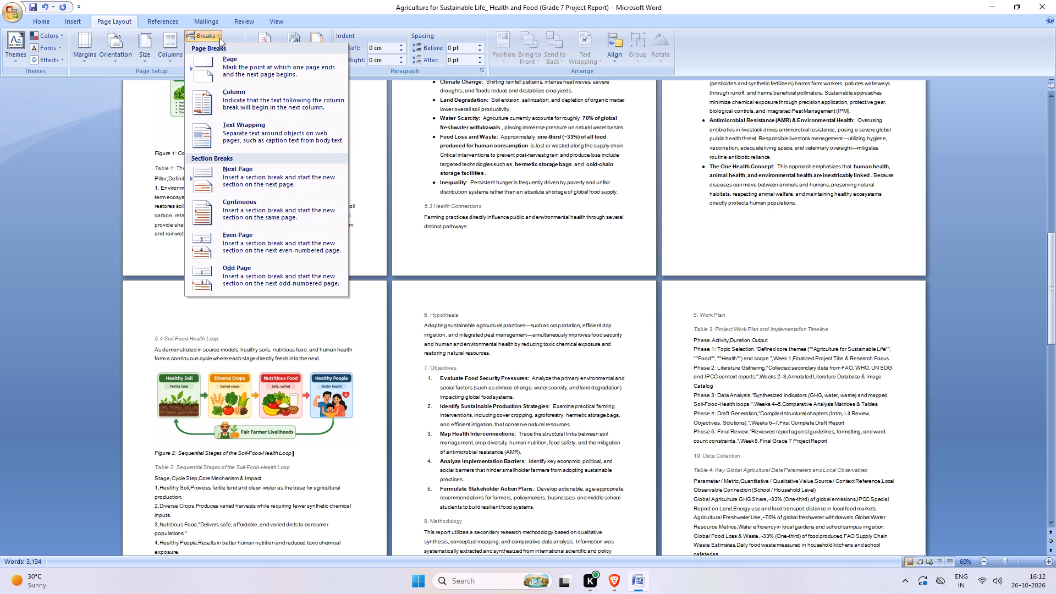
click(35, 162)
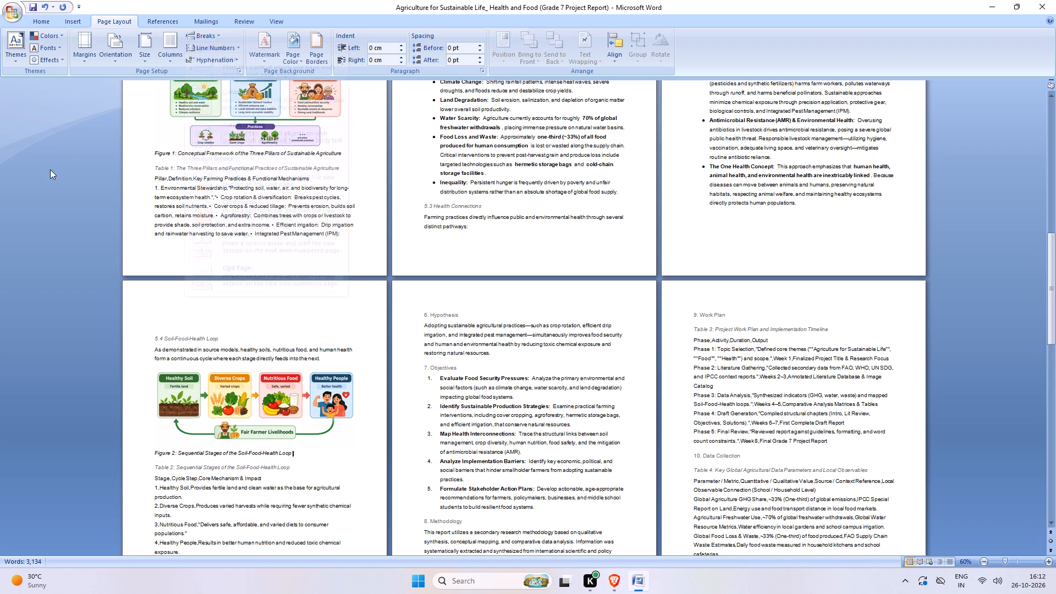
Delete the "1. Form-A / Registration Form" heading and the "Field,Details" line below the report title on the first page.
scroll(216, 214, up, 14)
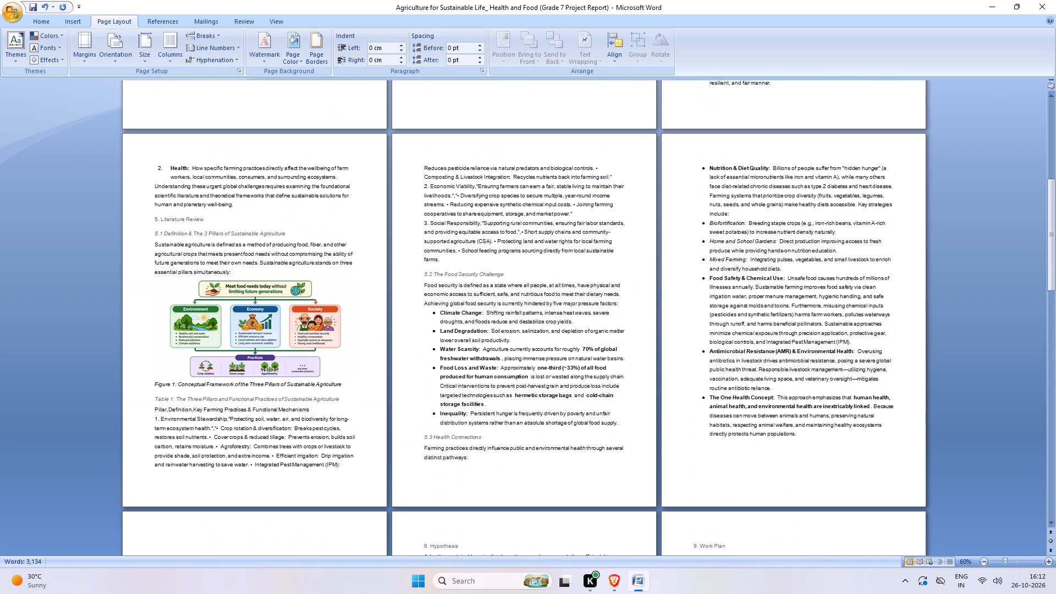
ctrl+scroll(227, 191, up, 3)
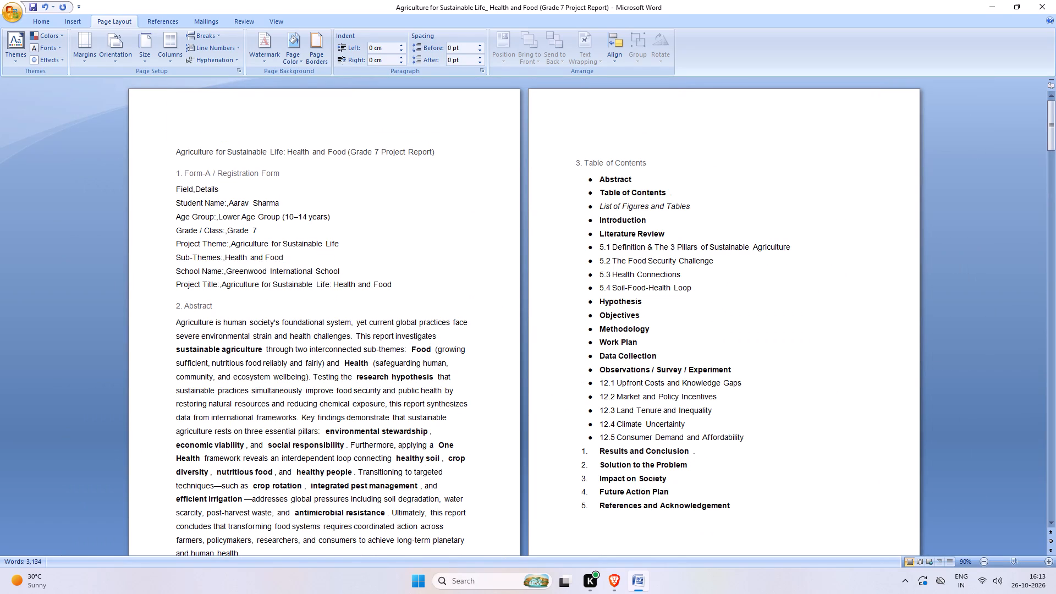
drag(282, 175, 174, 176)
key(BackSpace)
drag(222, 172, 208, 172)
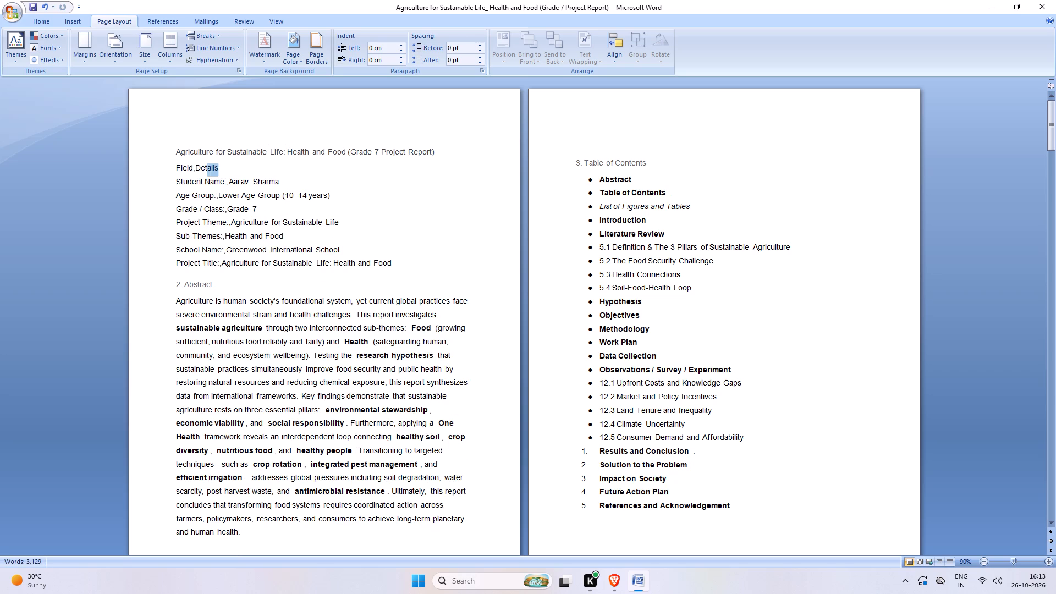
drag(208, 172, 183, 172)
key(BackSpace)
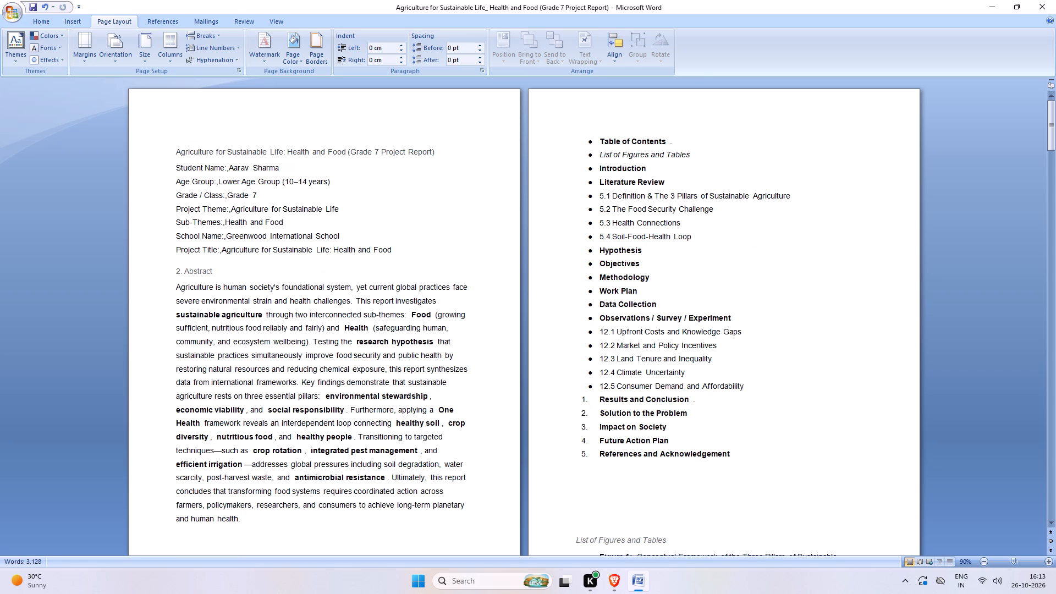
Insert four empty lines above the 3. Table of Contents heading so that it starts on the second page.
scroll(584, 252, up, 2)
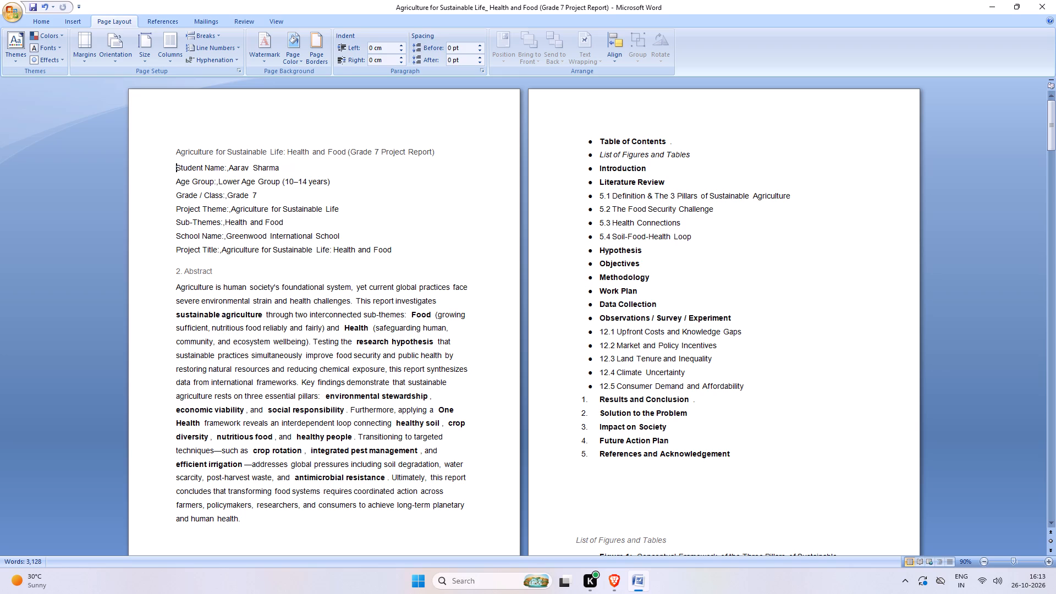
scroll(588, 239, up, 1)
scroll(603, 250, down, 4)
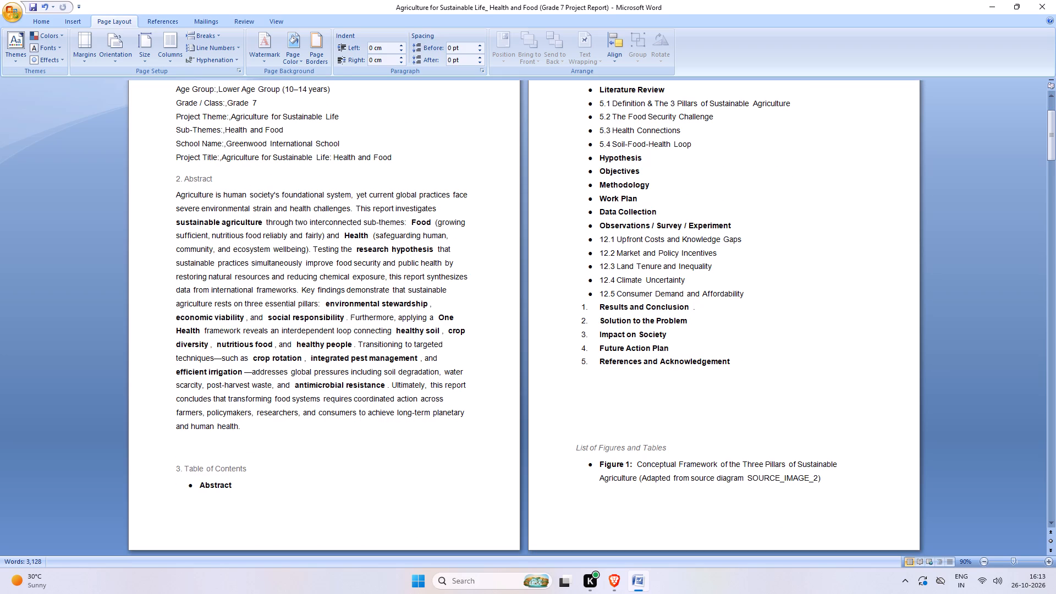
click(180, 456)
key(Return)
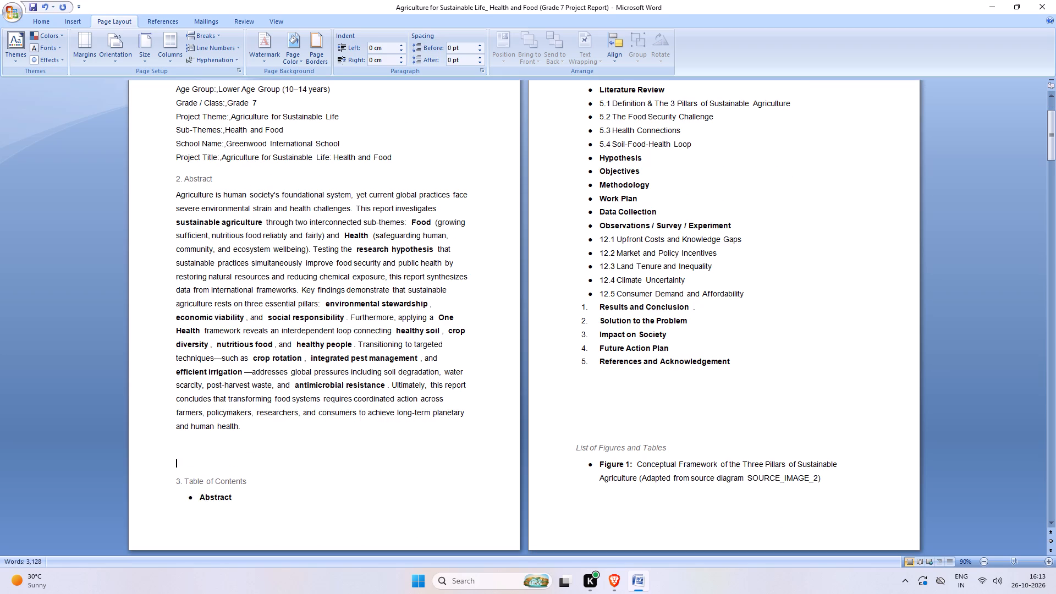
key(Return)
key(Return)
key(Return)
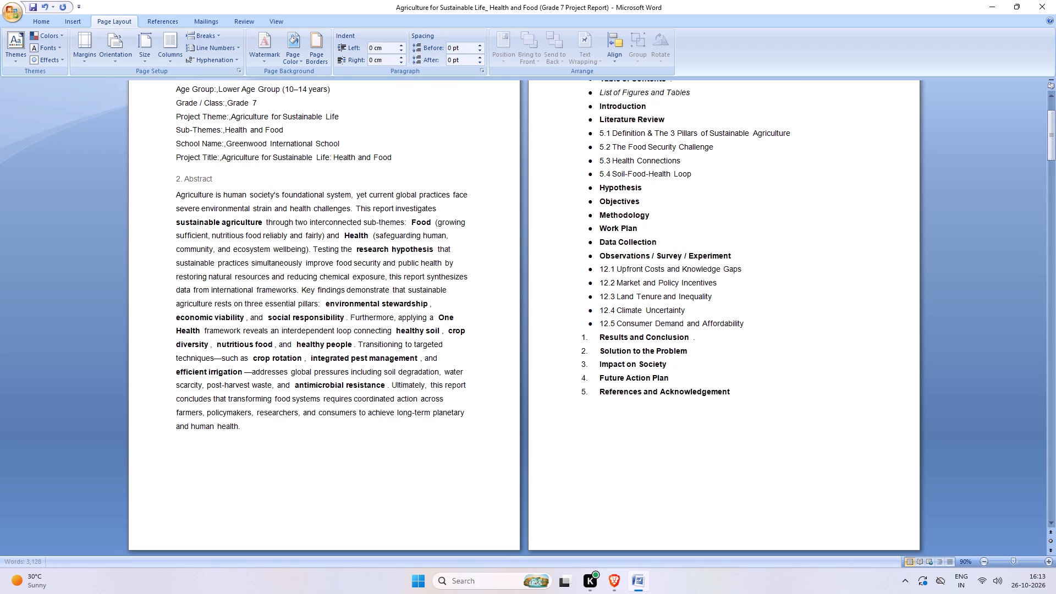
scroll(190, 450, up, 4)
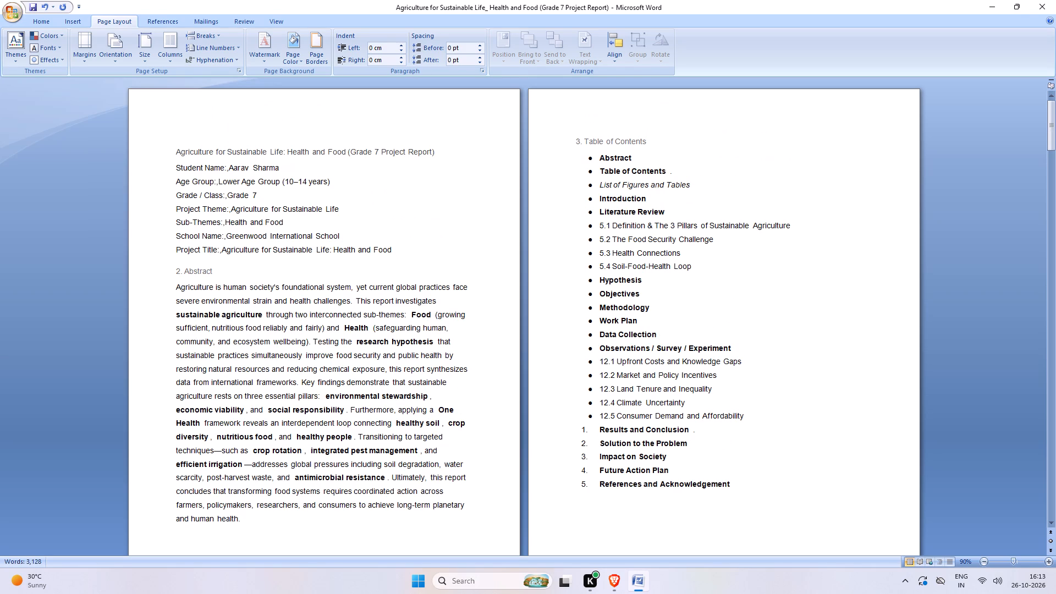
scroll(243, 310, up, 1)
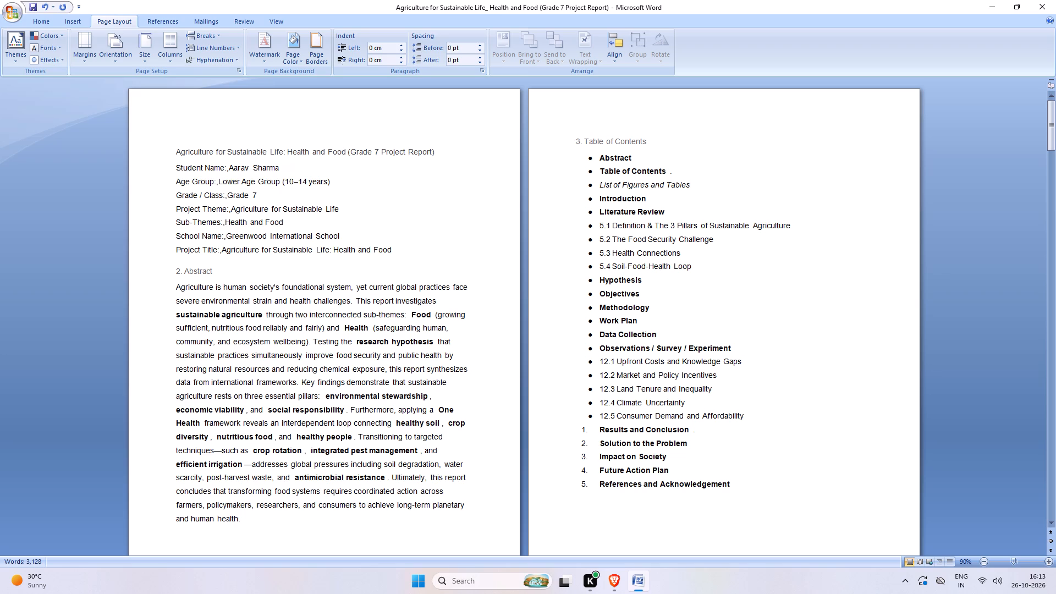
scroll(244, 254, up, 2)
scroll(244, 258, down, 1)
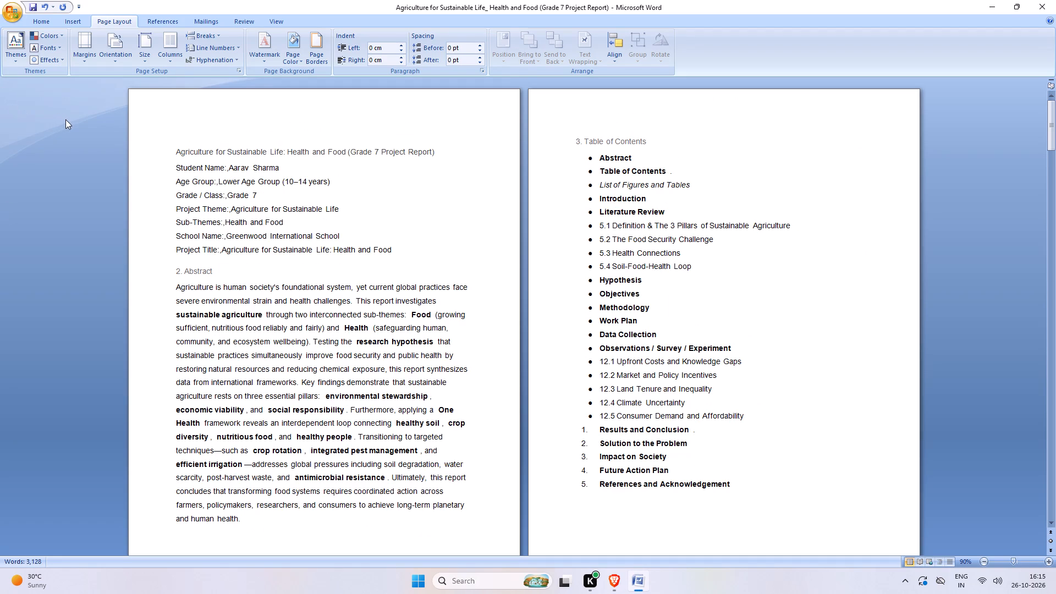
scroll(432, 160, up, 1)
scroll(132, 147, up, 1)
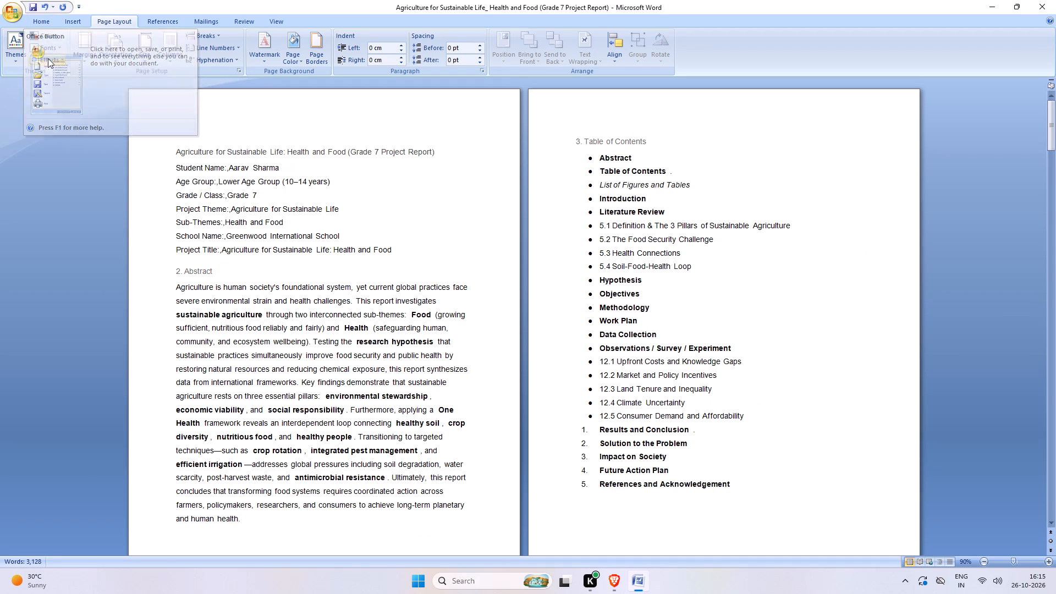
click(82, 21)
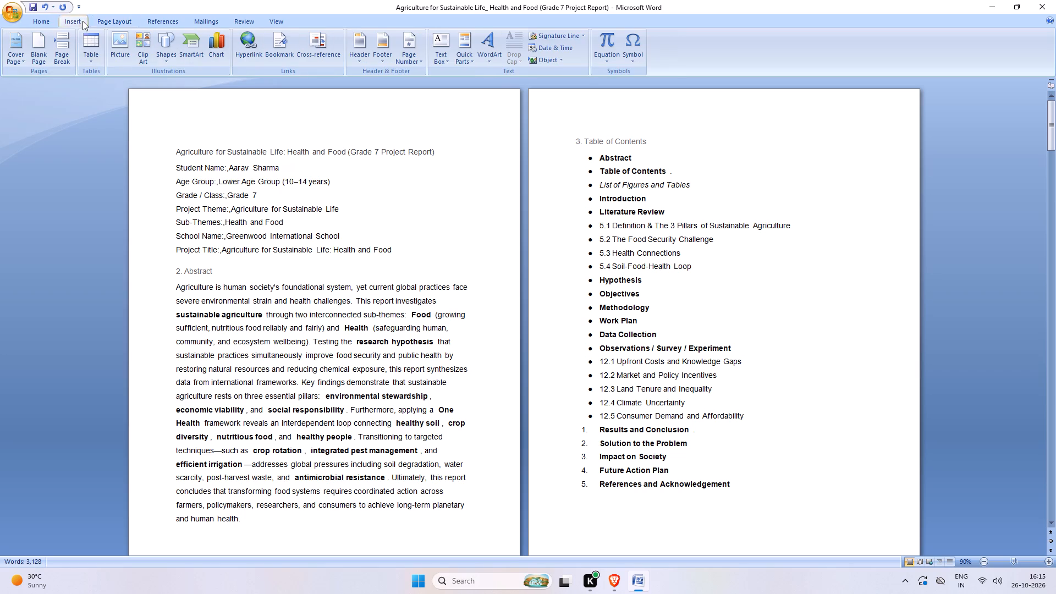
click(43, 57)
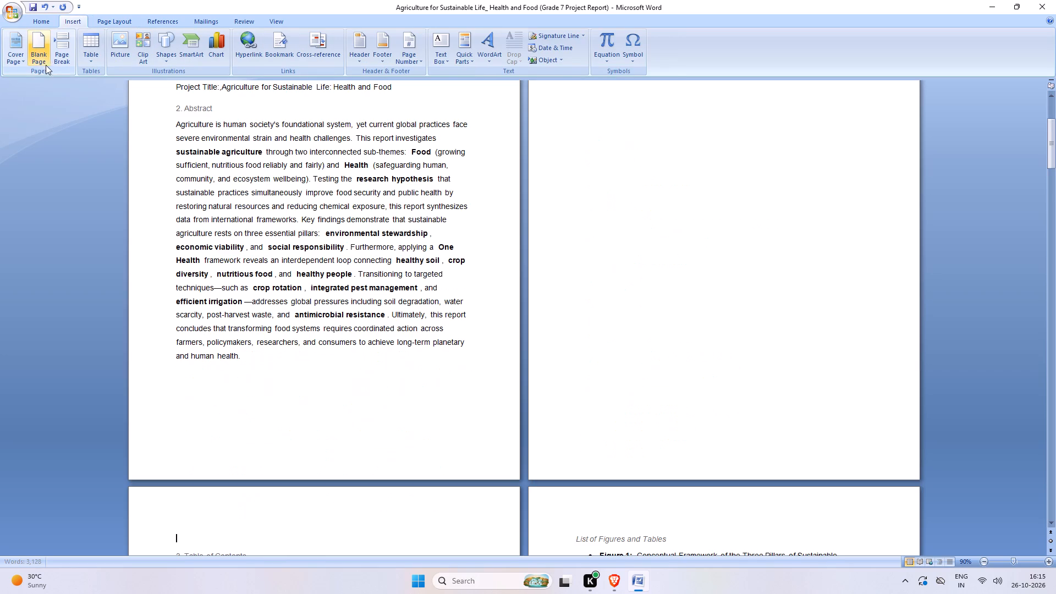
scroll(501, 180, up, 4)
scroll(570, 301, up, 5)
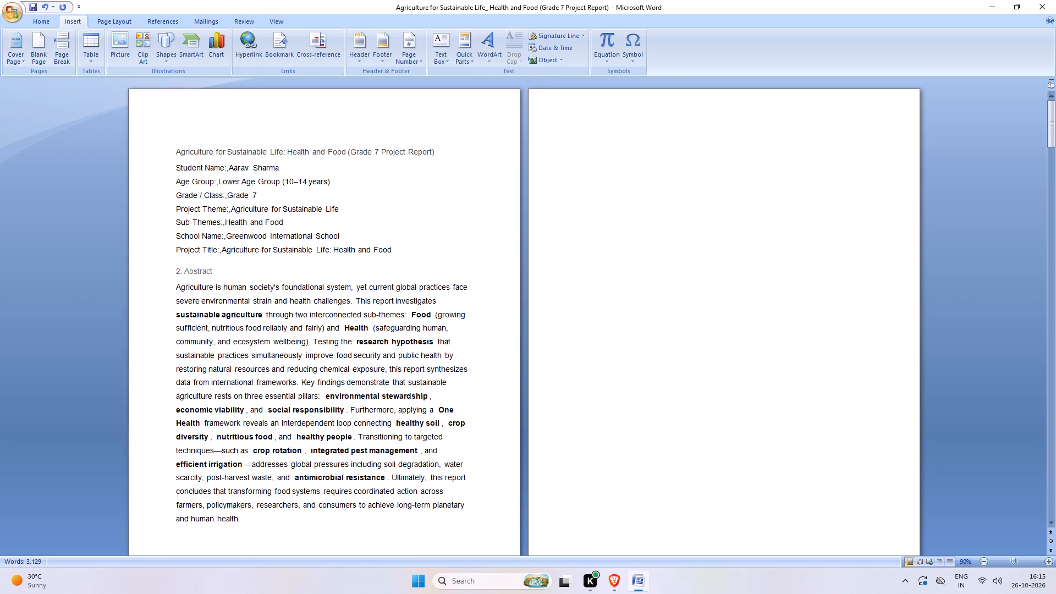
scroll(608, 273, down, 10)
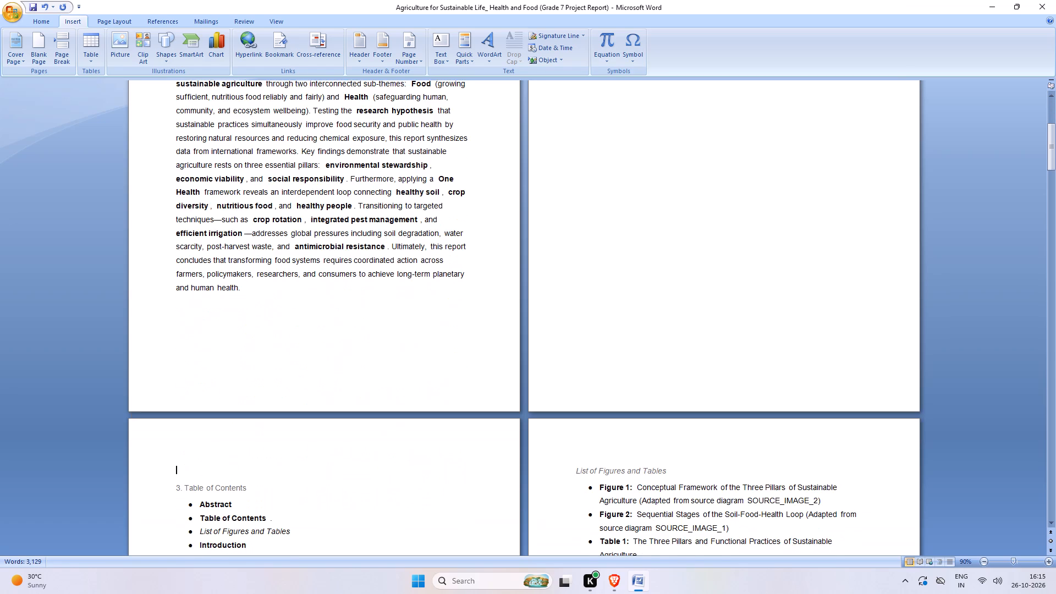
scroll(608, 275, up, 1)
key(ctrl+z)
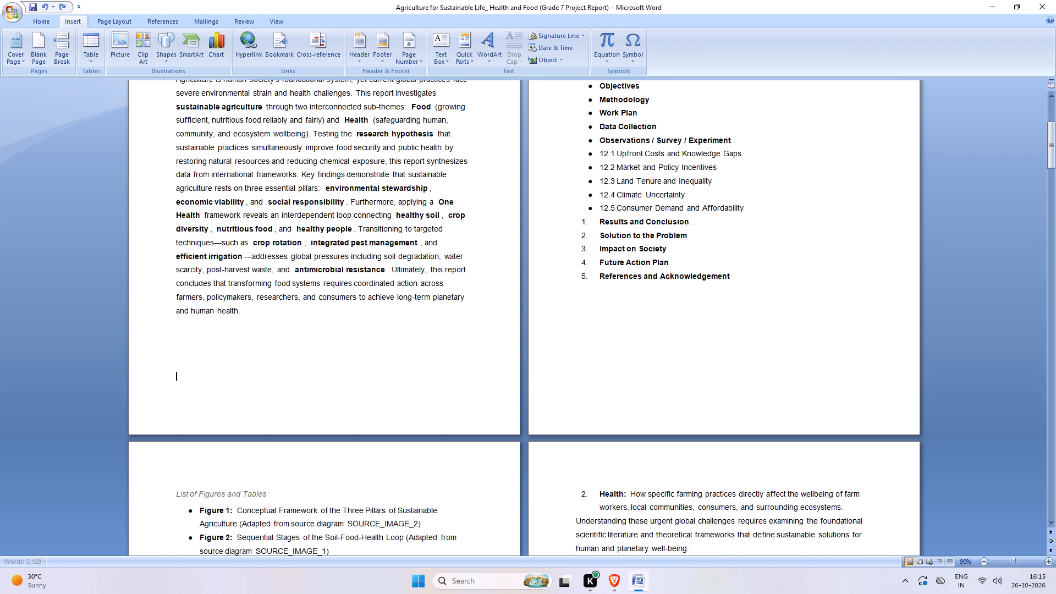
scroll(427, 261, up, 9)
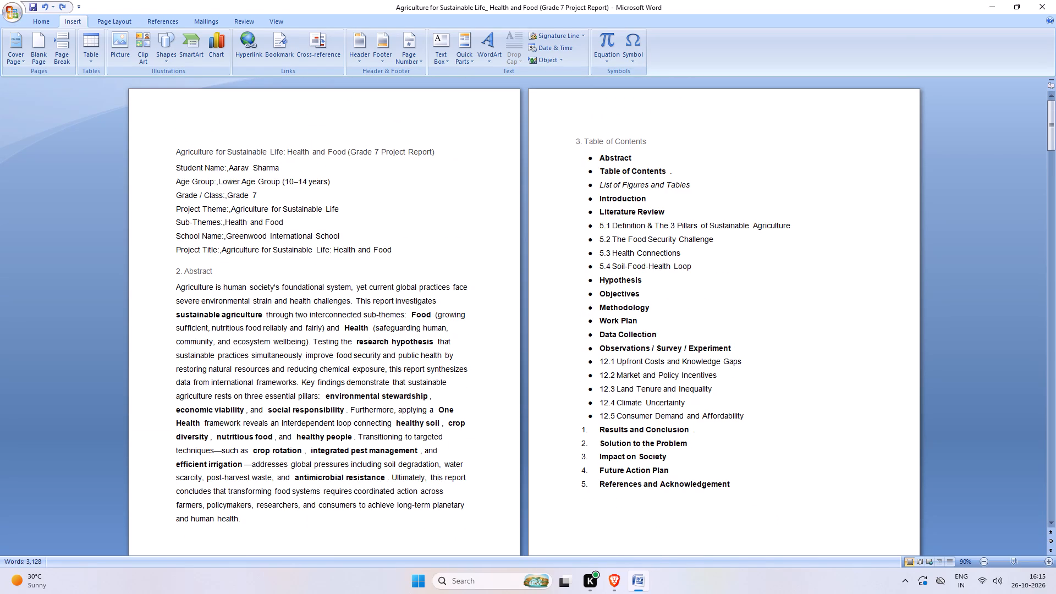
Insert a blank page at the very start of the Word report, before the Agriculture for Sustainable Life title line.
click(167, 129)
click(168, 144)
click(177, 150)
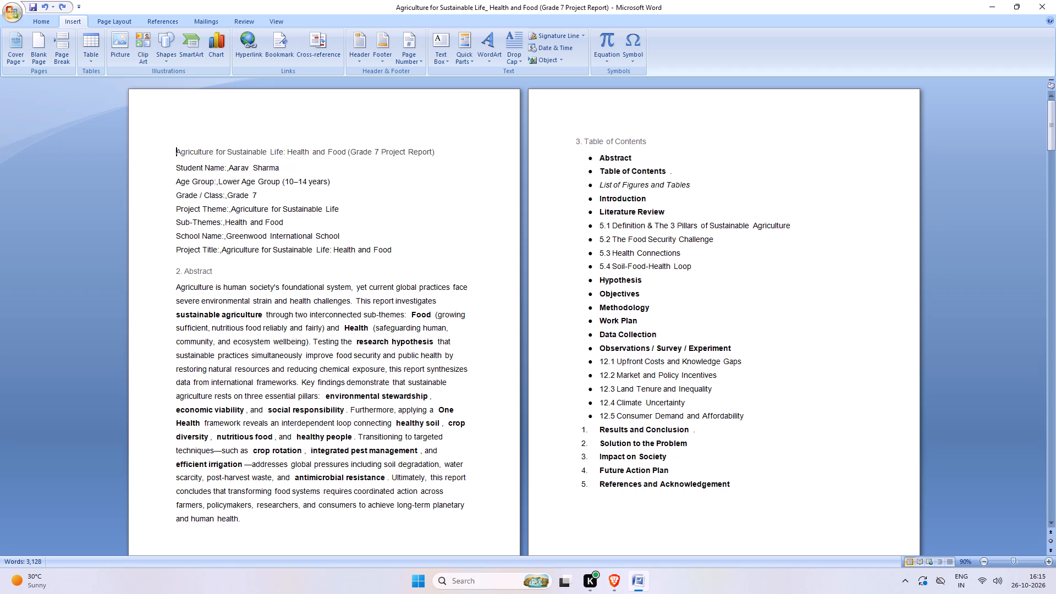
click(39, 47)
scroll(381, 203, down, 1)
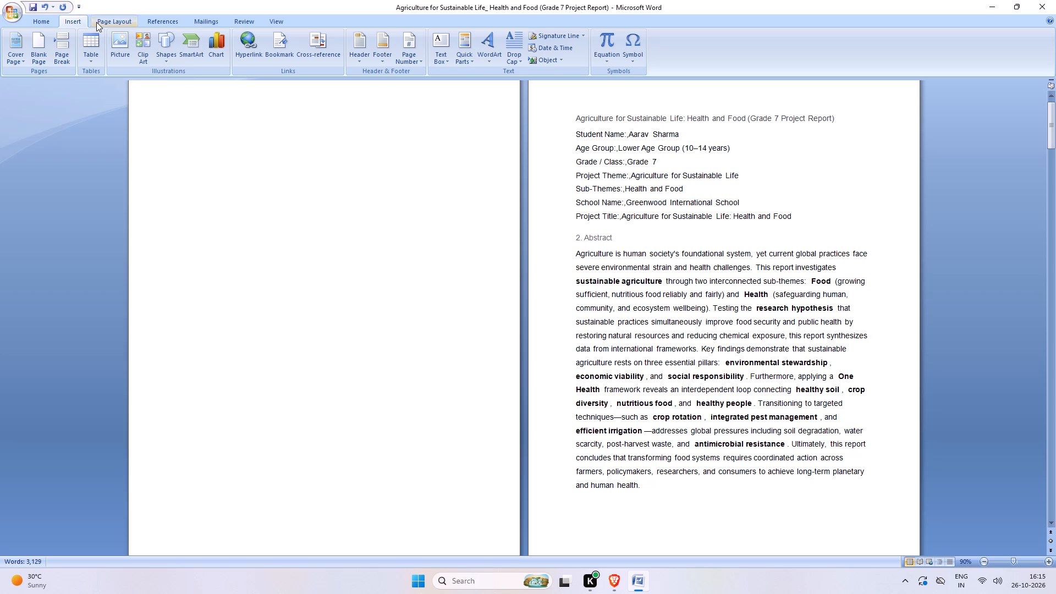
Switch to Brave and open the downloaded NCSC_2026_A4_Cover_Page.docx in Word.
click(610, 576)
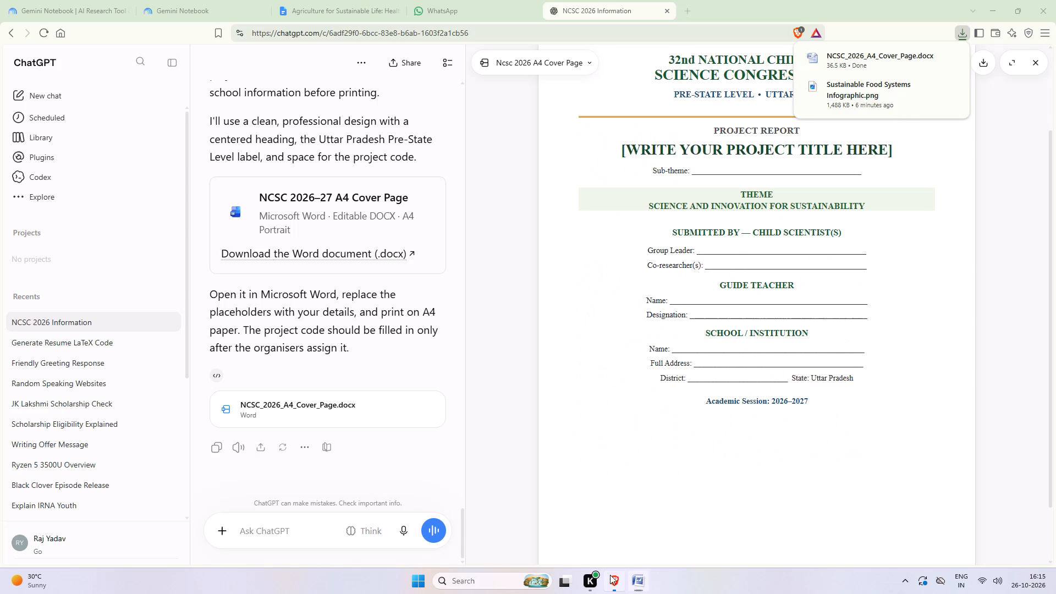
click(852, 51)
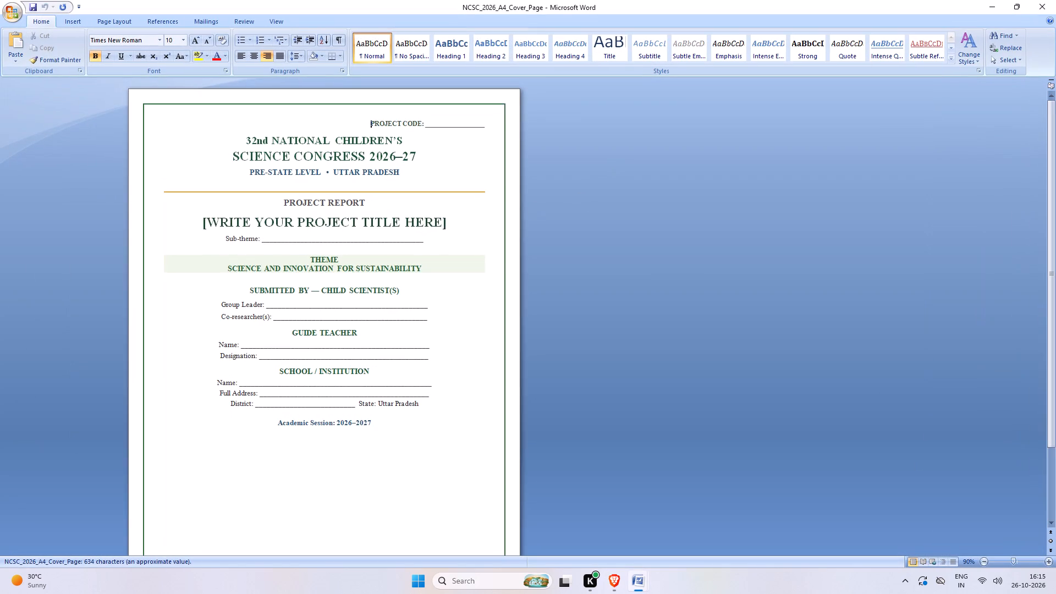
scroll(344, 392, down, 5)
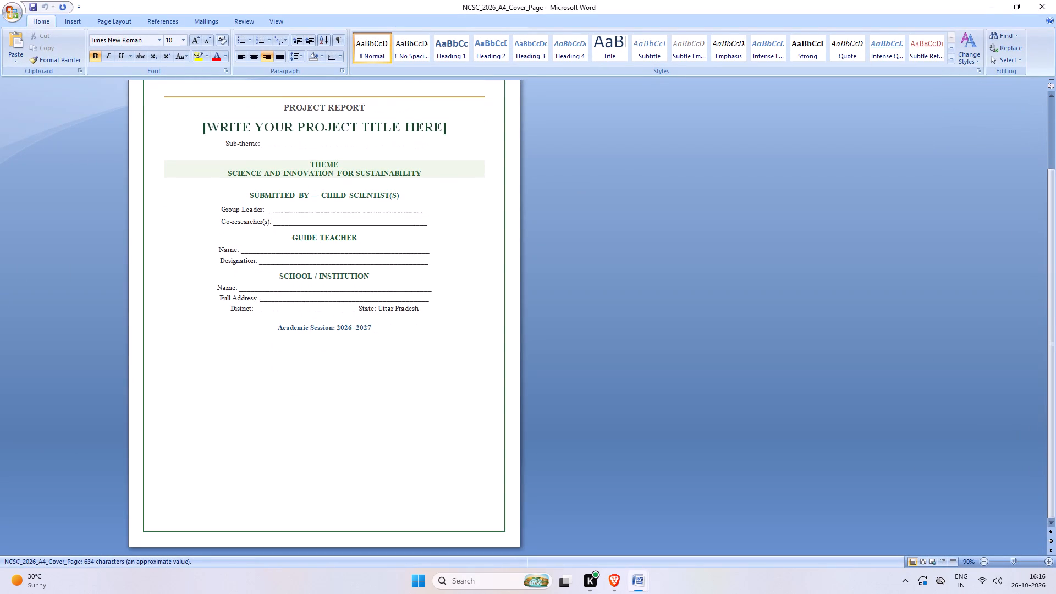
Copy the entire cover page content, from the Project Code line through Academic Session: 2026–2027.
key(ctrl+a)
scroll(336, 391, up, 3)
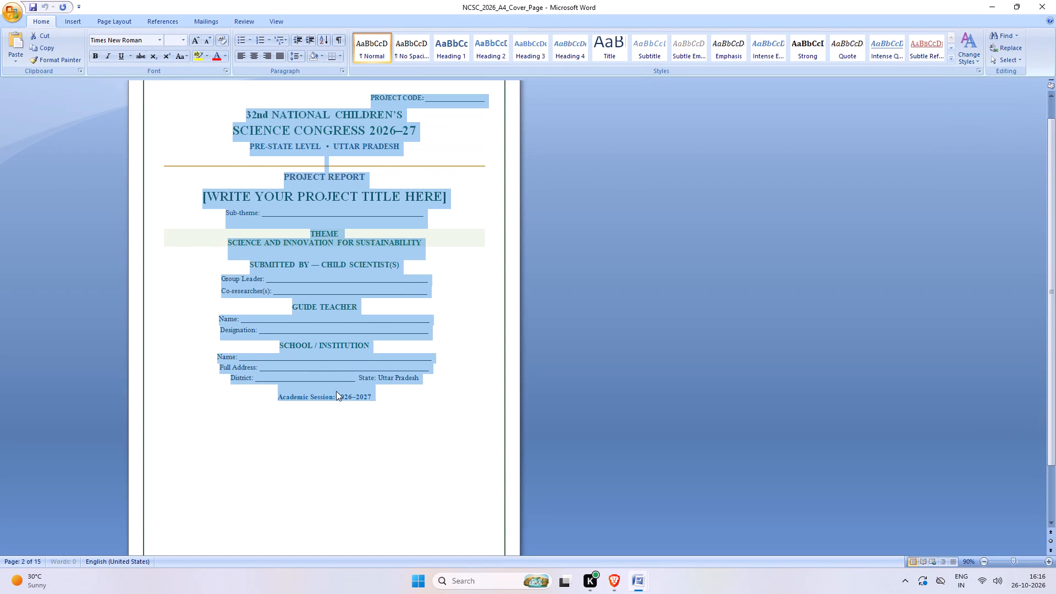
scroll(336, 386, up, 3)
click(504, 135)
drag(504, 135, 514, 135)
drag(142, 104, 228, 235)
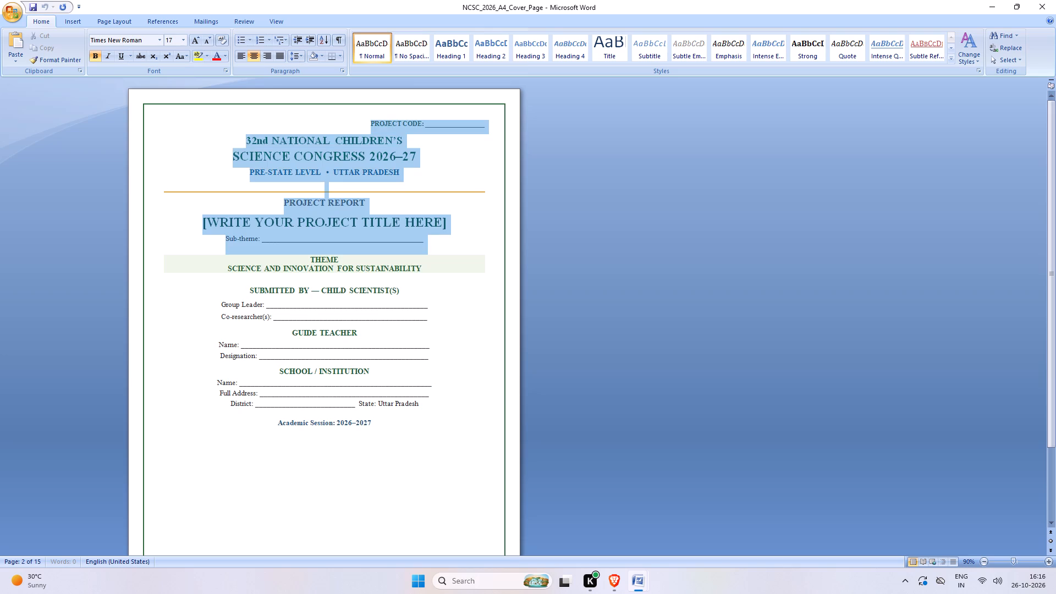
drag(228, 235, 435, 567)
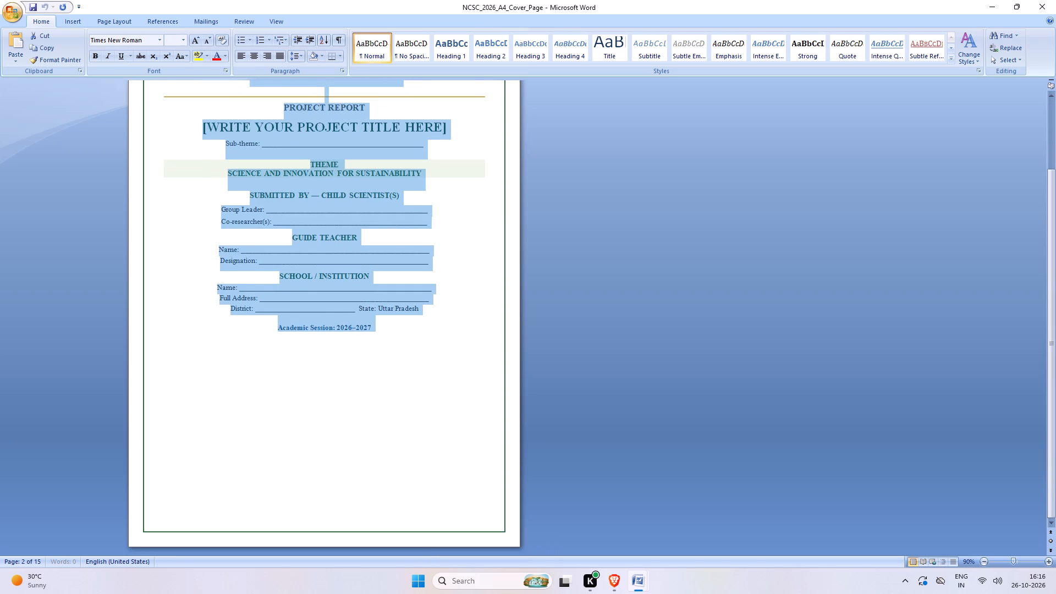
key(ctrl+c)
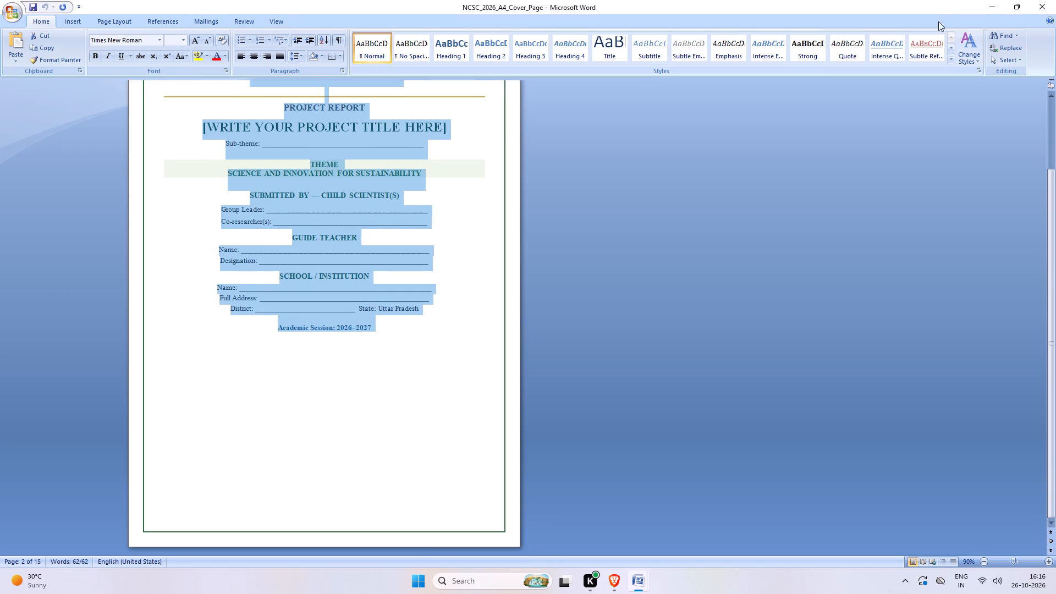
Return to the Agriculture for Sustainable Life report and paste the copied cover page onto its blank first page.
click(994, 4)
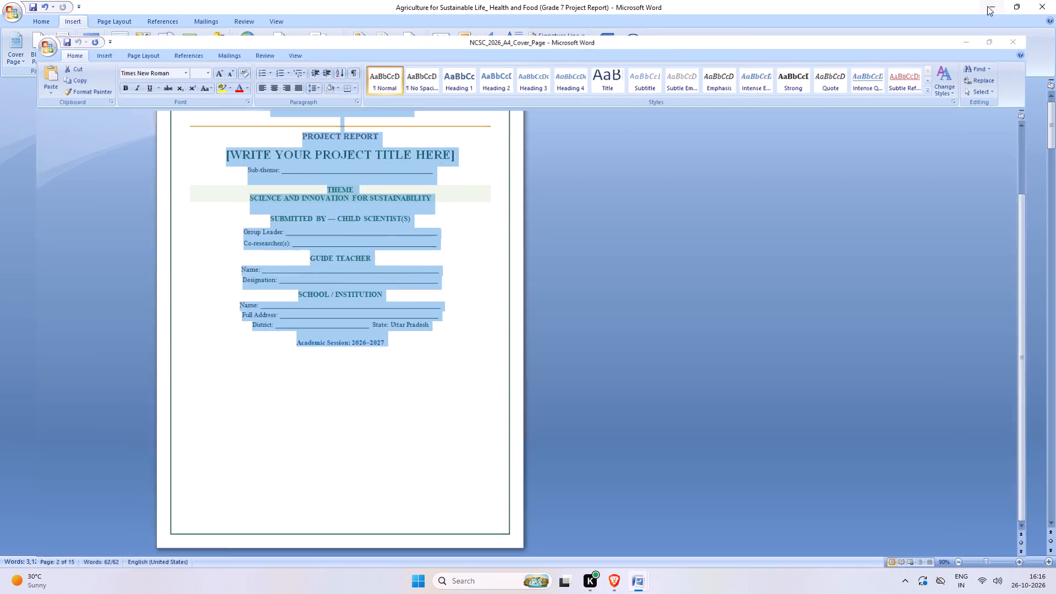
click(220, 196)
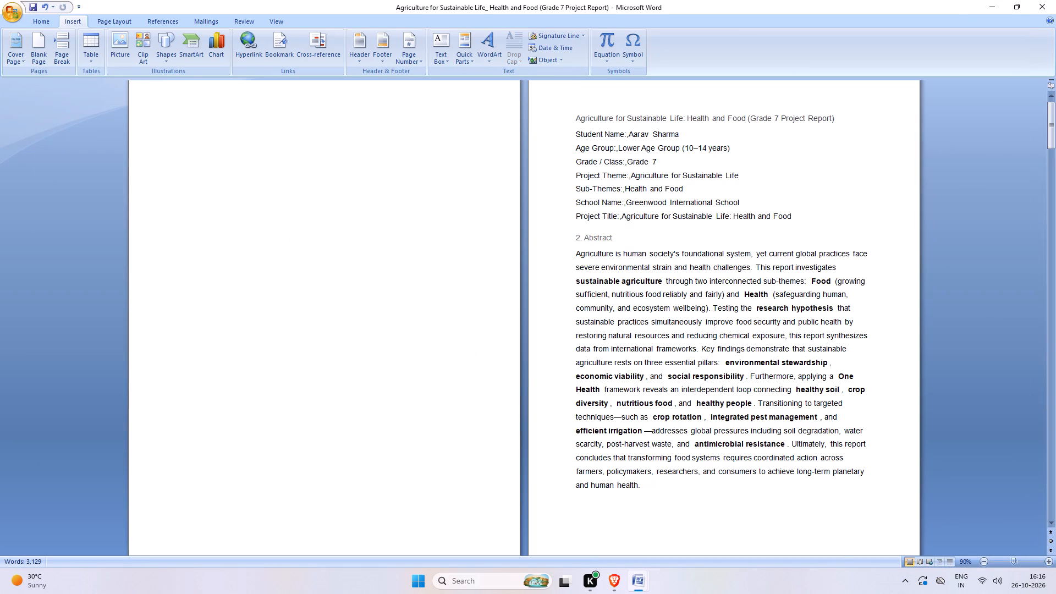
key(ctrl+v)
scroll(260, 204, up, 3)
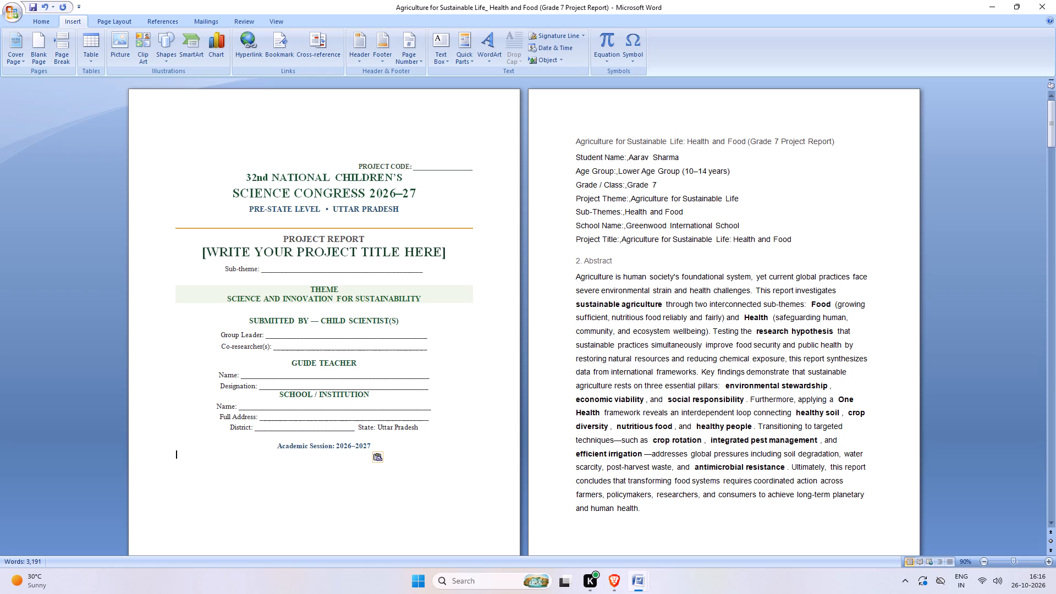
scroll(349, 322, down, 1)
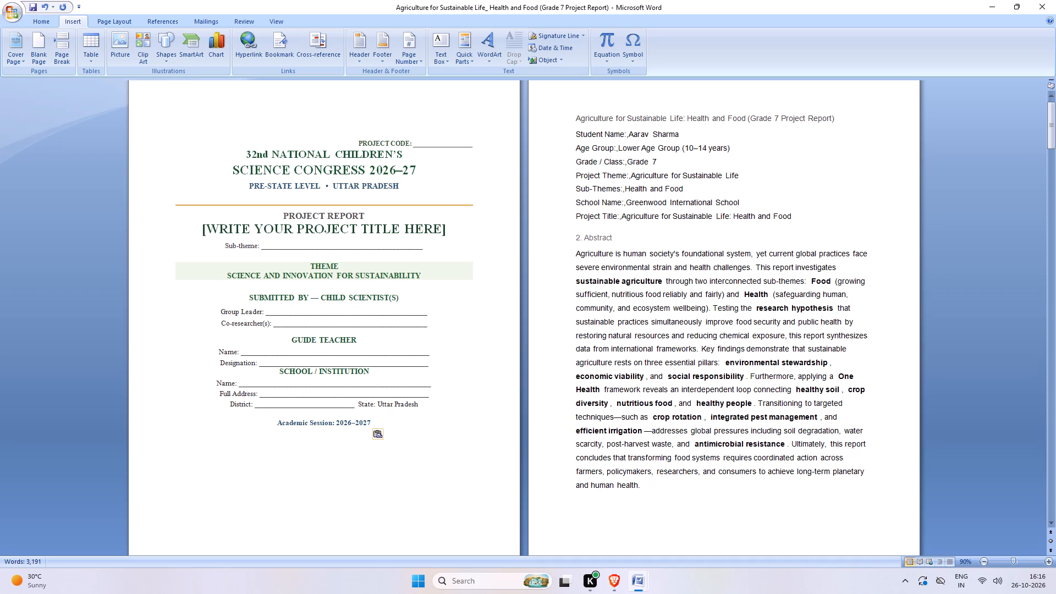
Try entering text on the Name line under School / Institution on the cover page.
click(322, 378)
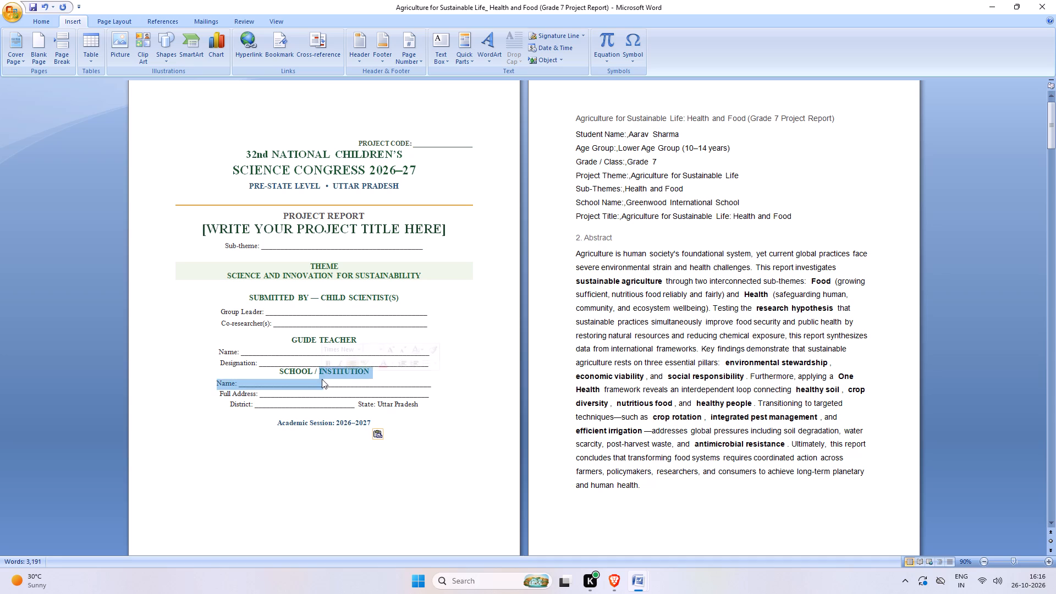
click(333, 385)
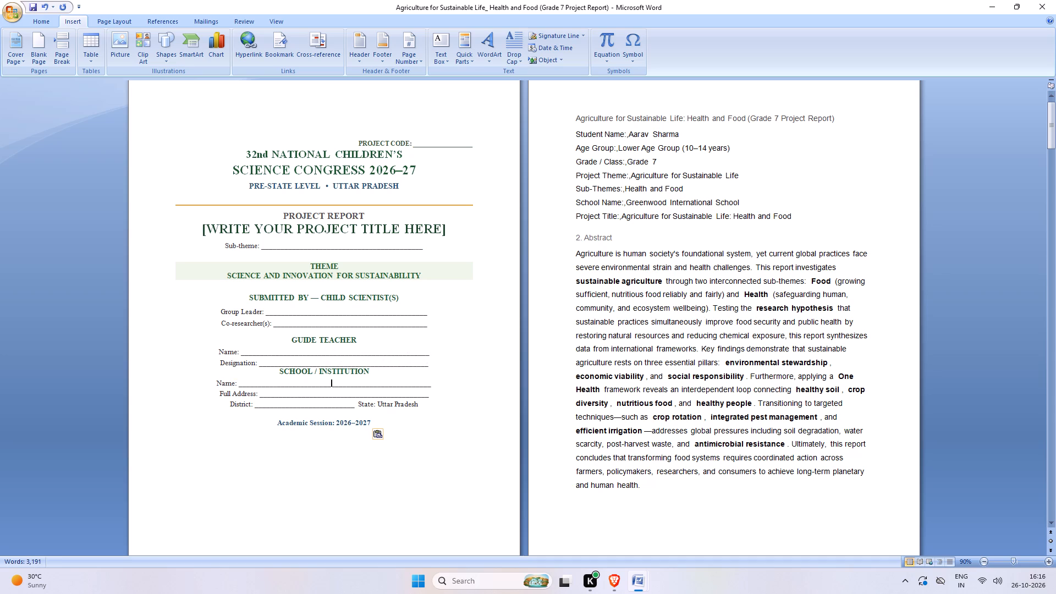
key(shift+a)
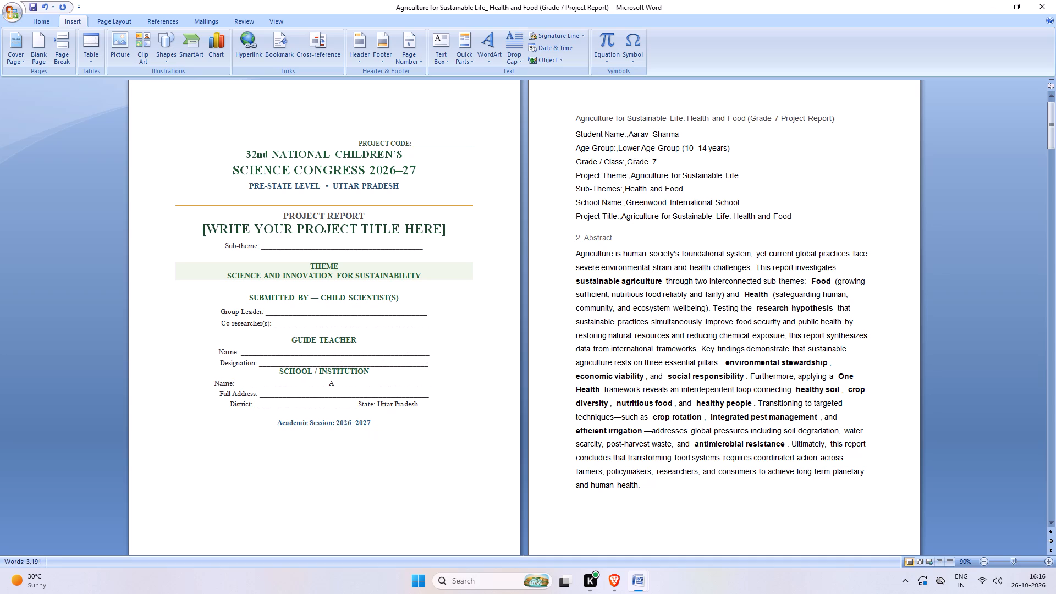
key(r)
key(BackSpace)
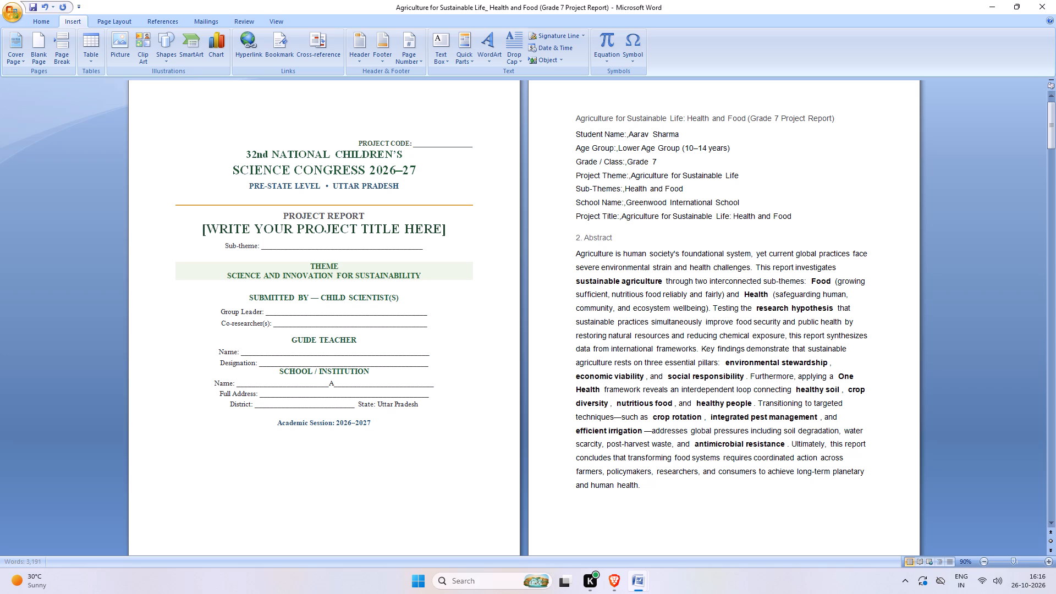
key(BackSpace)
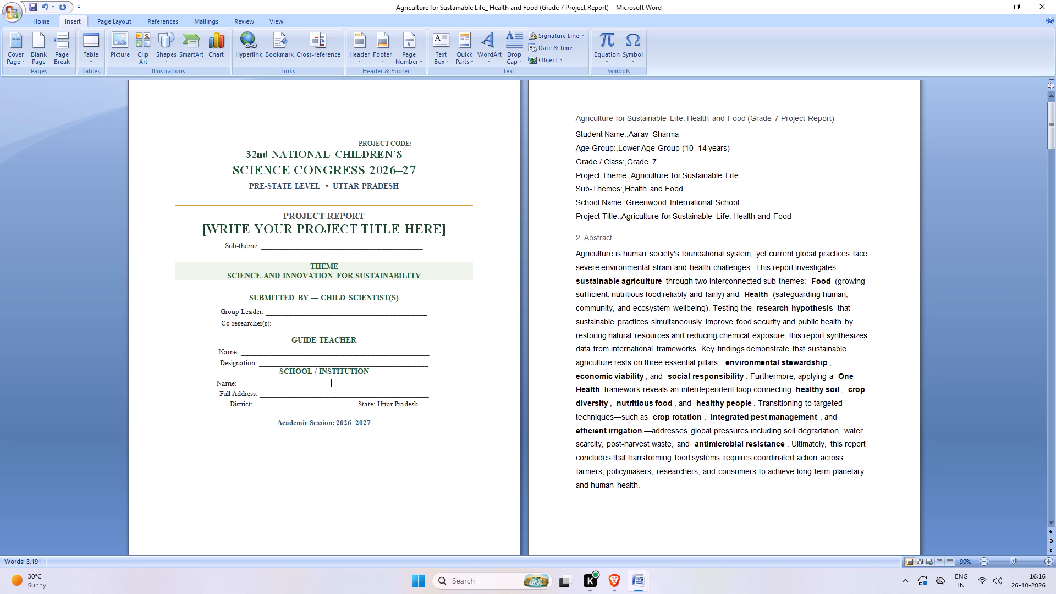
Enlarge all the text on the pasted cover page by two font-size increments.
scroll(357, 395, up, 3)
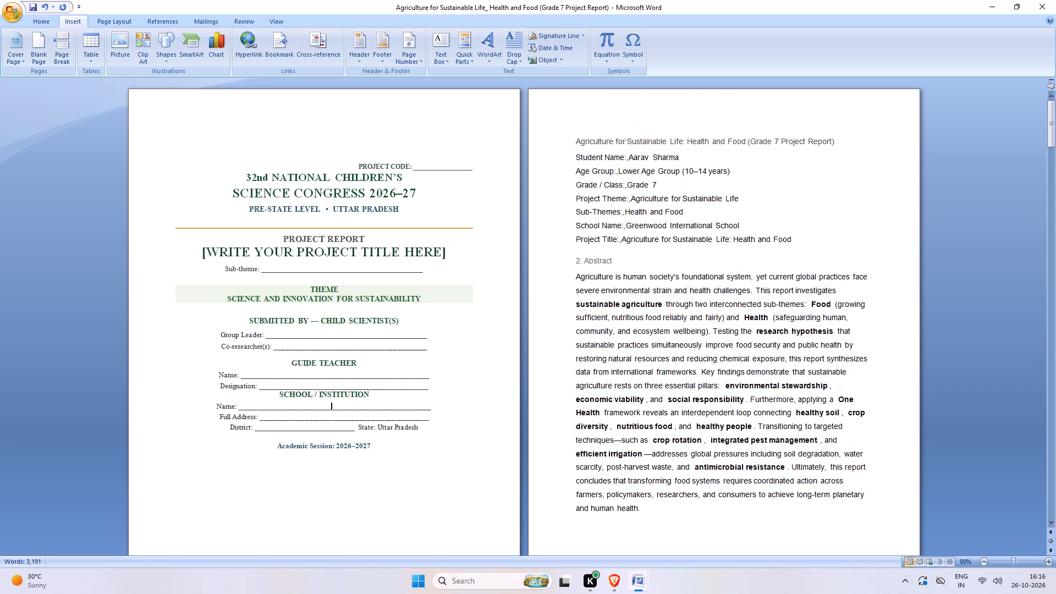
scroll(483, 353, down, 9)
scroll(483, 358, up, 2)
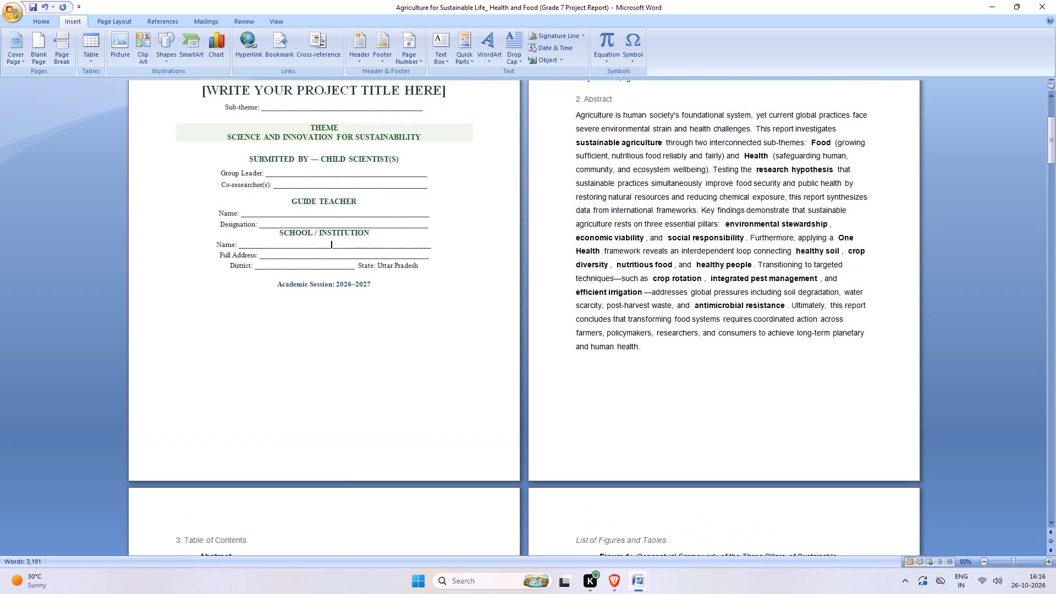
scroll(340, 321, up, 4)
scroll(388, 249, up, 2)
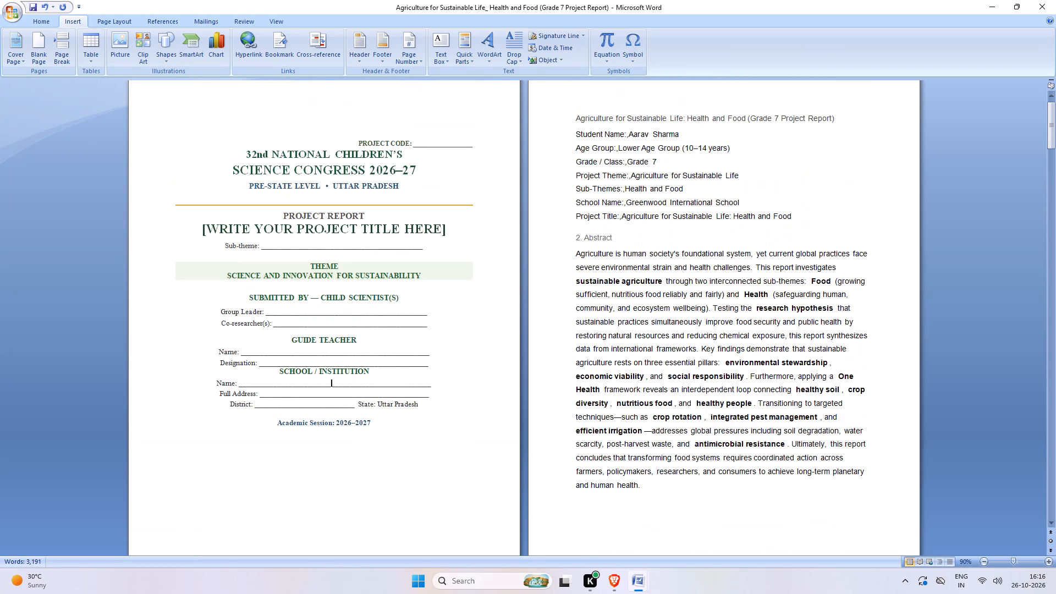
click(174, 181)
key(ctrl+a)
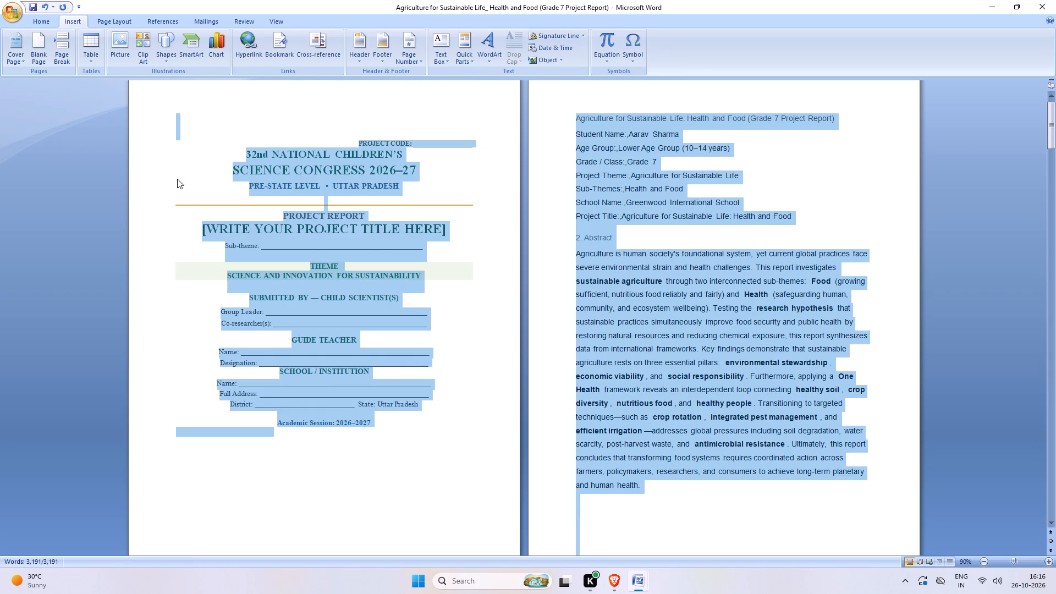
click(358, 191)
drag(423, 465, 90, 125)
click(52, 15)
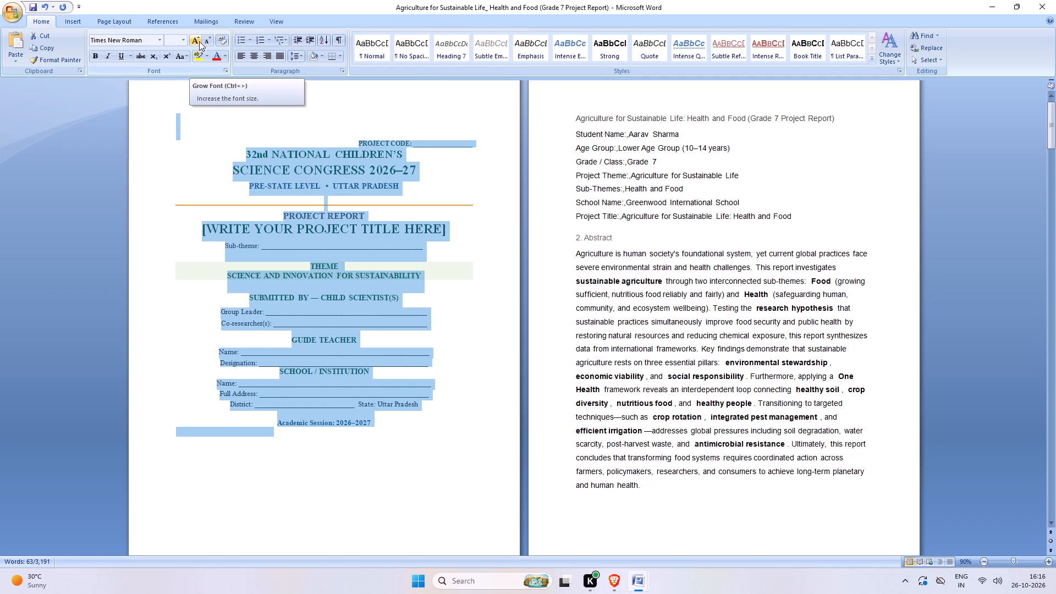
click(199, 41)
click(199, 41)
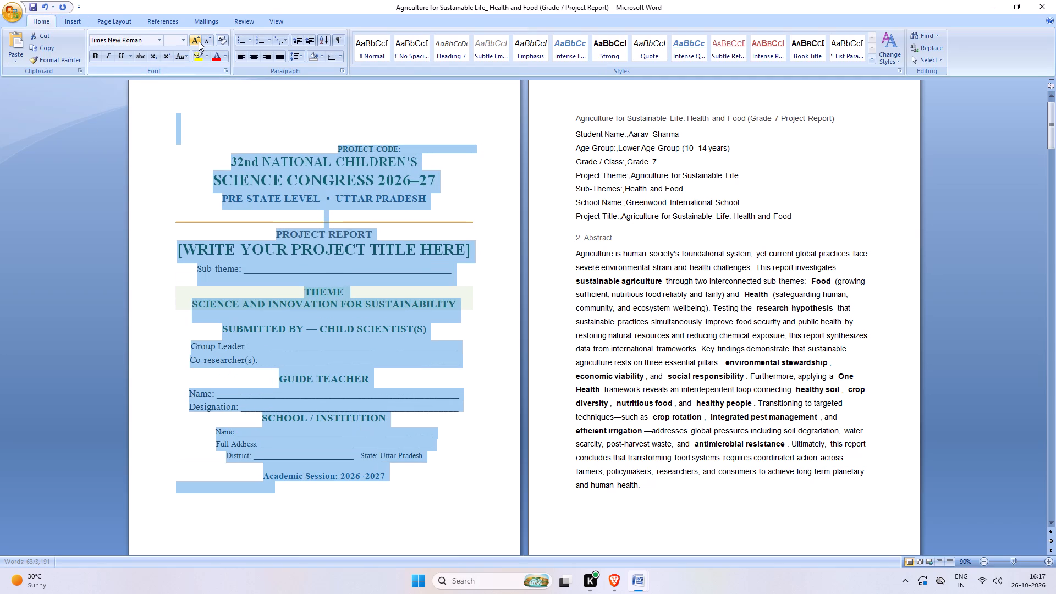
Delete the Project Code line above the 32nd National Children's Science Congress heading on the cover page.
click(449, 141)
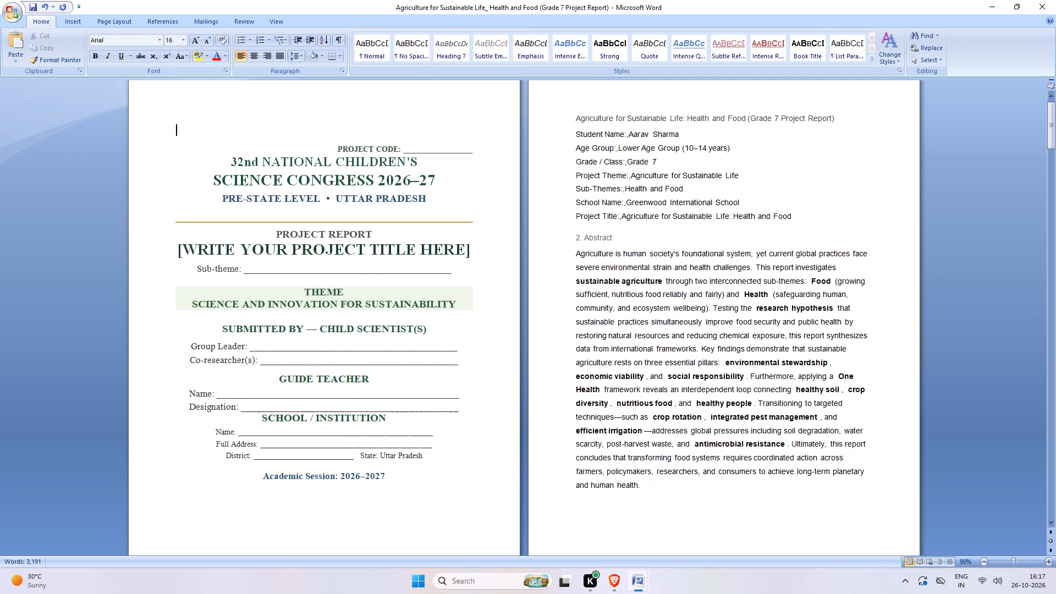
drag(481, 150, 354, 148)
key(BackSpace)
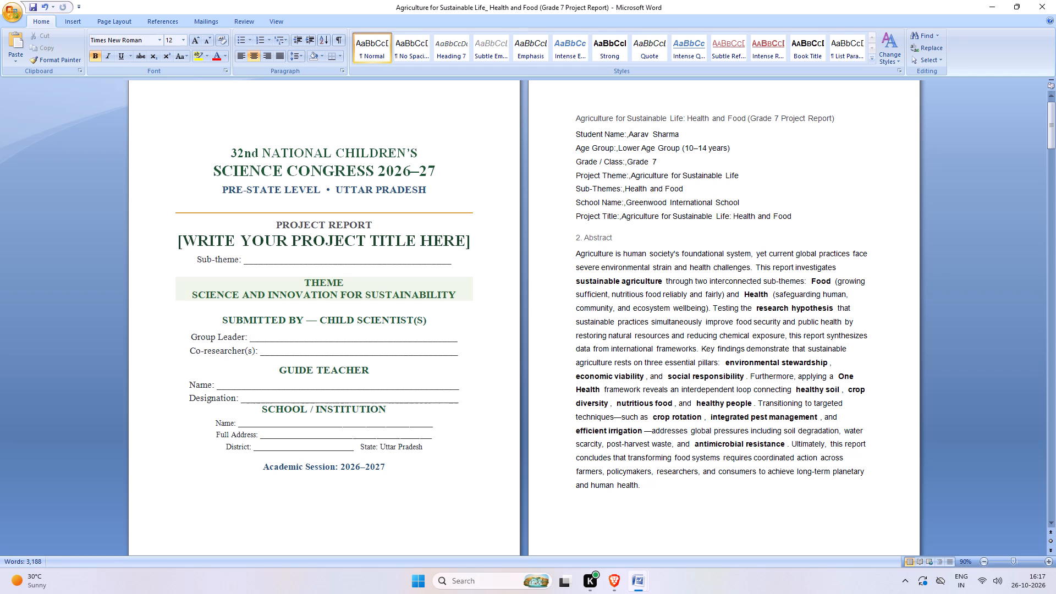
Delete the WRITE YOUR PROJECT TITLE HERE placeholder under Project Report, keeping its square brackets.
scroll(351, 235, down, 1)
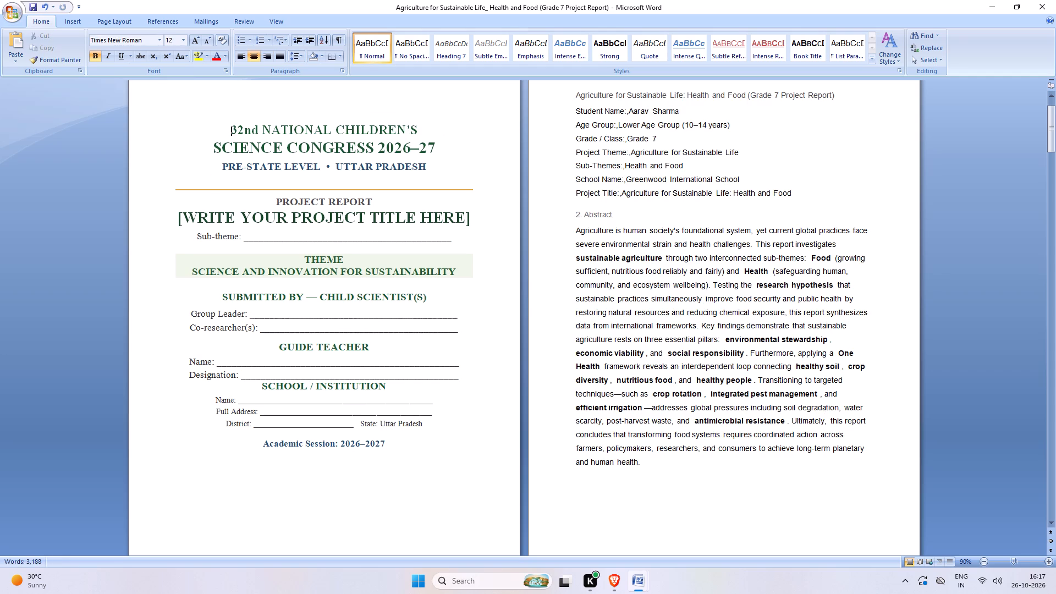
click(461, 213)
key(BackSpace)
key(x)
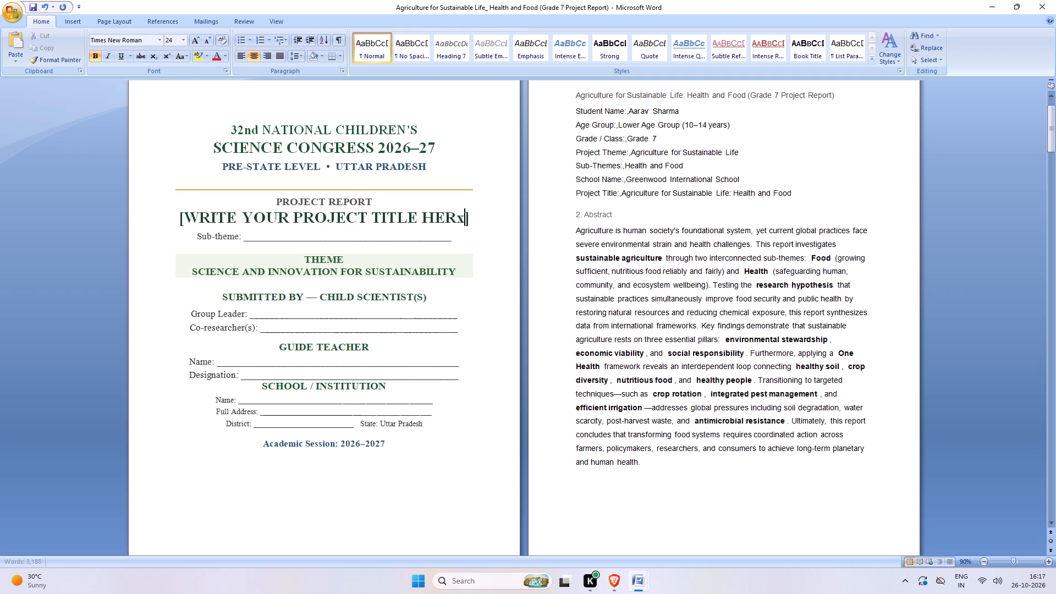
key(BackSpace)
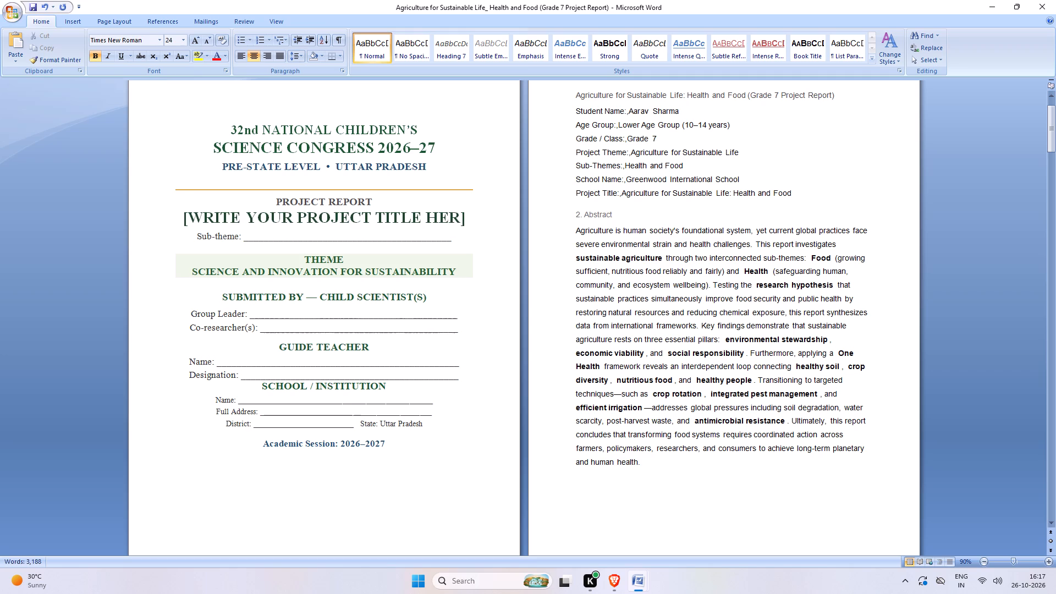
drag(189, 214, 443, 212)
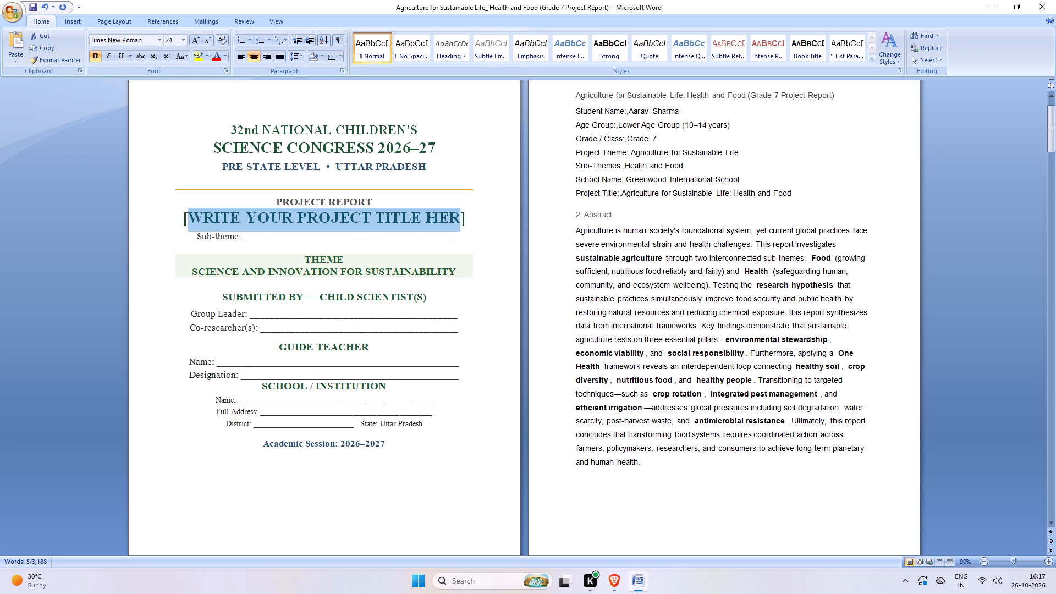
key(BackSpace)
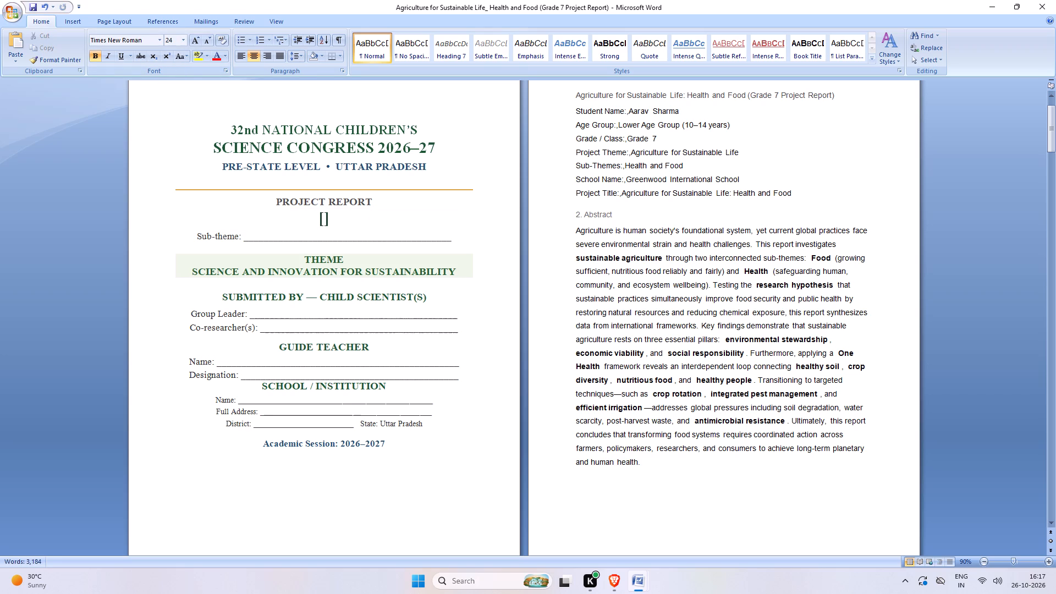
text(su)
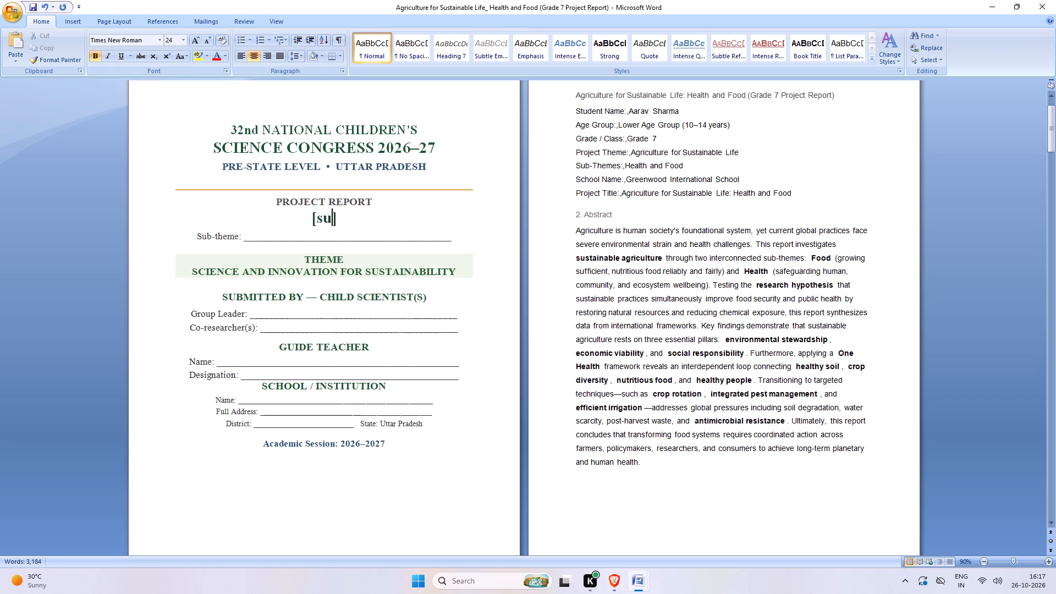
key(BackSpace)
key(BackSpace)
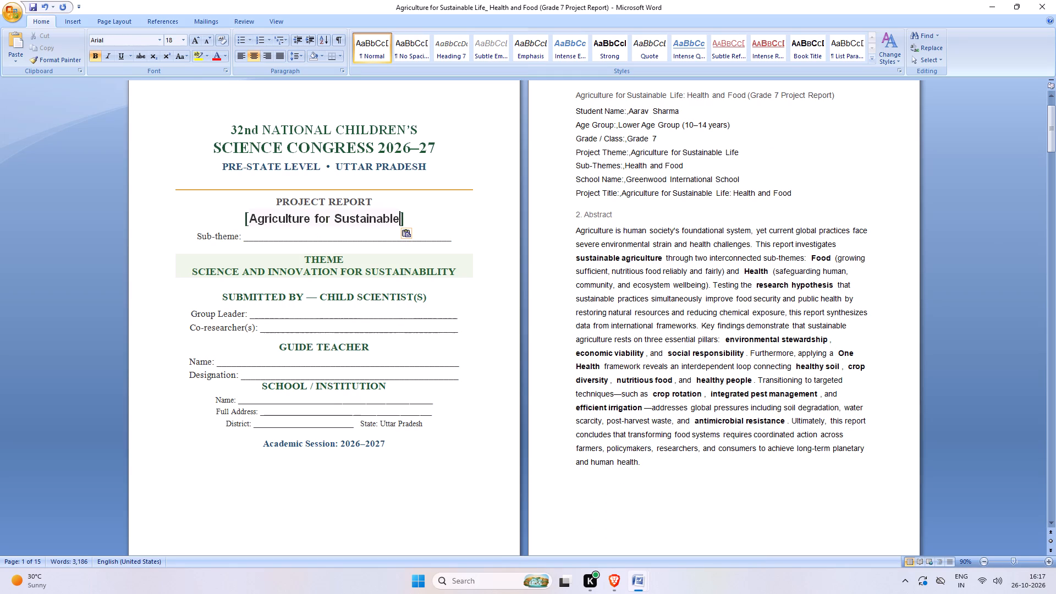
Convert the pasted project title to uppercase and colour it Olive Green, Accent 3, Darker 25%.
drag(397, 219, 327, 221)
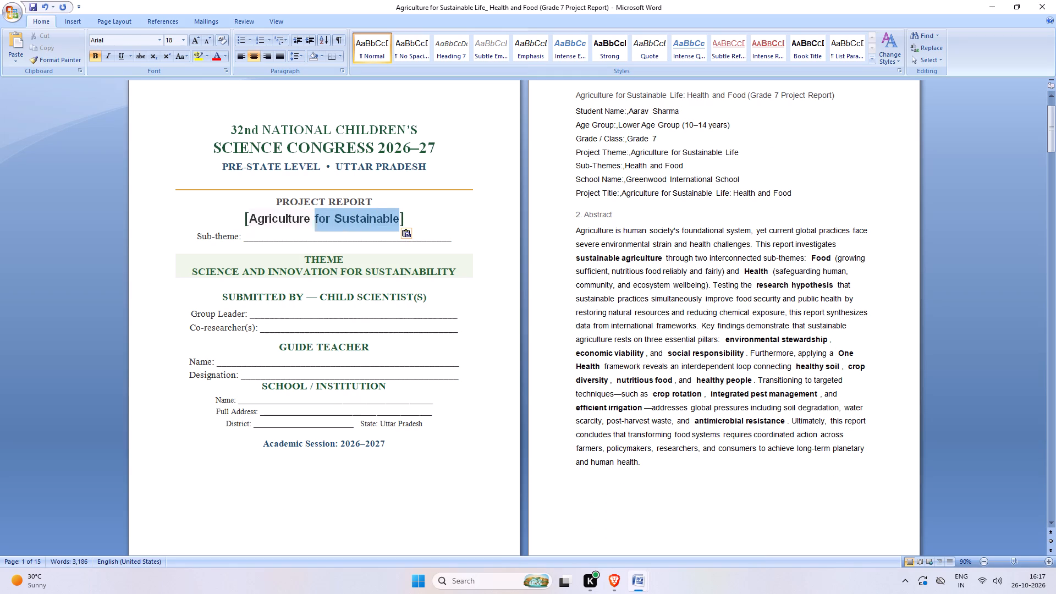
drag(327, 221, 284, 221)
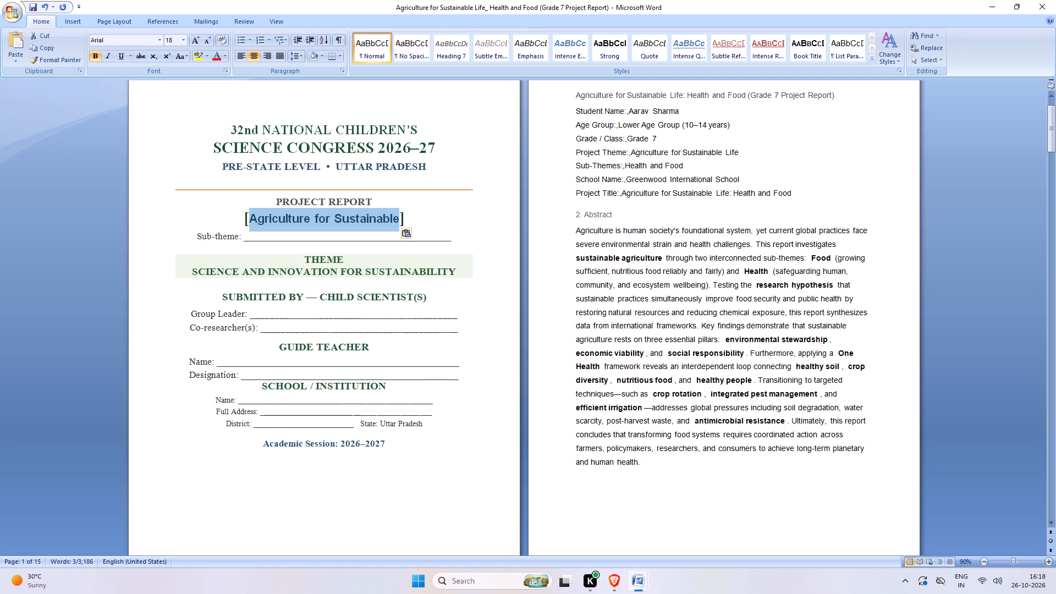
click(176, 58)
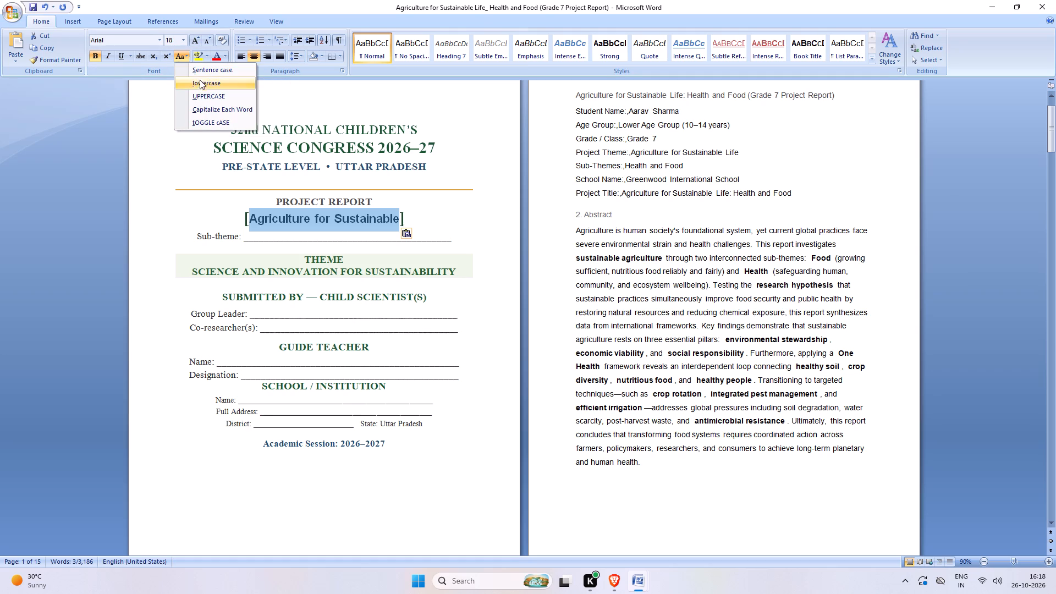
click(202, 94)
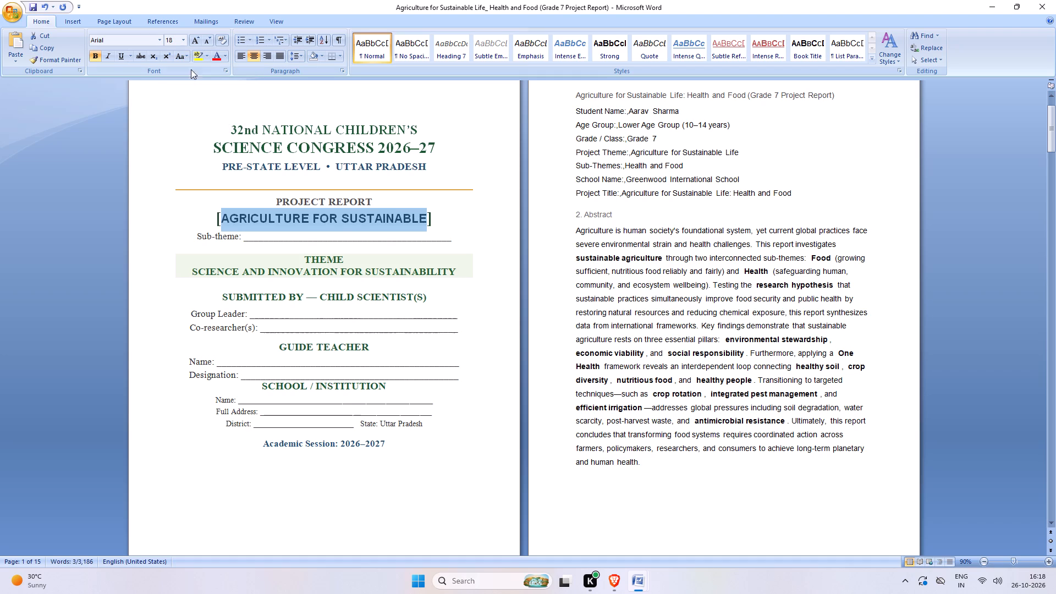
click(218, 58)
click(222, 57)
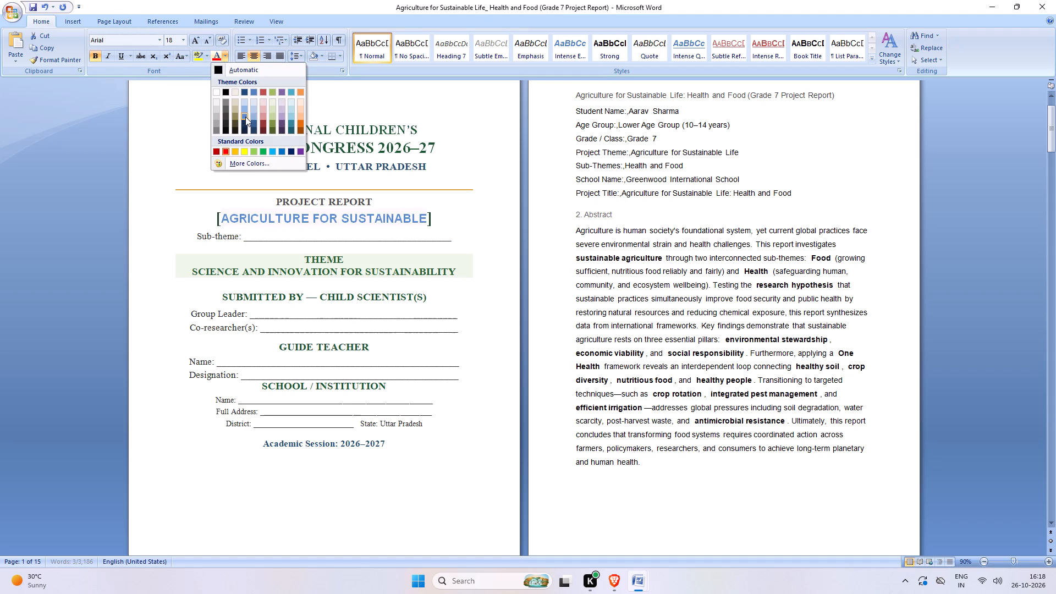
click(273, 122)
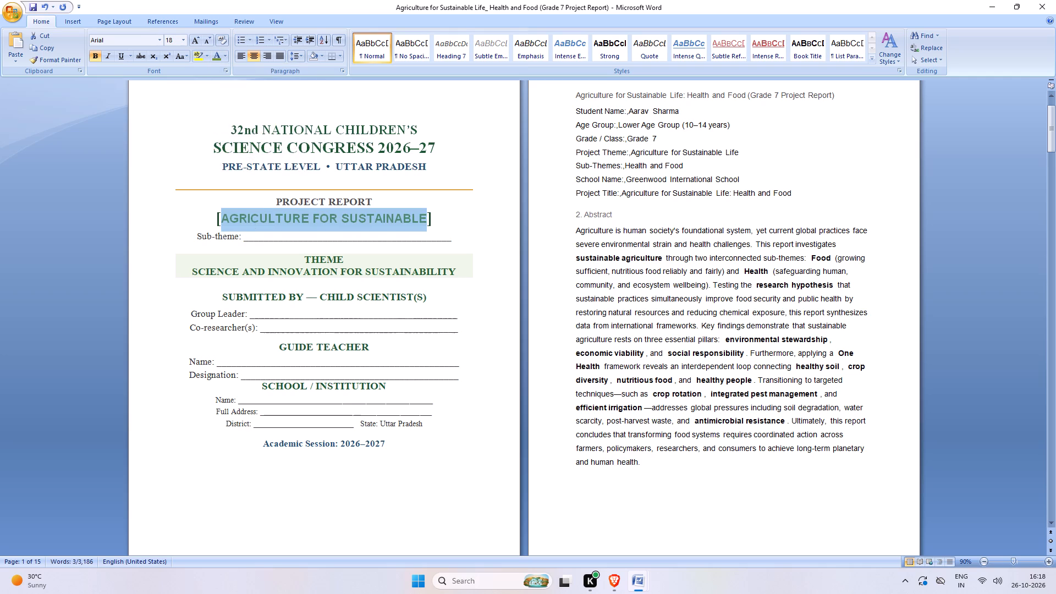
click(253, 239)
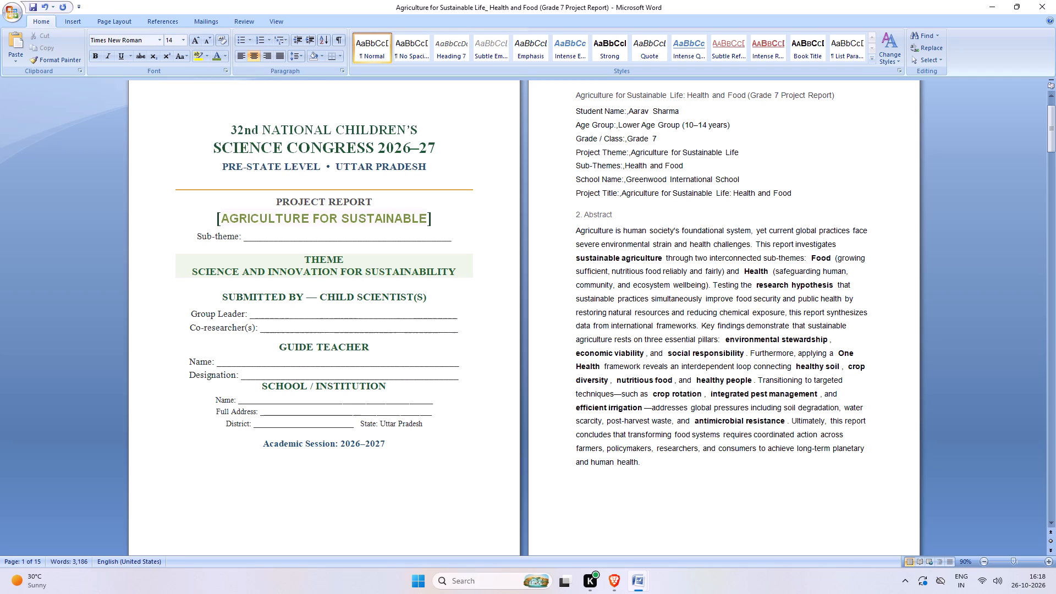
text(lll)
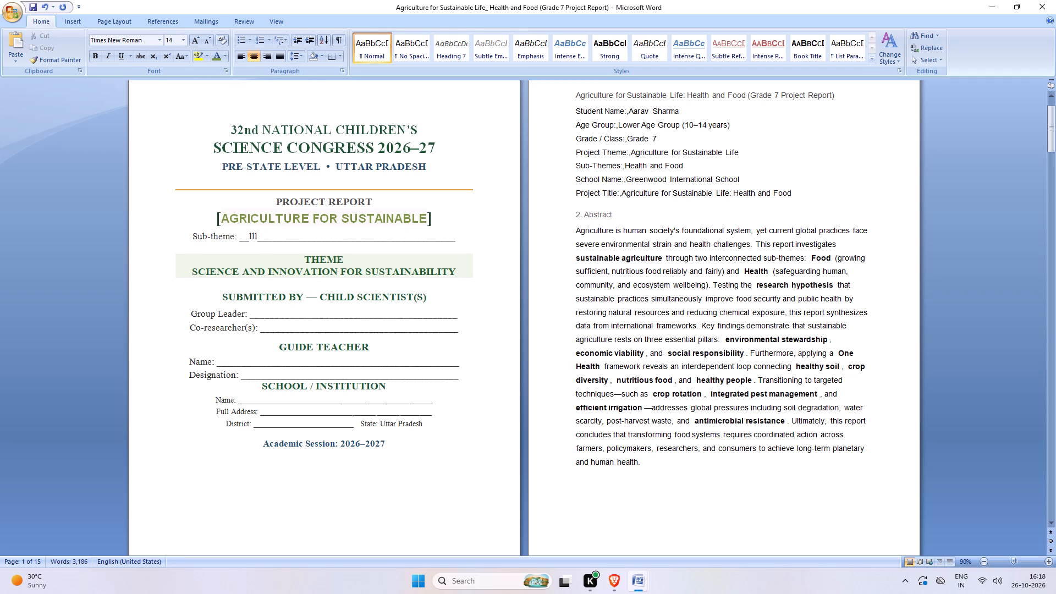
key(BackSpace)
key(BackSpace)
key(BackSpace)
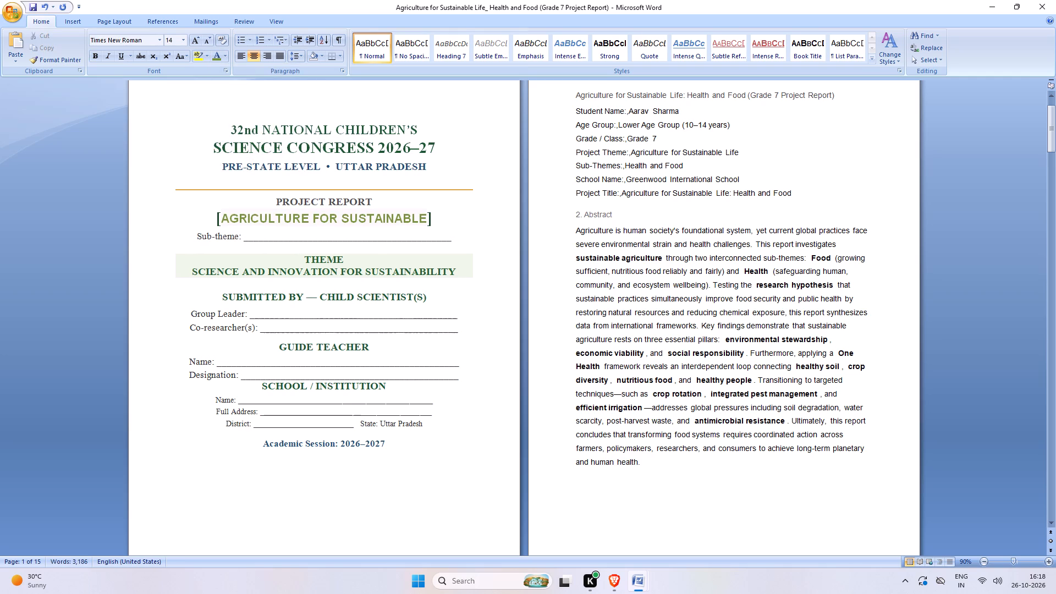
Delete the blank underline after the Sub-theme label on the cover page.
drag(454, 241, 250, 239)
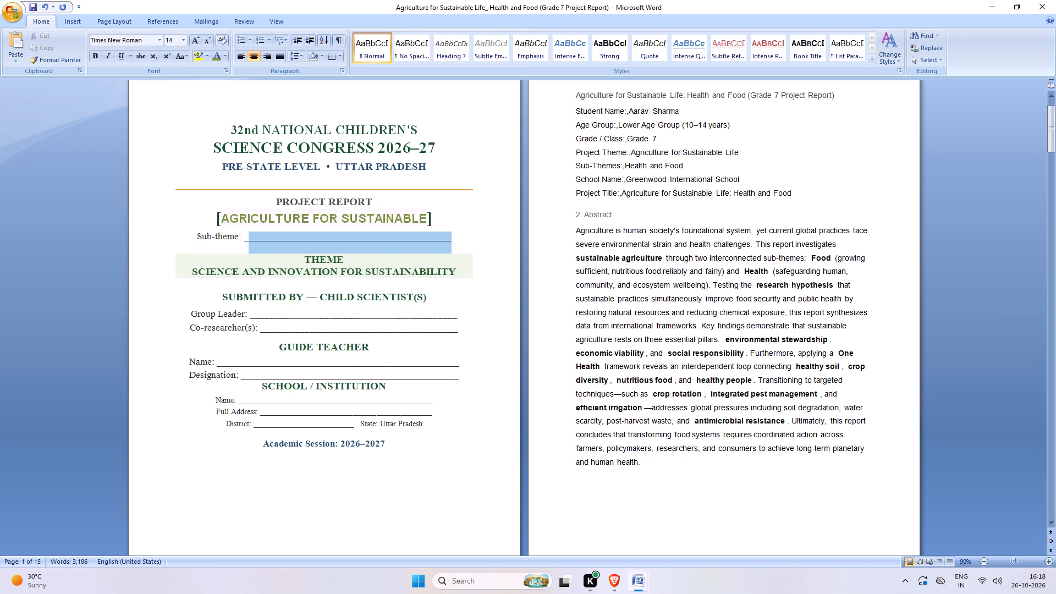
drag(250, 239, 245, 238)
key(BackSpace)
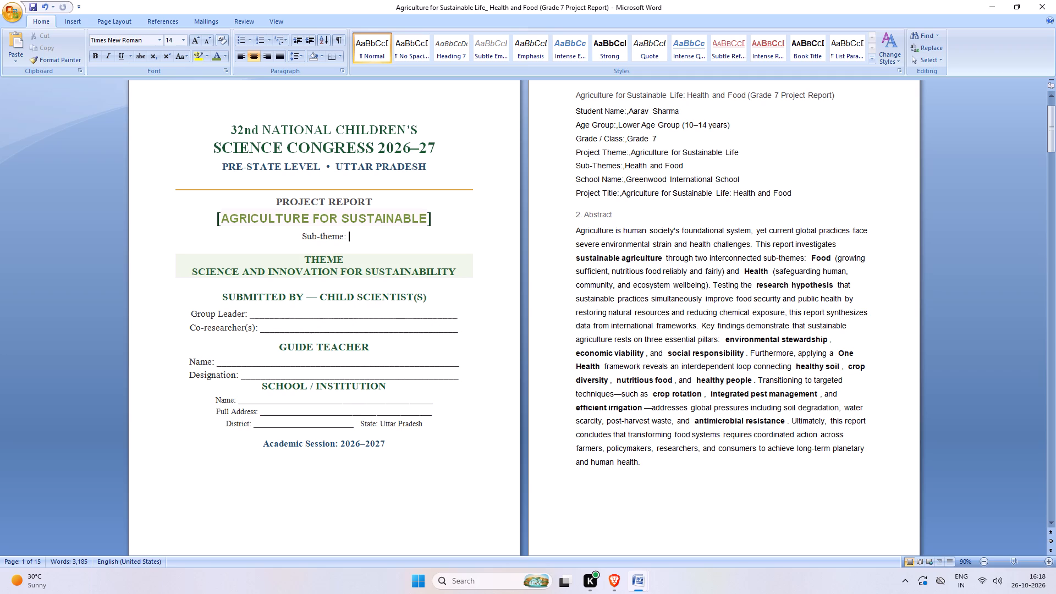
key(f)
key(BackSpace)
Enter FOOD AND HEALTH as the sub-theme on the cover page, with an extra space after the label's colon.
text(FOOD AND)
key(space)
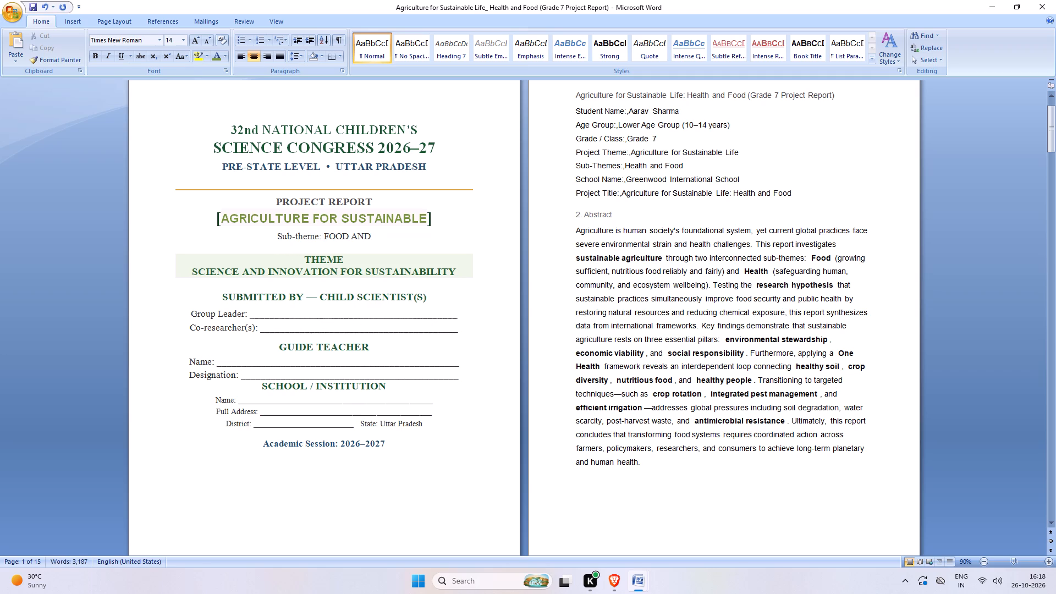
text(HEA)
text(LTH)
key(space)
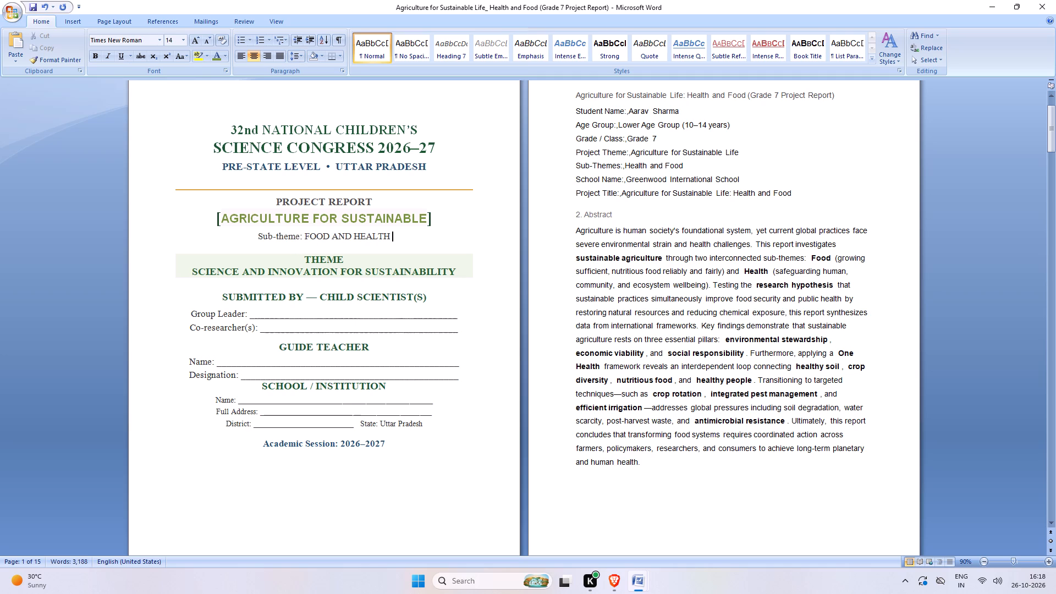
click(302, 235)
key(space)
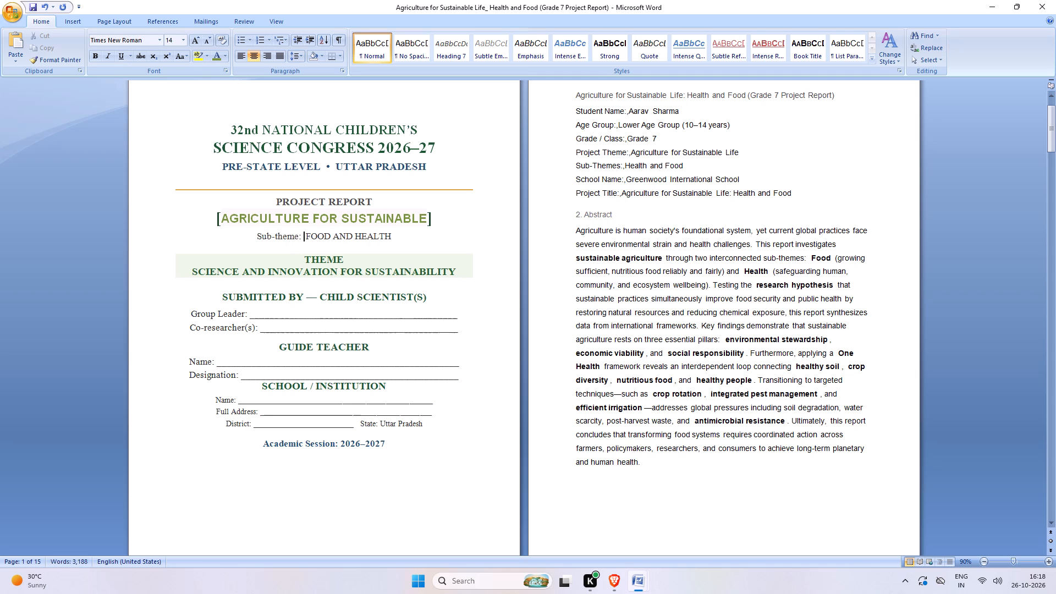
Replace the blank underline after Name under School / Institution with ARMY PUBLIC SCHOOL.
scroll(352, 294, down, 1)
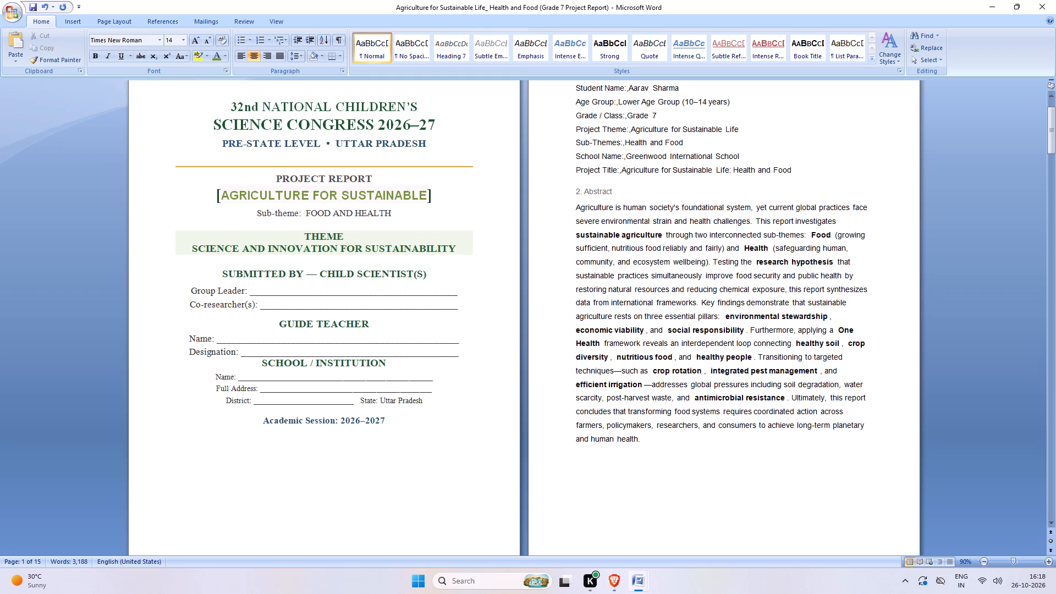
scroll(276, 331, down, 1)
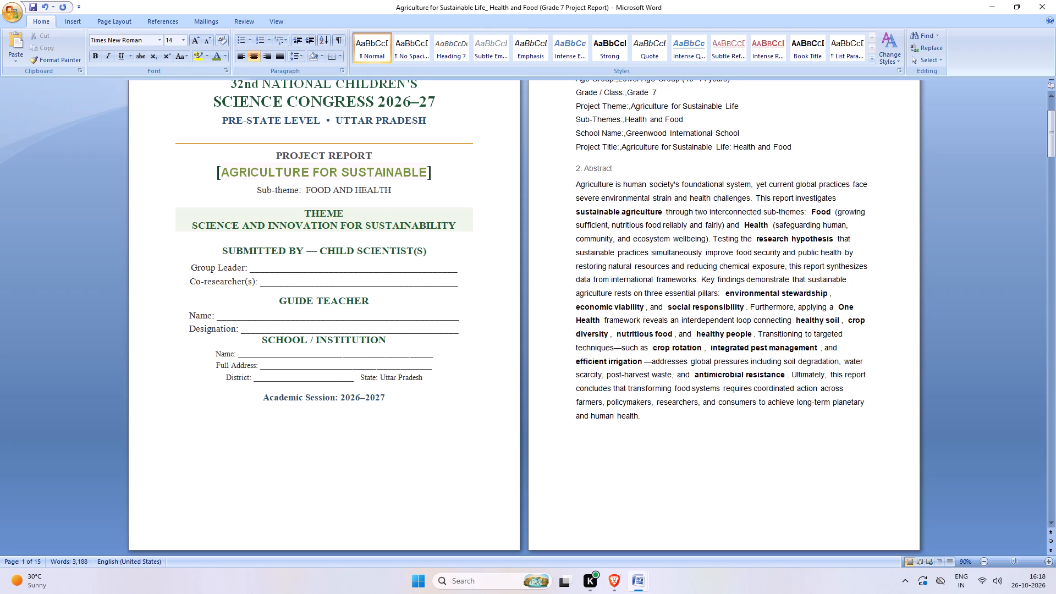
drag(434, 360, 278, 358)
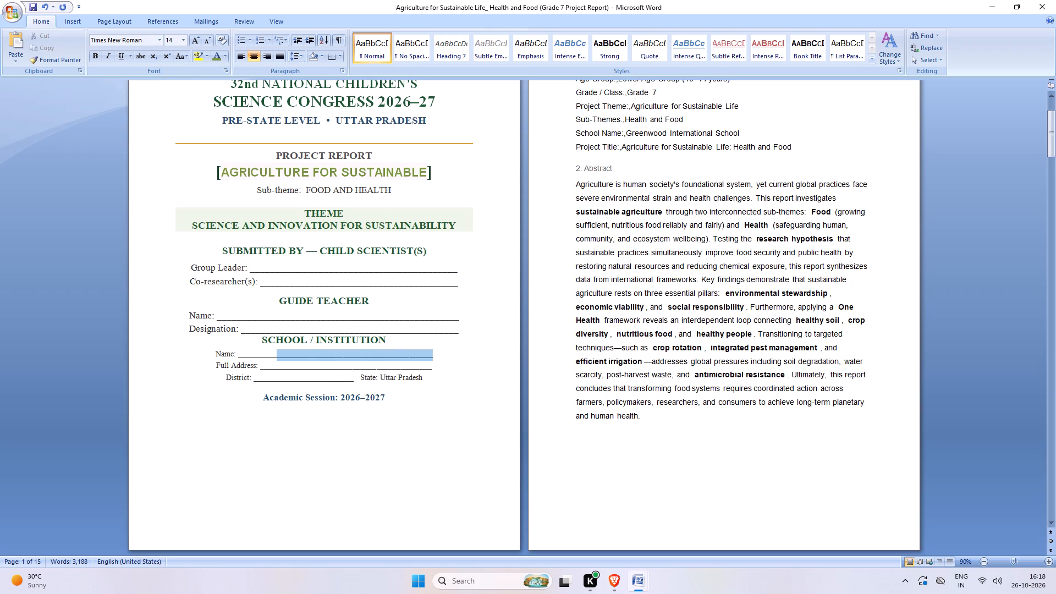
drag(278, 358, 238, 358)
key(BackSpace)
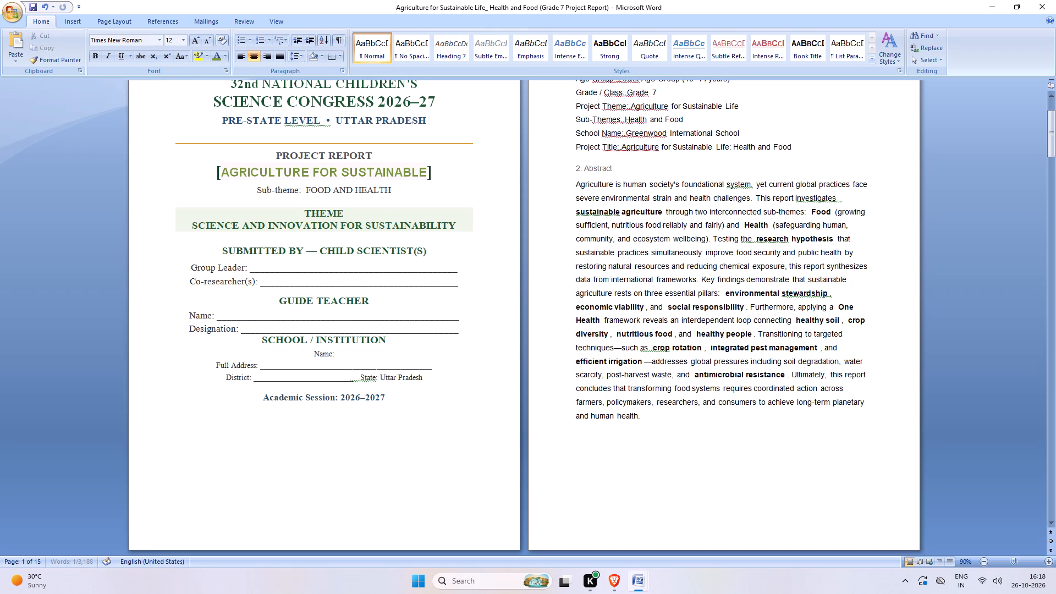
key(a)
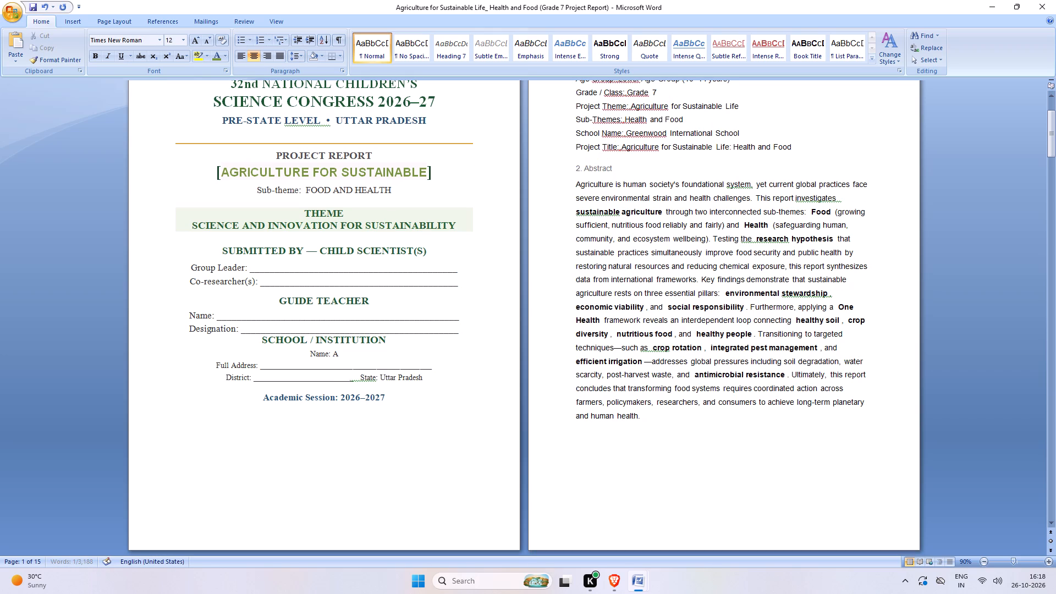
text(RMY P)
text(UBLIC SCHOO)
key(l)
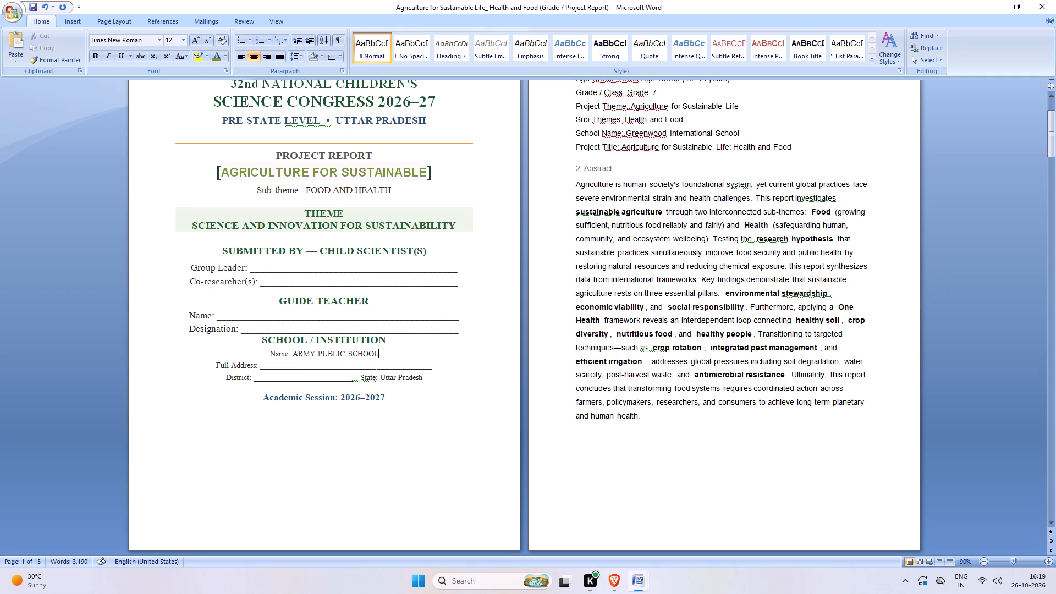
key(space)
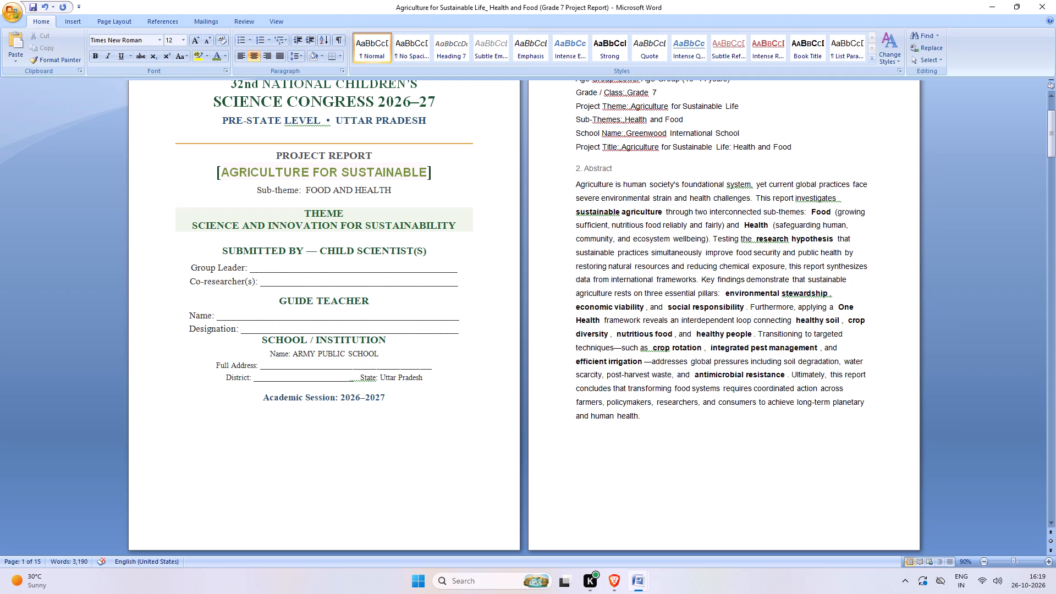
Delete the blank underline after the Full Address label, leaving the label followed by a space and a colon.
click(312, 370)
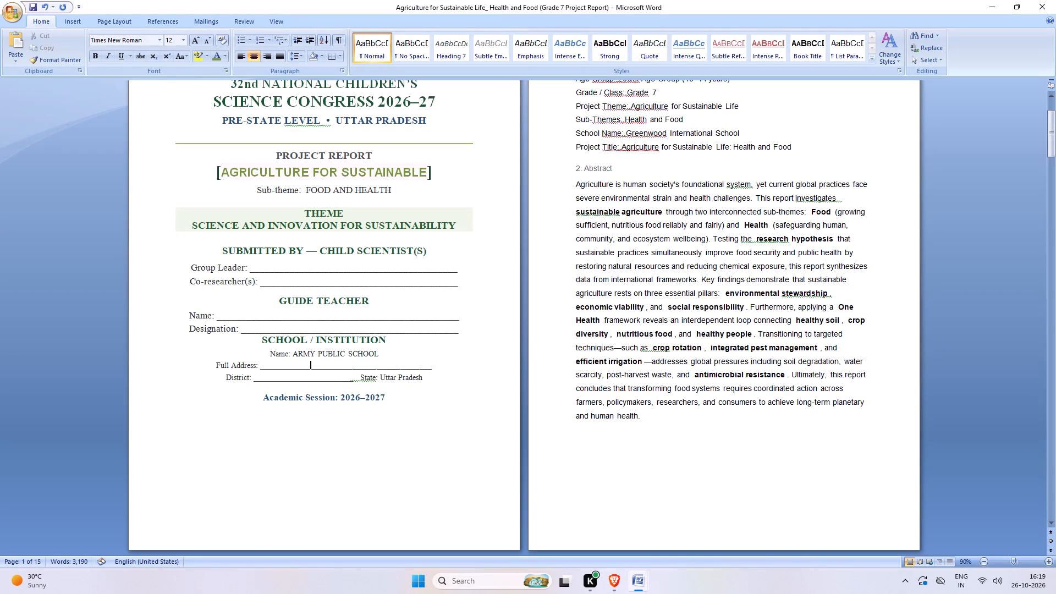
click(430, 366)
drag(434, 369, 269, 367)
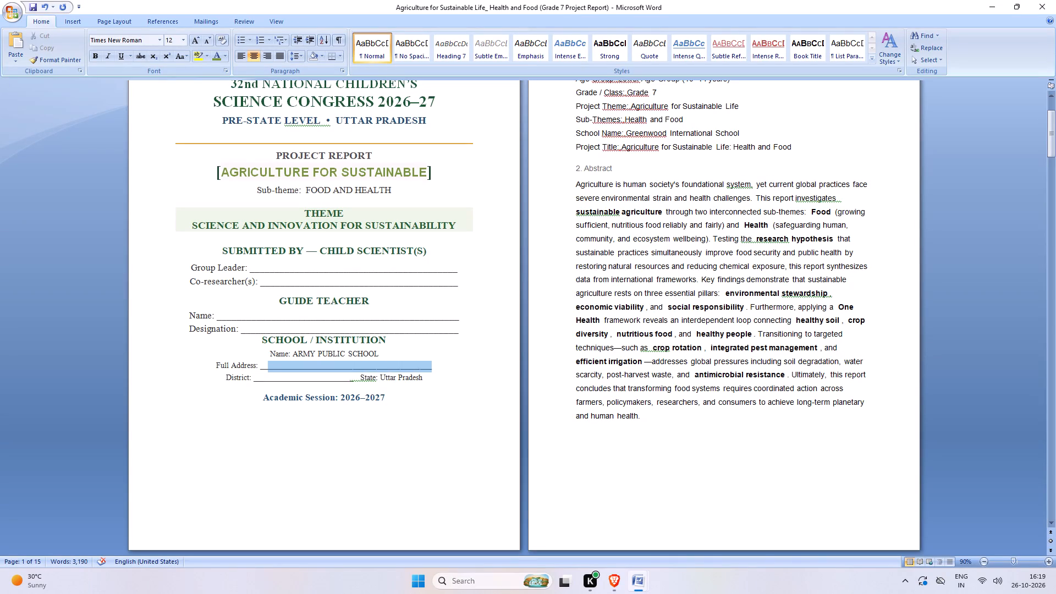
drag(269, 367, 256, 367)
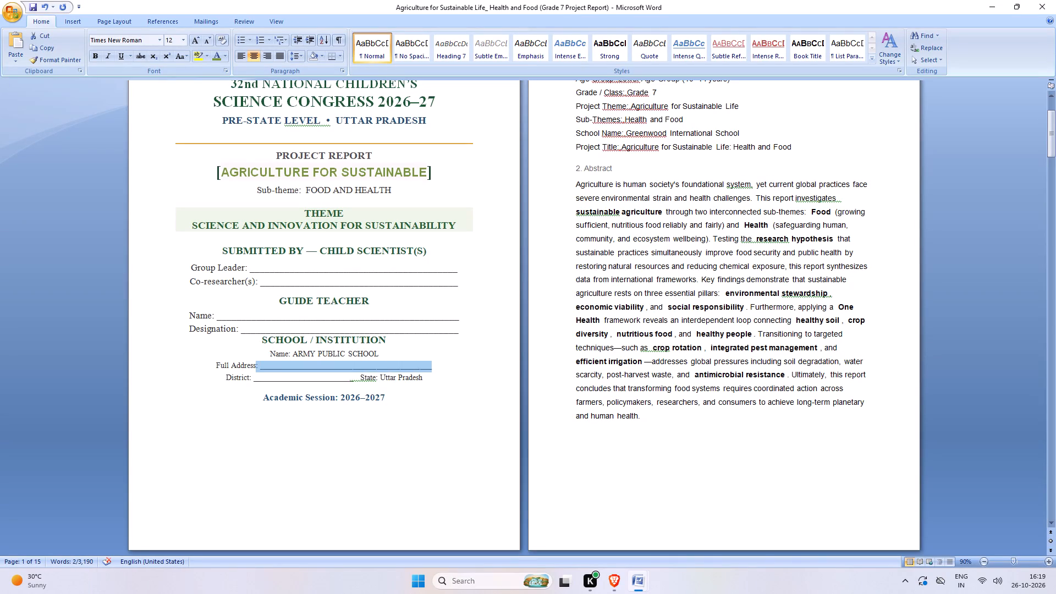
key(BackSpace)
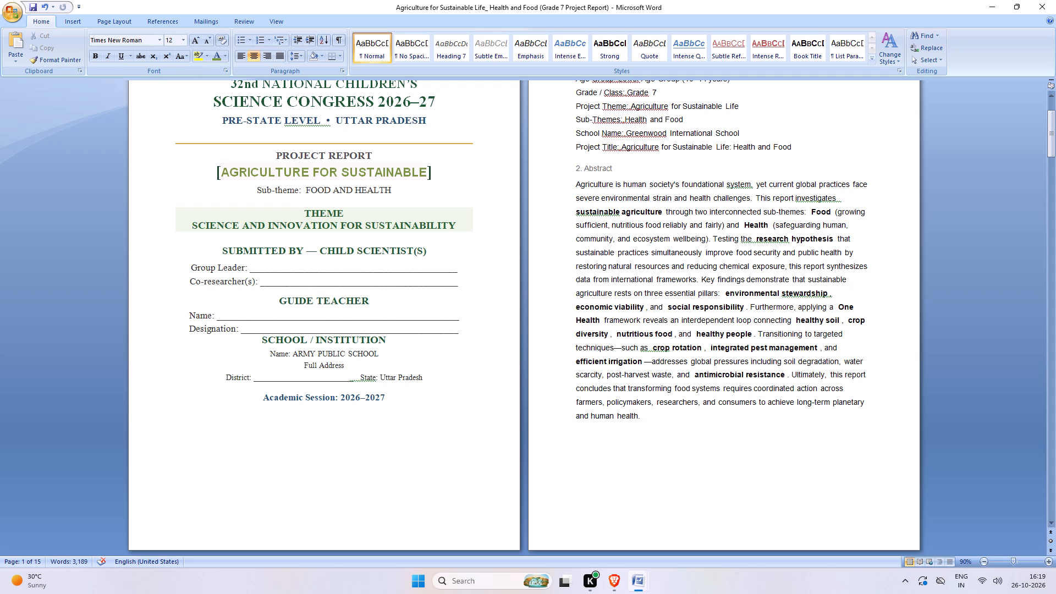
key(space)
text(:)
Replace the blank underline after the District label with PRAYAGRAJ, followed by a space before State.
drag(358, 378, 252, 377)
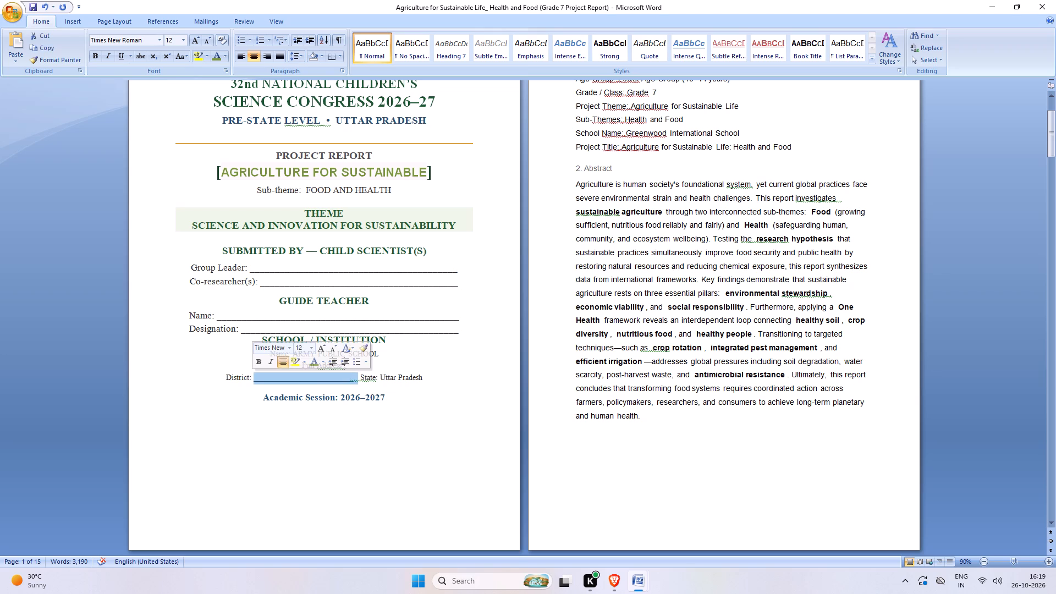
key(BackSpace)
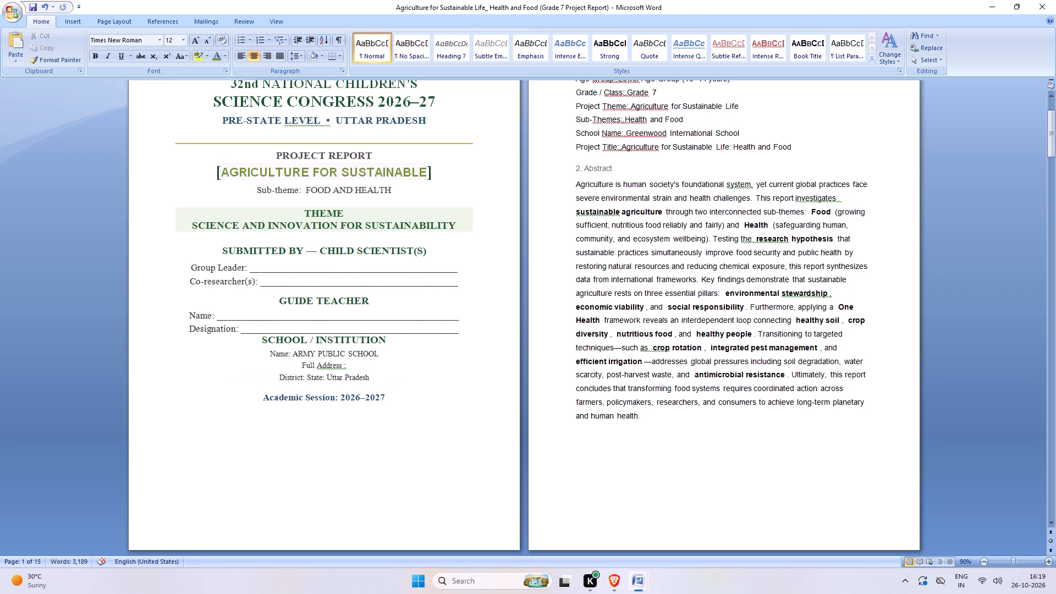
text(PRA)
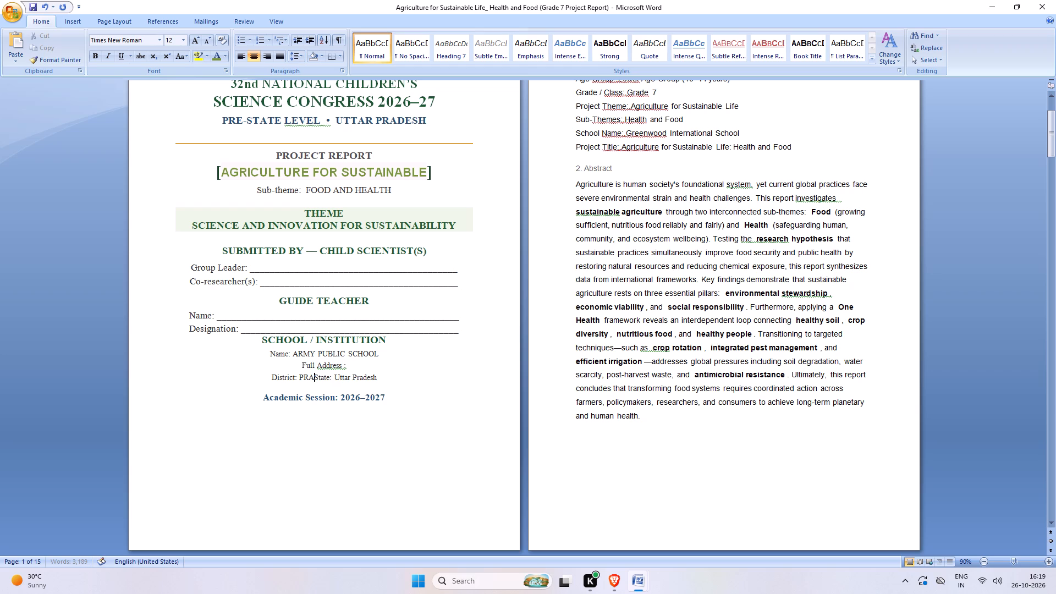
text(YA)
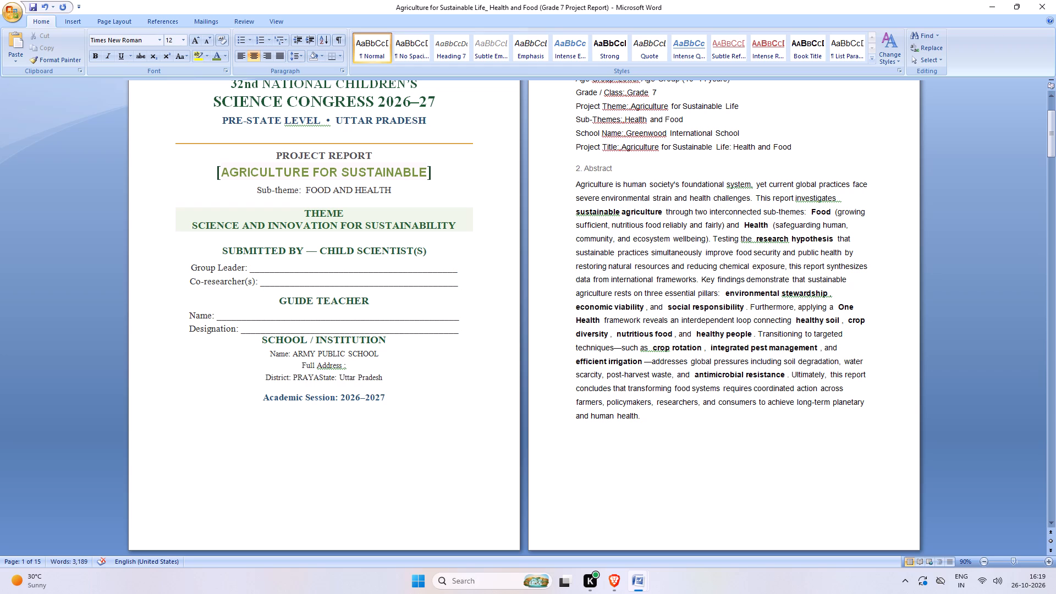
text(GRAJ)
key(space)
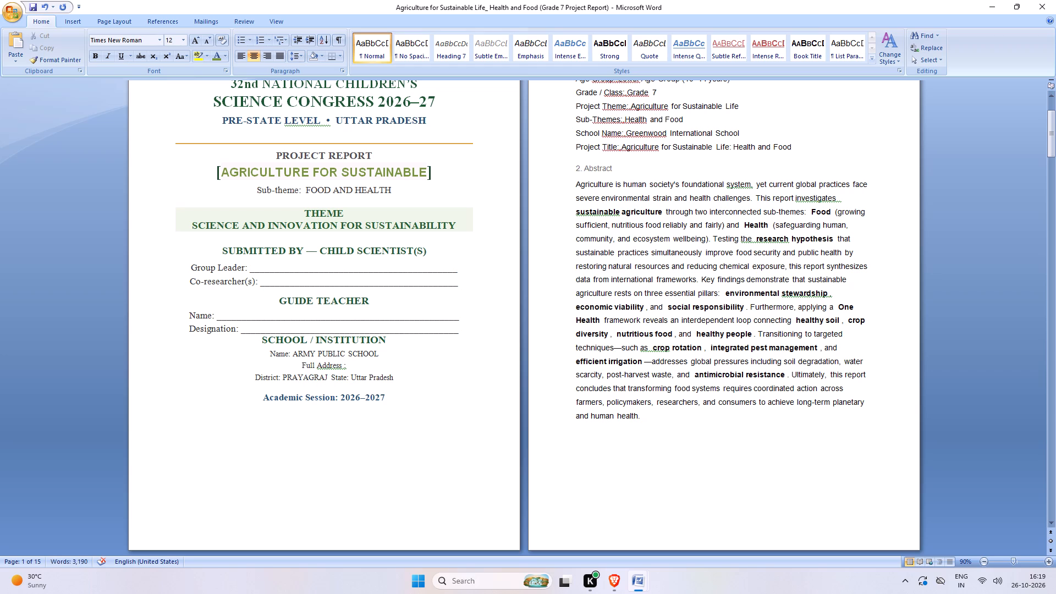
Replace the state name after the State label with UTTAR PRADESH in capitals.
drag(398, 379, 354, 376)
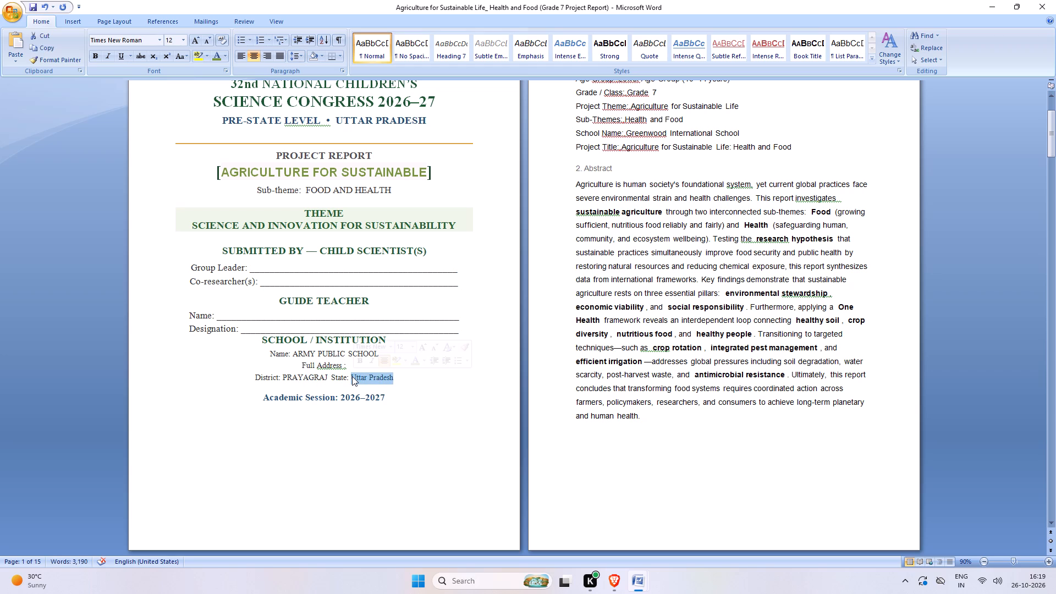
key(BackSpace)
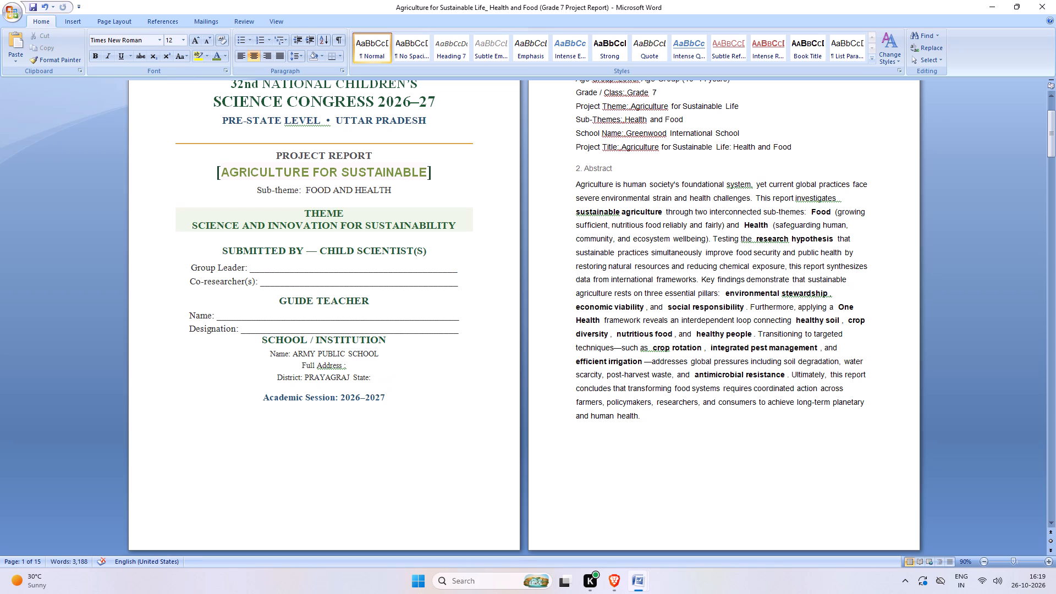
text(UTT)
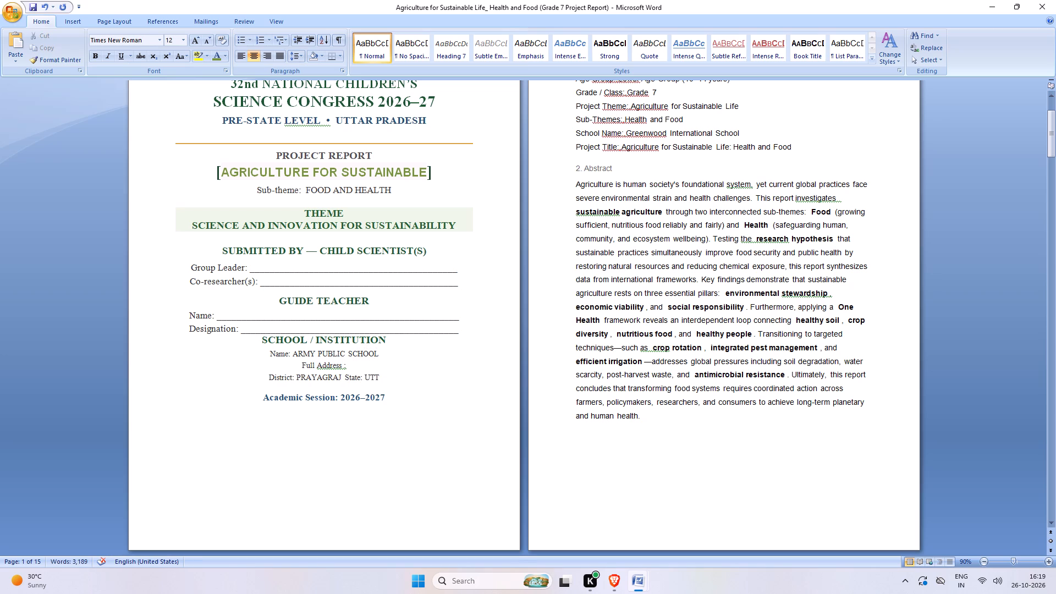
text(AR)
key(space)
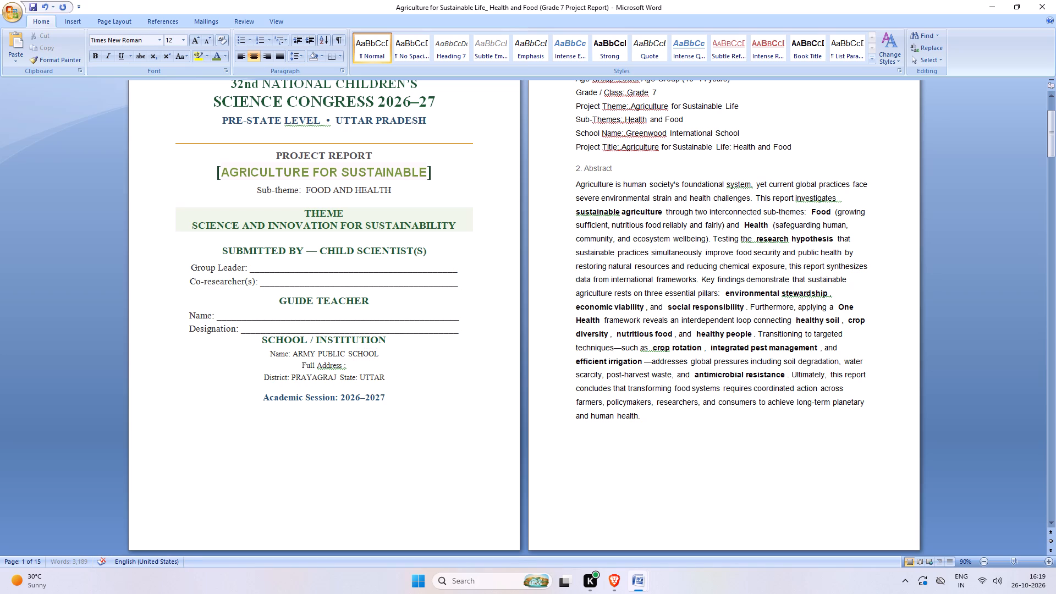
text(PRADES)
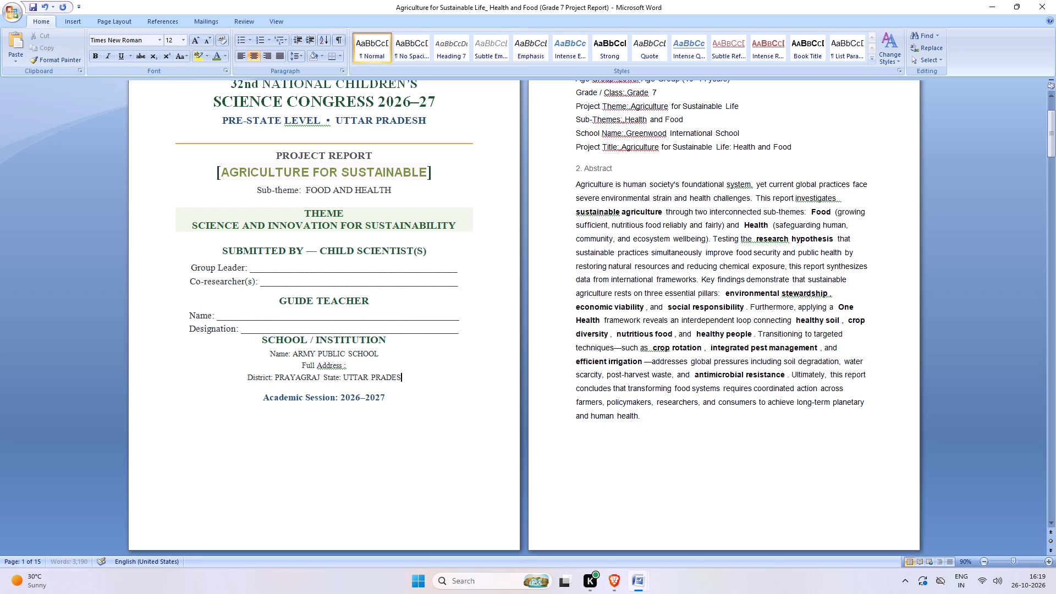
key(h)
Enter the street part of the school's address in capitals after the Full Address label, ending with a comma and a space.
scroll(293, 397, up, 1)
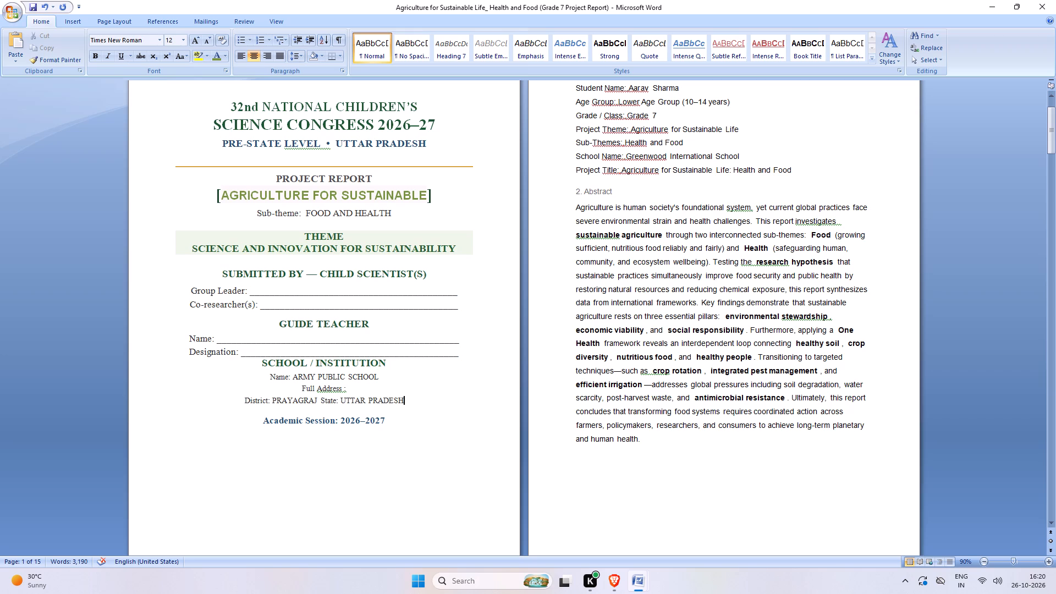
click(347, 389)
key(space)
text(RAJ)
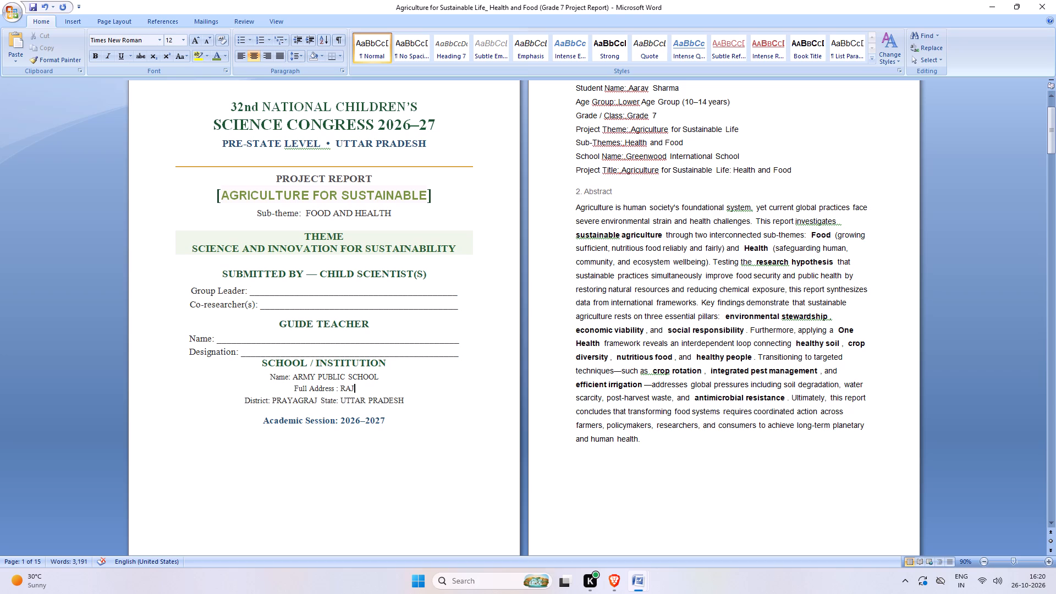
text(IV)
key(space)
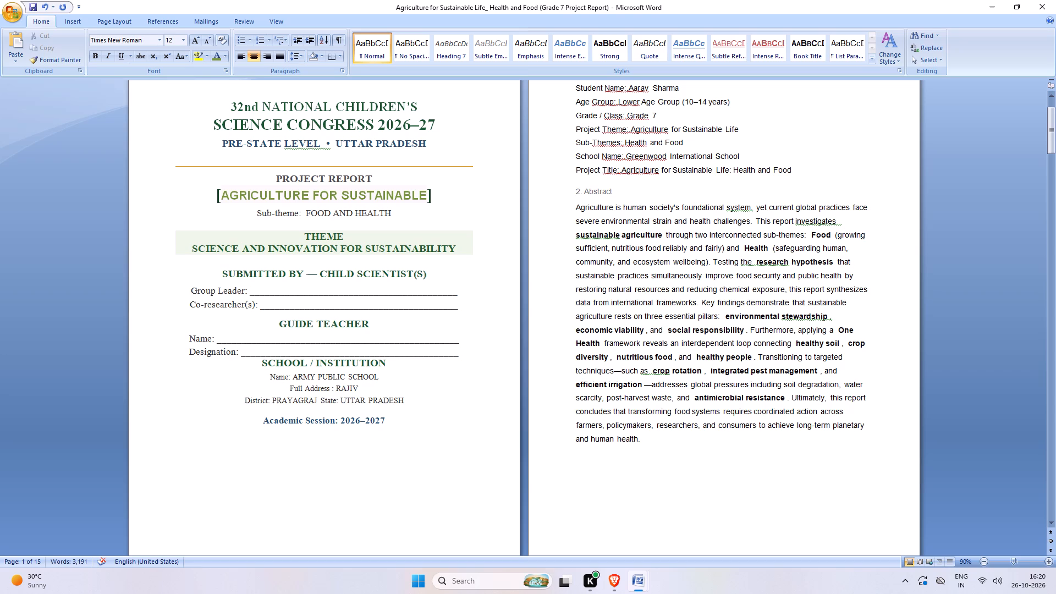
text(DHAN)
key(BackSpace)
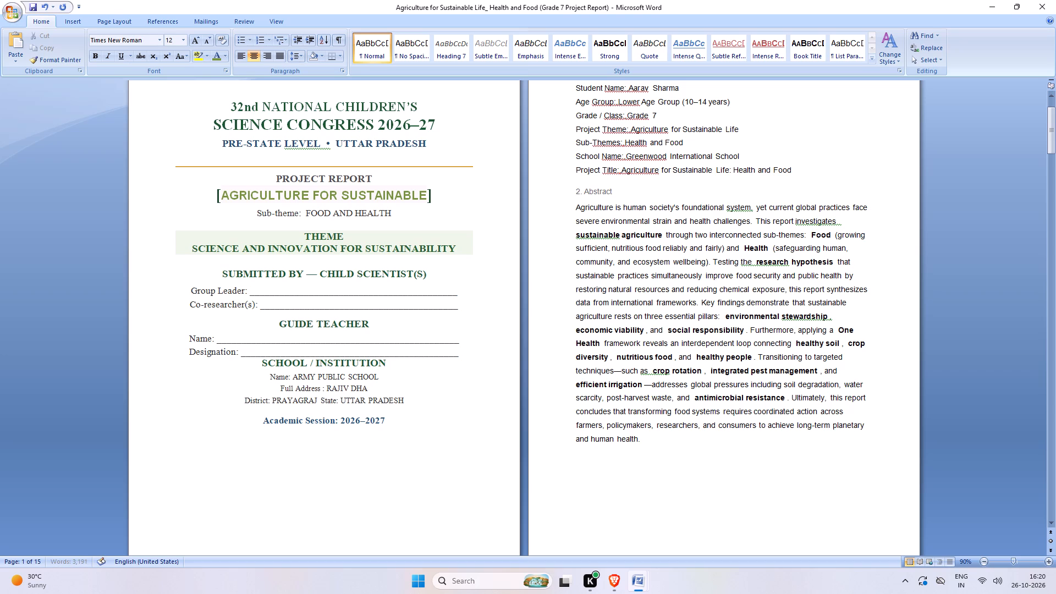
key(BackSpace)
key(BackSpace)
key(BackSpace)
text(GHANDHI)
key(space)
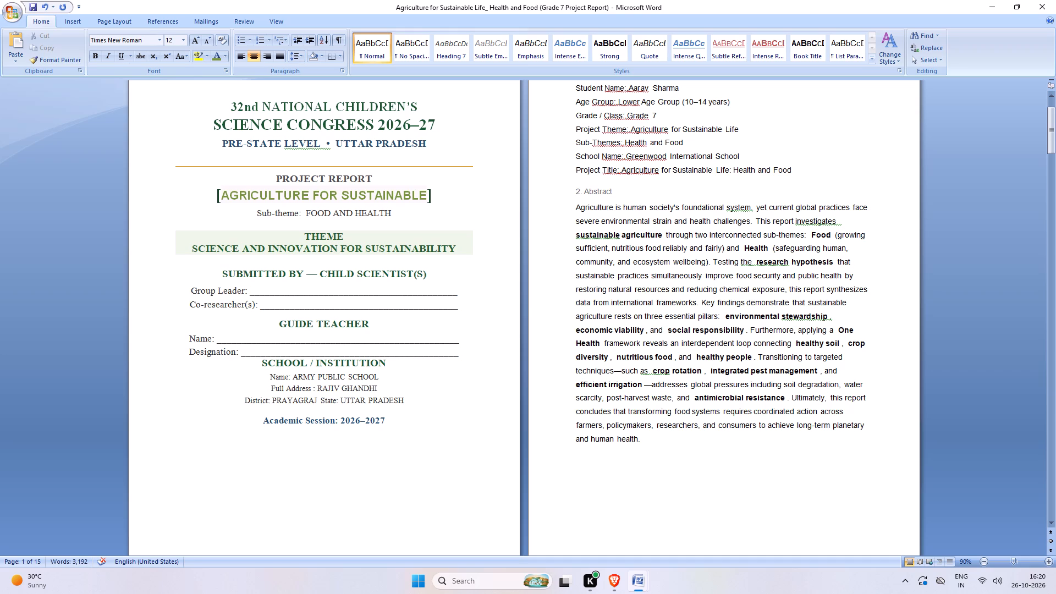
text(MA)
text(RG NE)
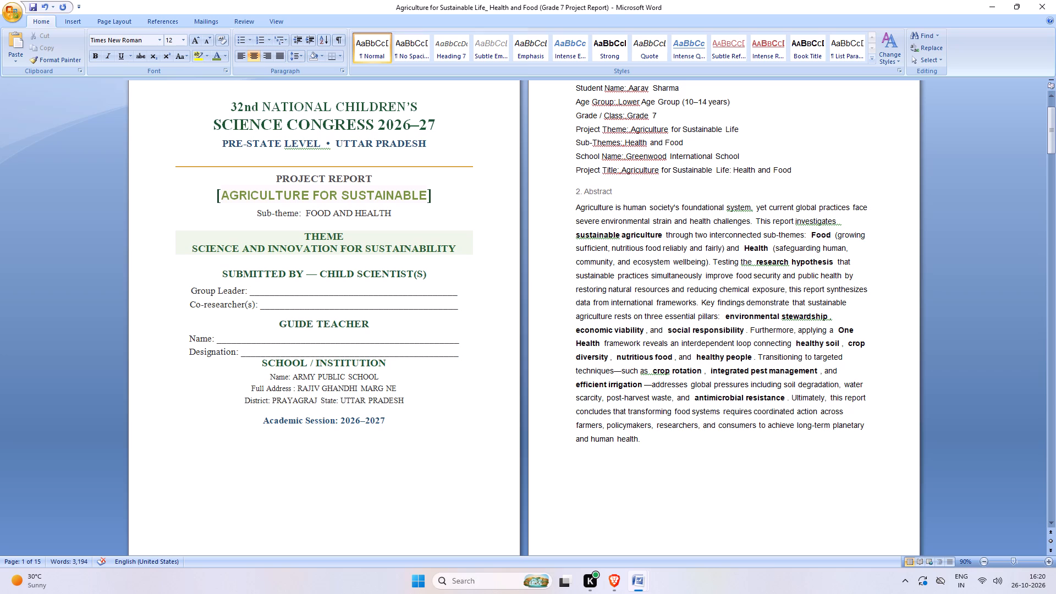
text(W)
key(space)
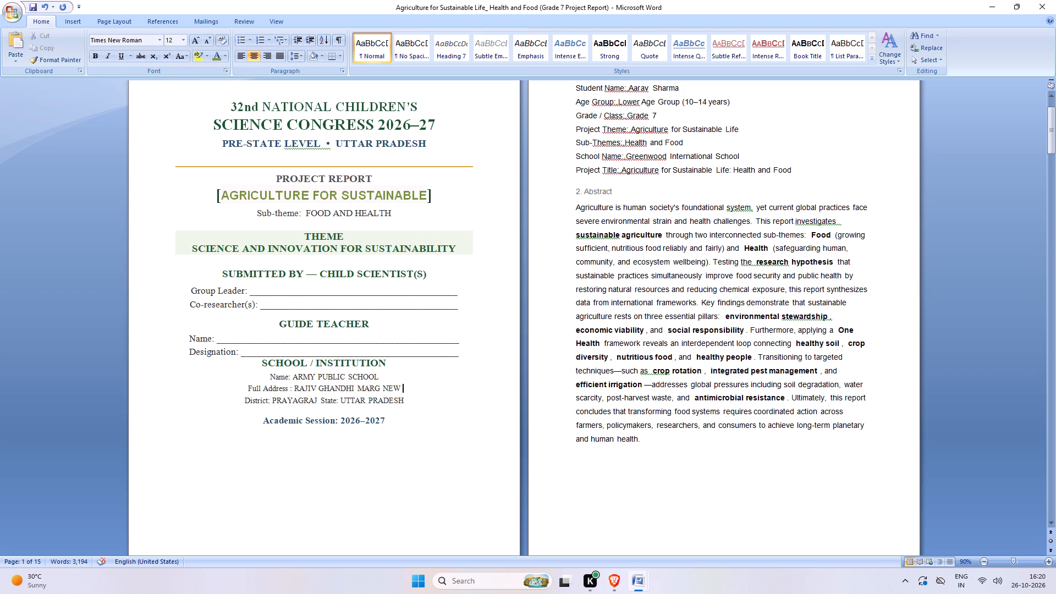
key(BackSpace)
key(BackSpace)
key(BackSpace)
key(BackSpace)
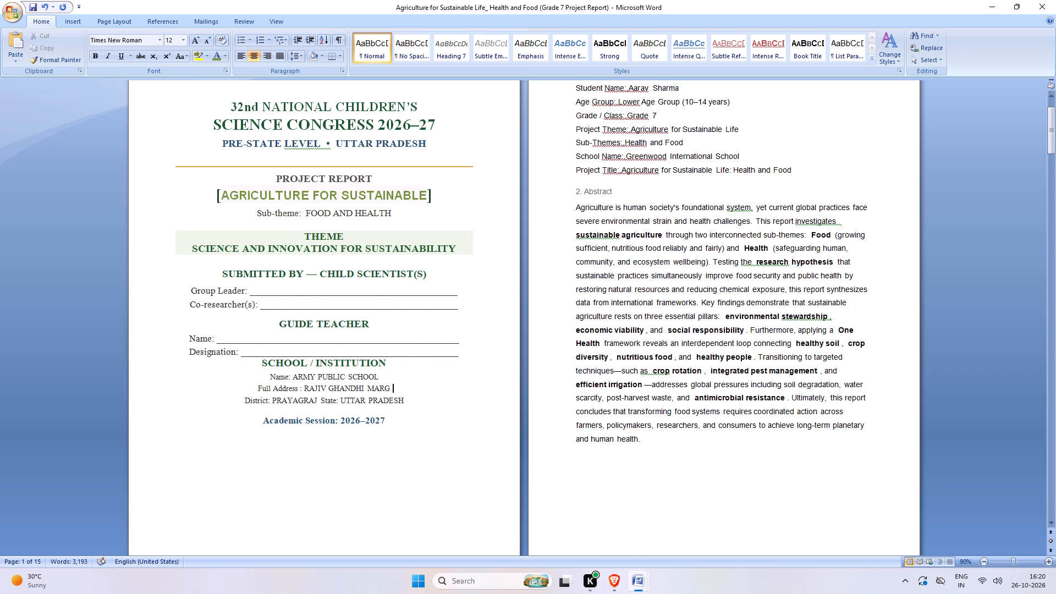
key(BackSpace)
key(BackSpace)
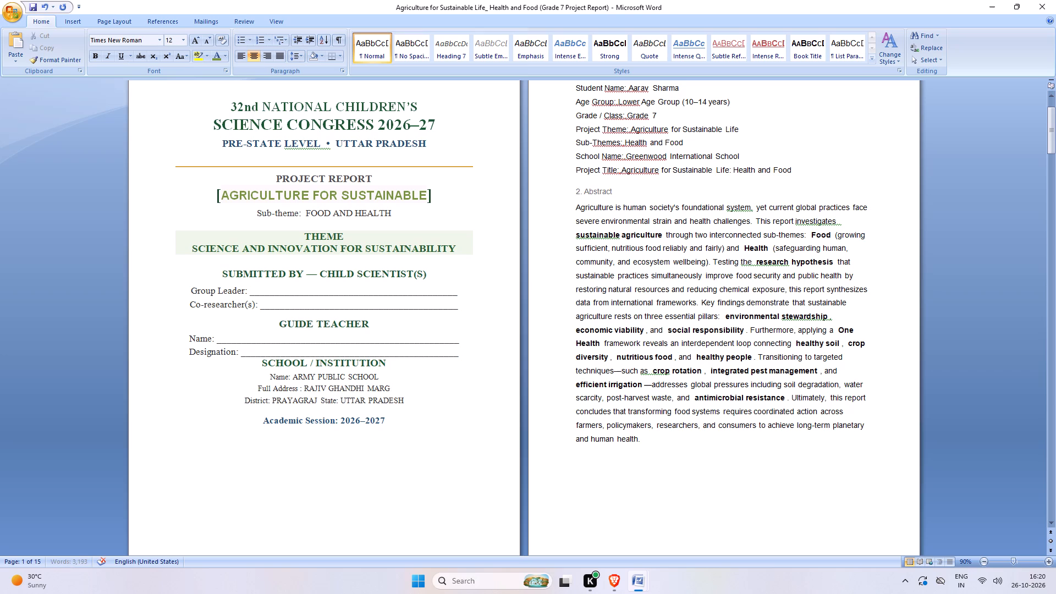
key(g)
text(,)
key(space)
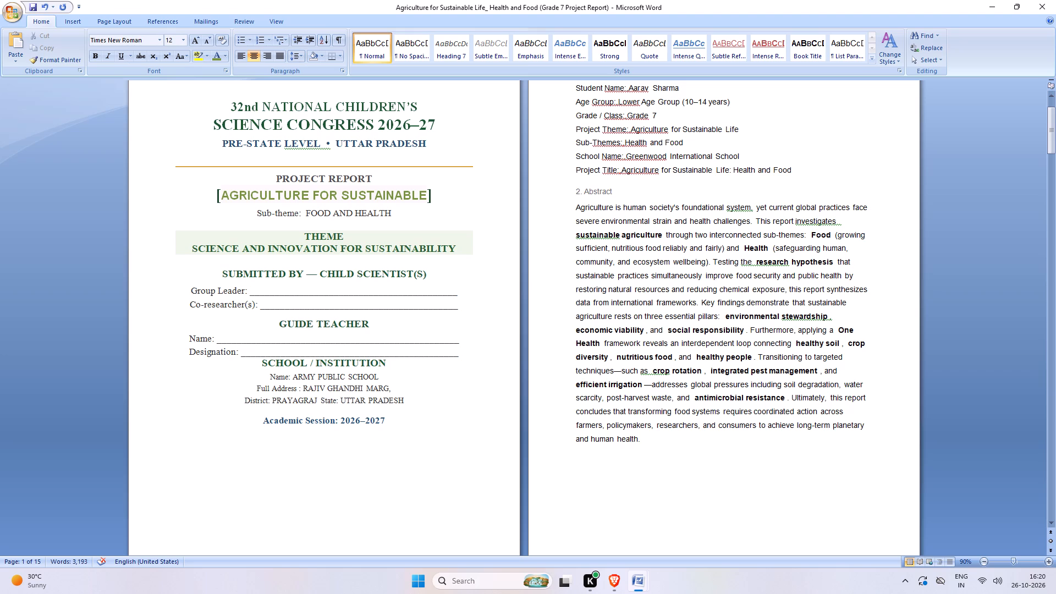
Complete the school's Full Address line with the locality and the city in capitals, separated by a comma and a space.
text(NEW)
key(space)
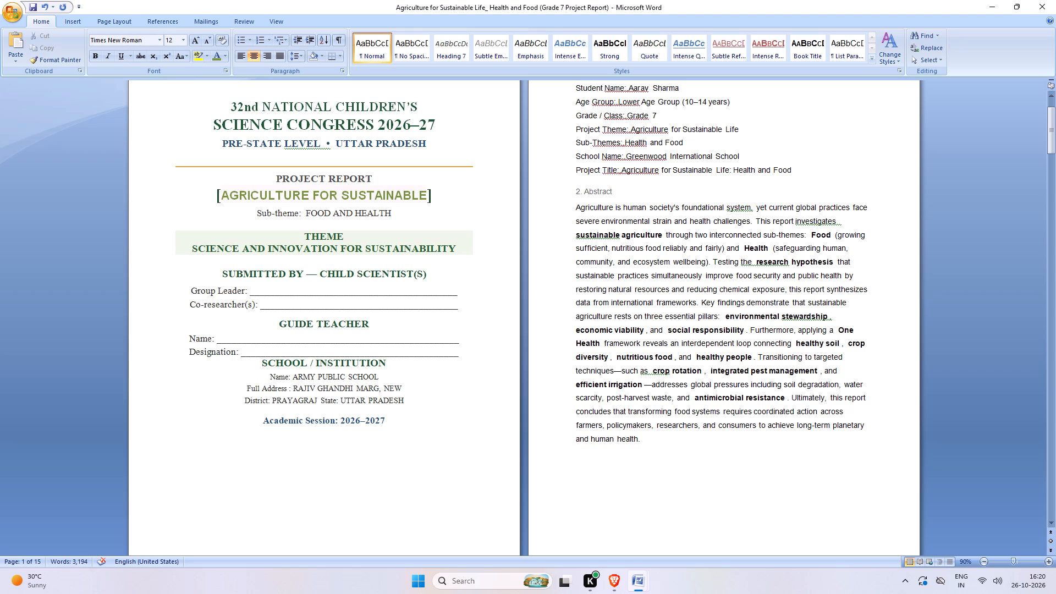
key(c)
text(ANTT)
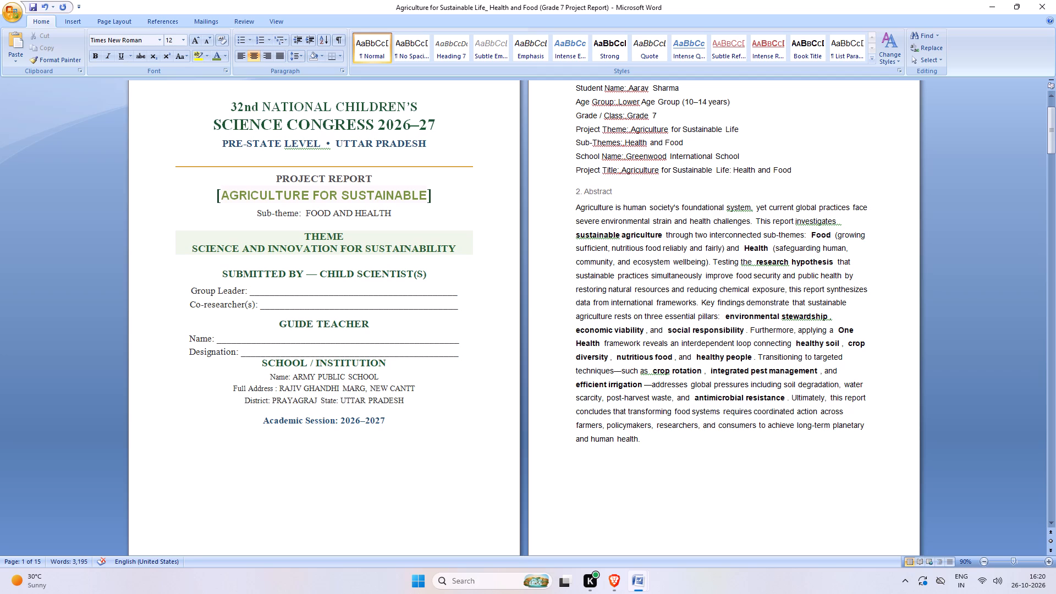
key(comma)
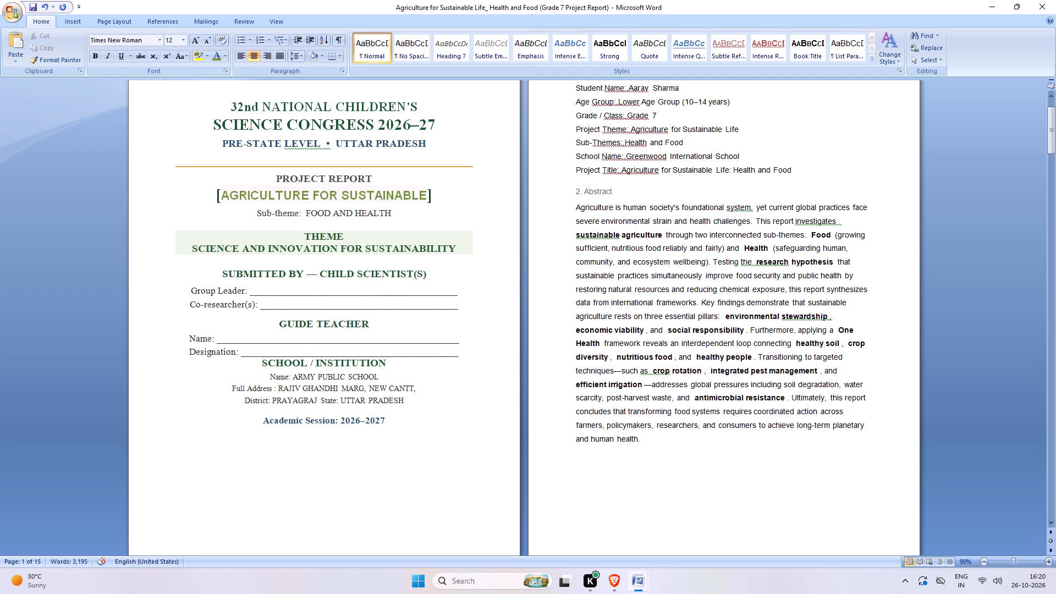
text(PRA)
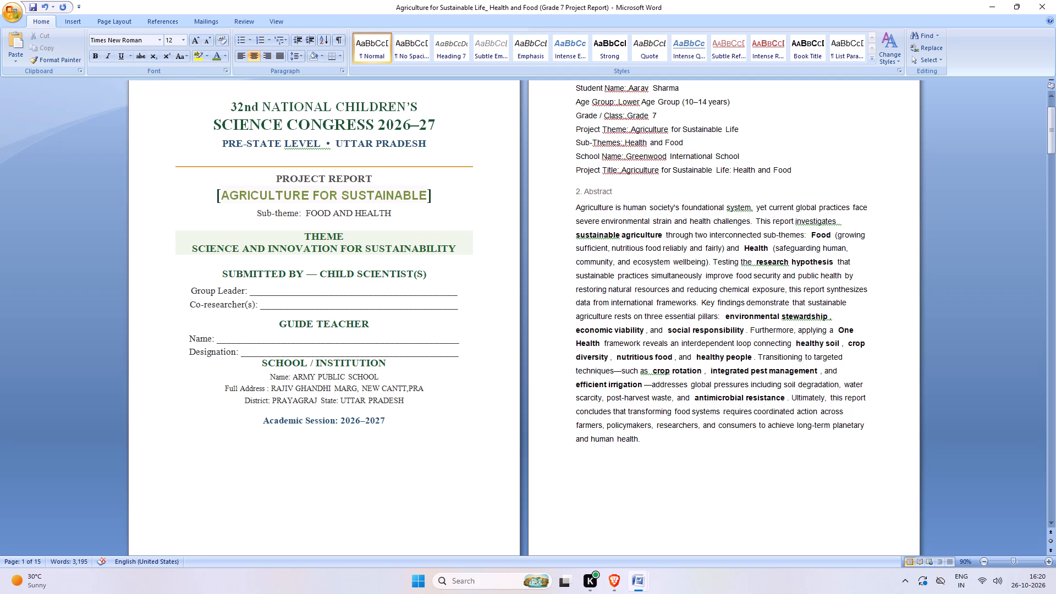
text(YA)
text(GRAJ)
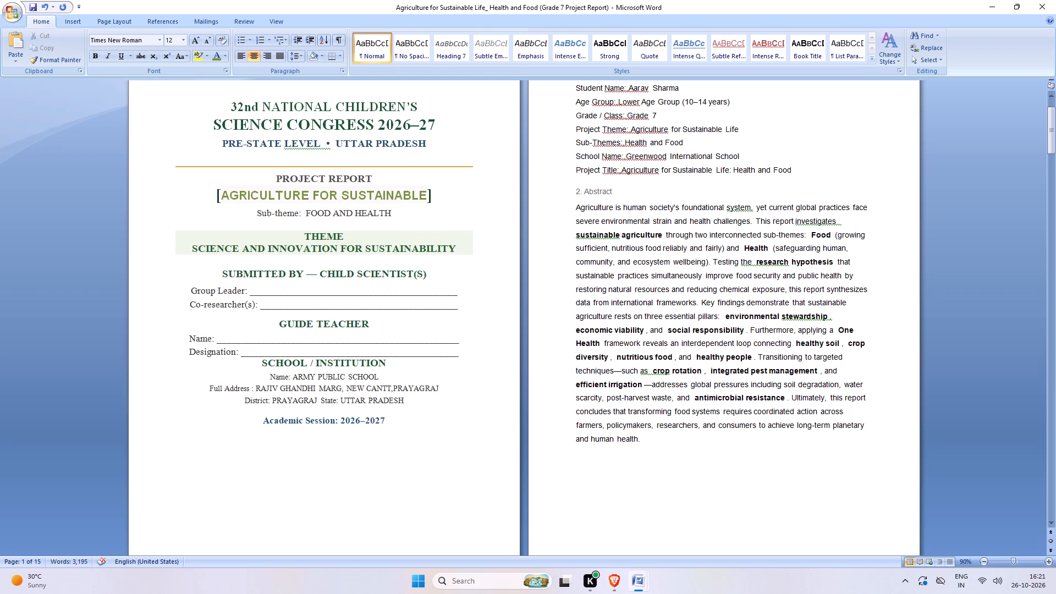
click(393, 386)
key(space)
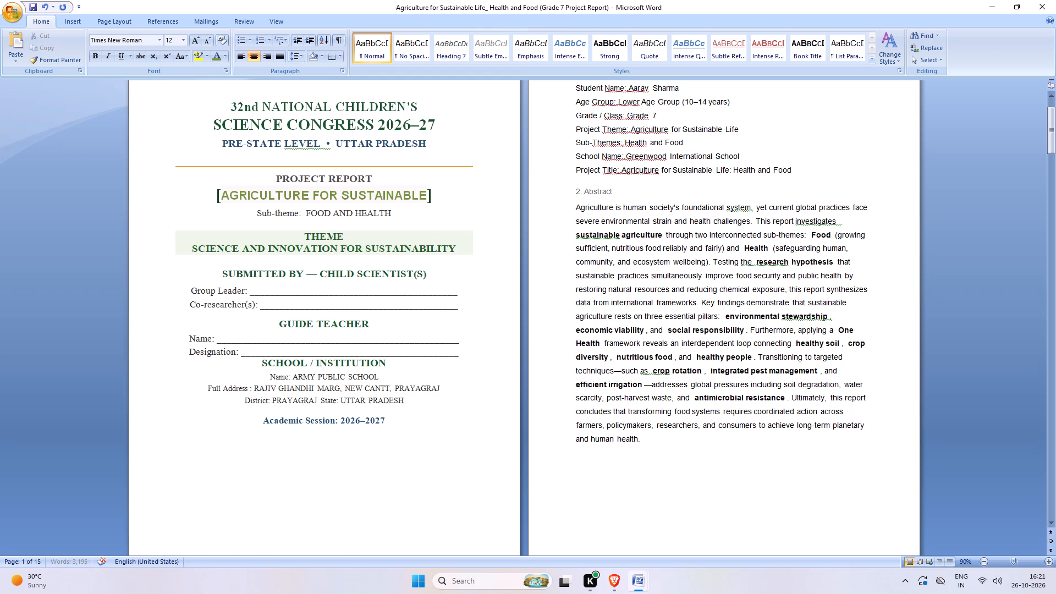
Replace the blank underline after Designation under Guide Teacher with SCIENCE TEACHER.
scroll(249, 352, up, 1)
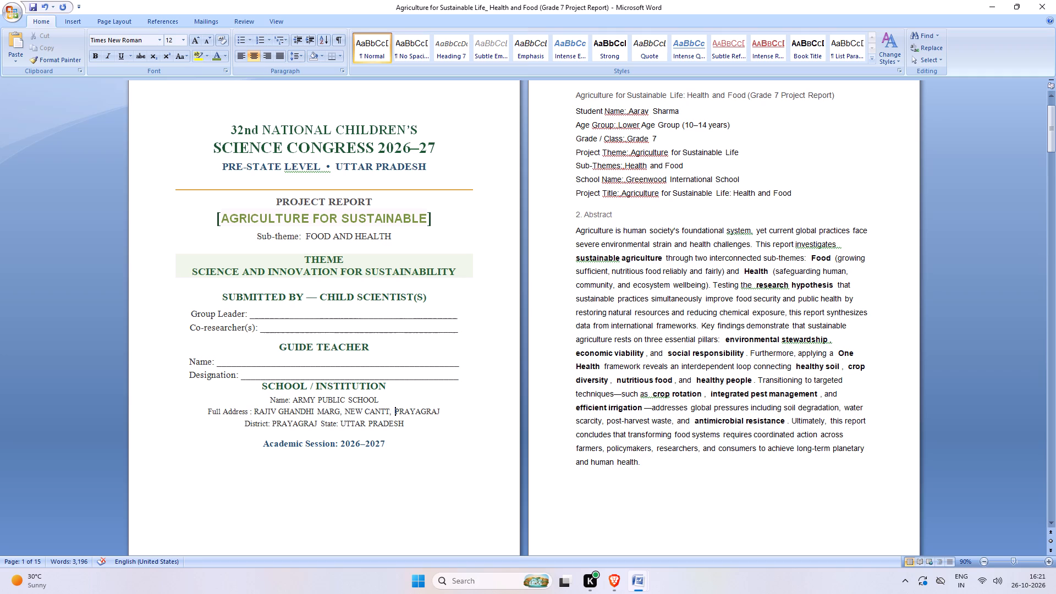
drag(459, 380, 244, 380)
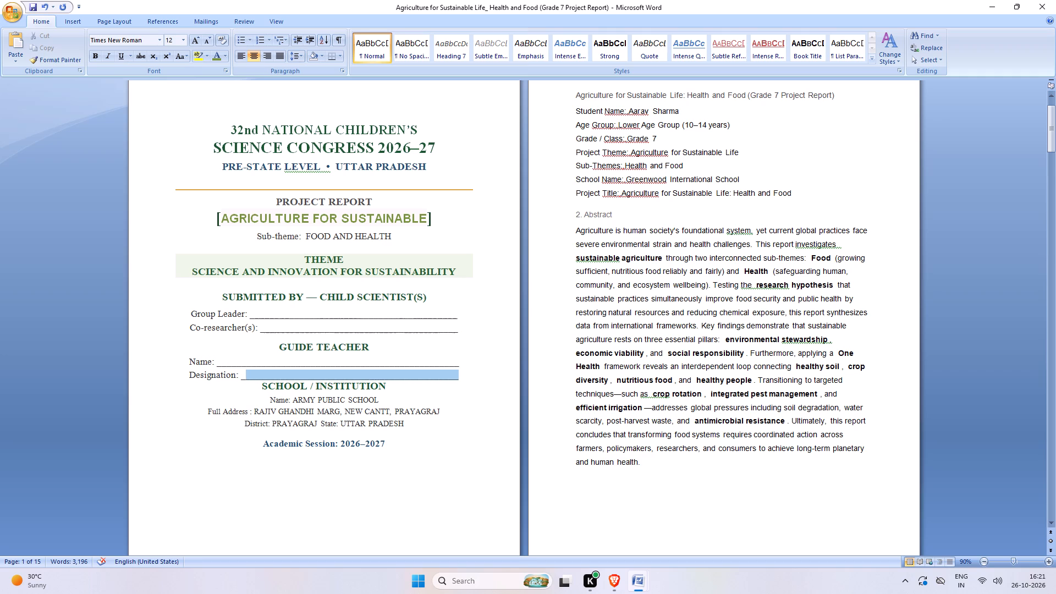
drag(244, 380, 241, 380)
key(BackSpace)
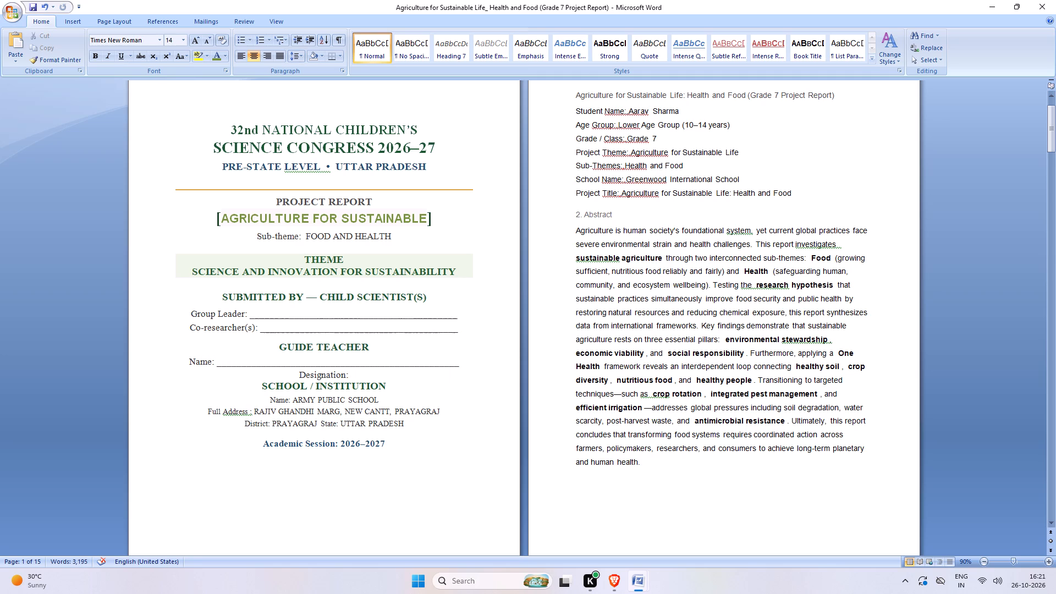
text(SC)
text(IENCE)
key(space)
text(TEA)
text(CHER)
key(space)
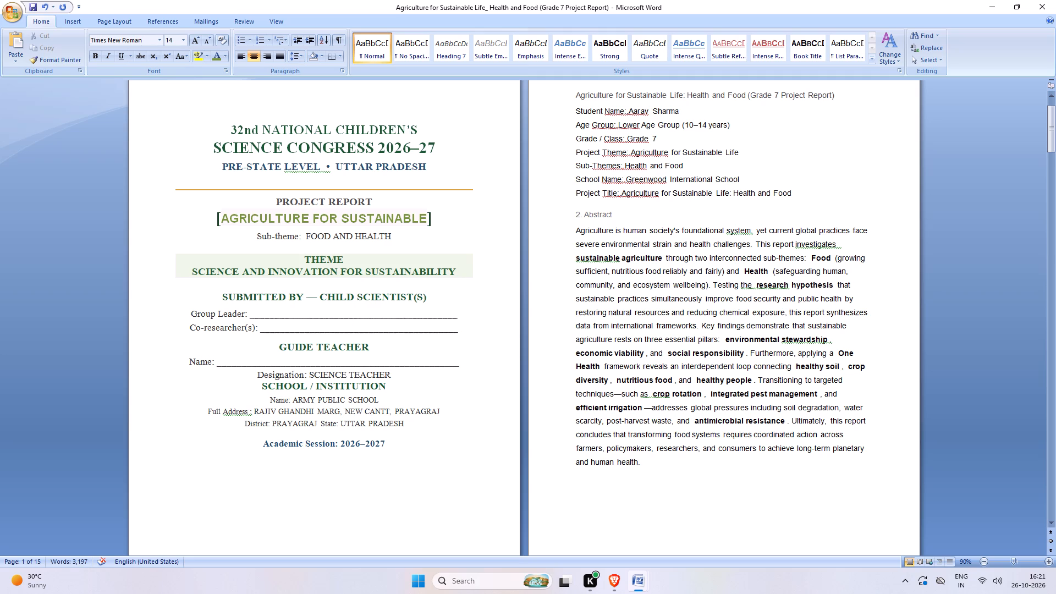
Replace the blank underline after Name under Guide Teacher with the guide teacher's full name in capitals.
drag(458, 366, 217, 362)
key(BackSpace)
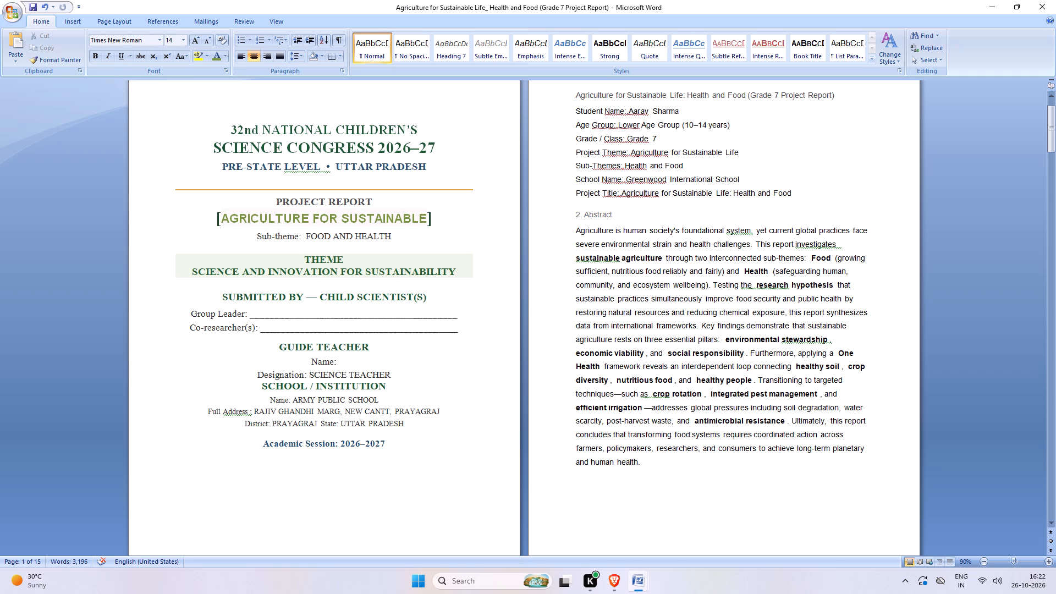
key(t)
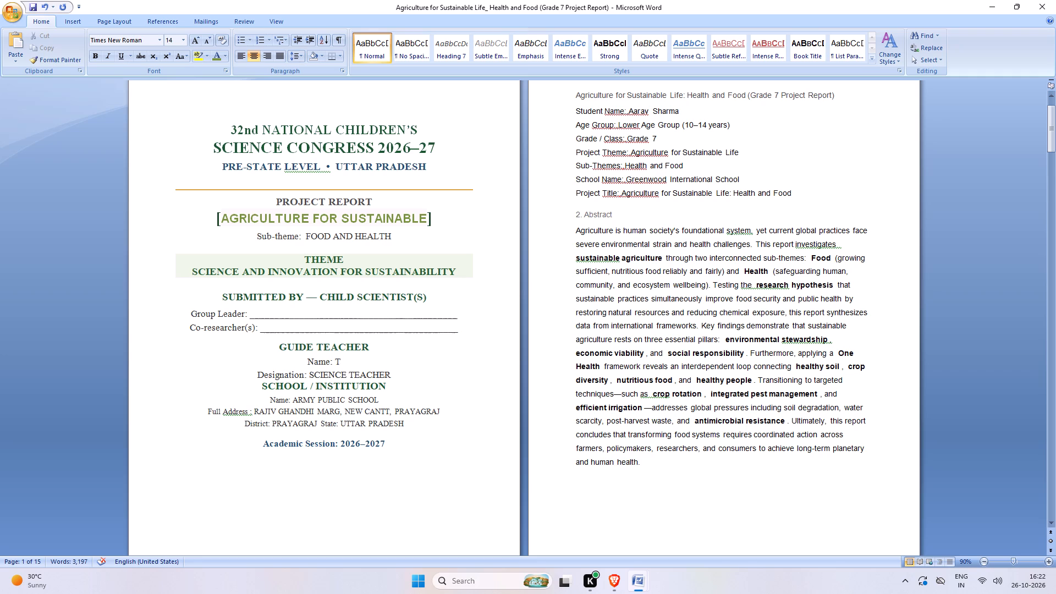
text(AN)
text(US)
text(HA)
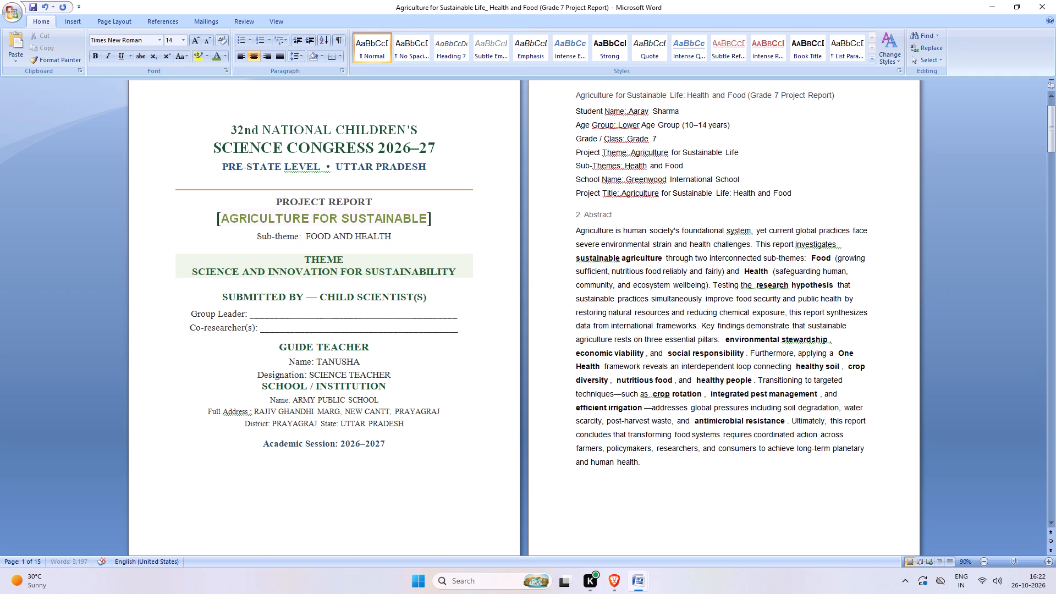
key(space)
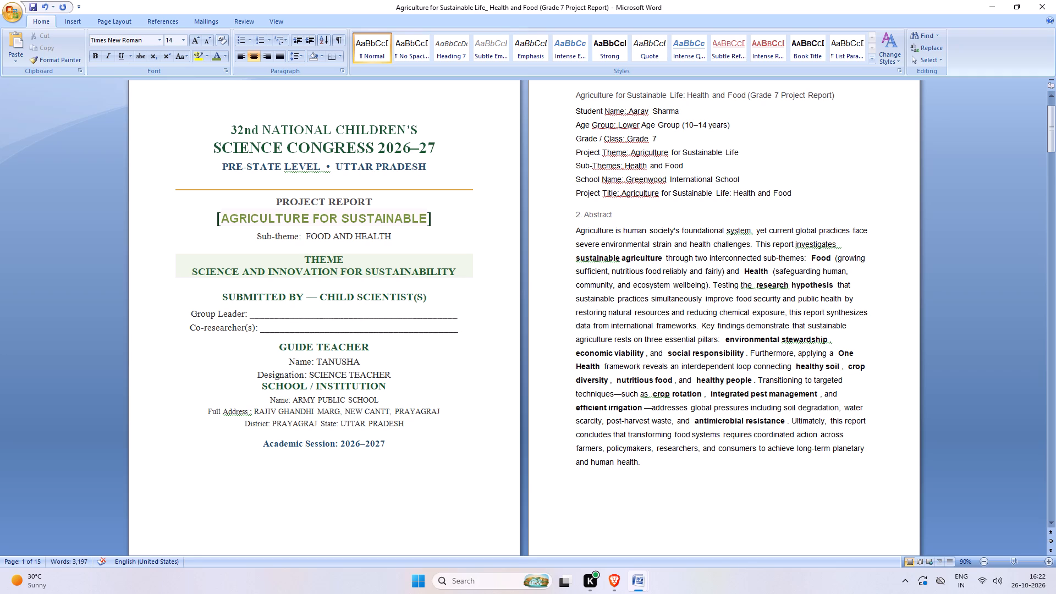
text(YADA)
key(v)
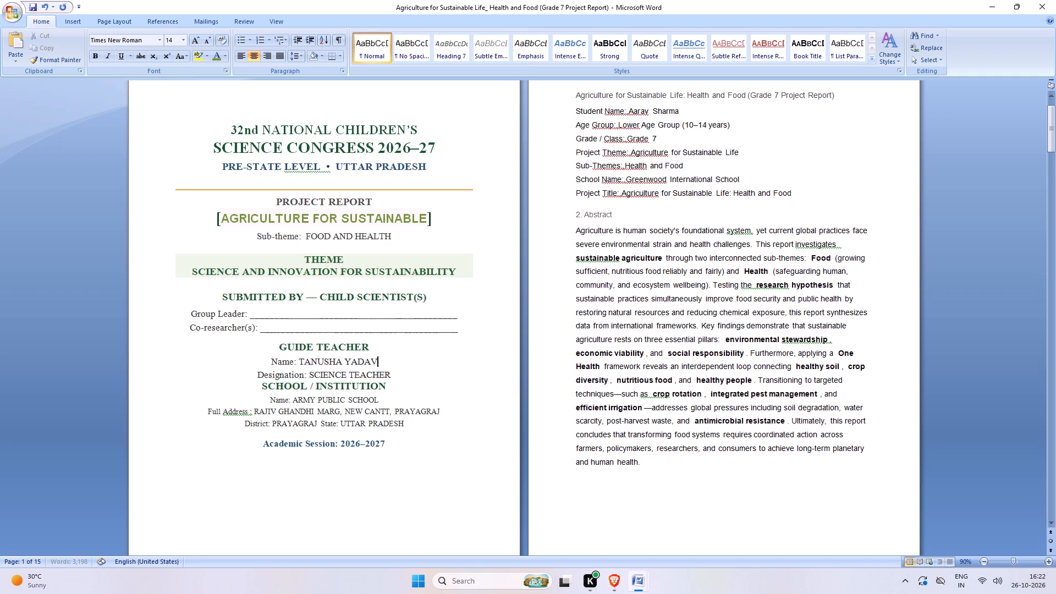
Add the title Mrs. in front of the guide teacher's name on the cover page's Name line.
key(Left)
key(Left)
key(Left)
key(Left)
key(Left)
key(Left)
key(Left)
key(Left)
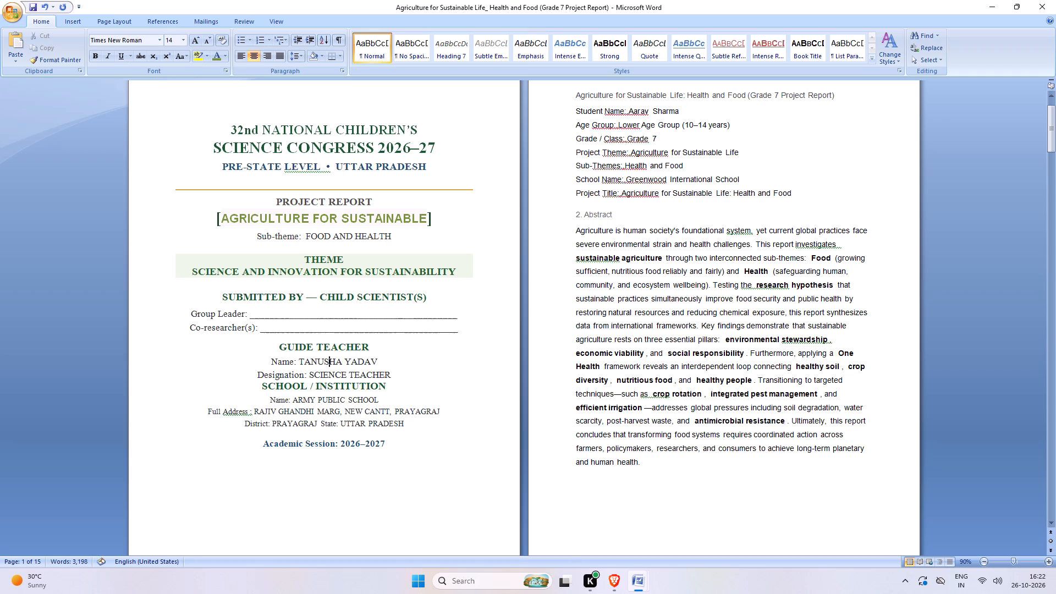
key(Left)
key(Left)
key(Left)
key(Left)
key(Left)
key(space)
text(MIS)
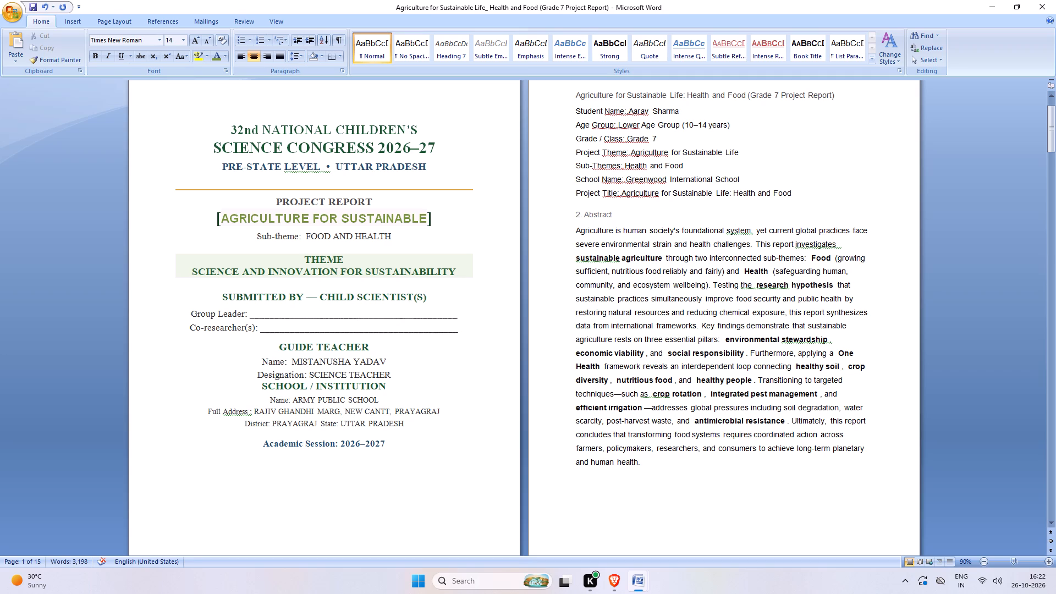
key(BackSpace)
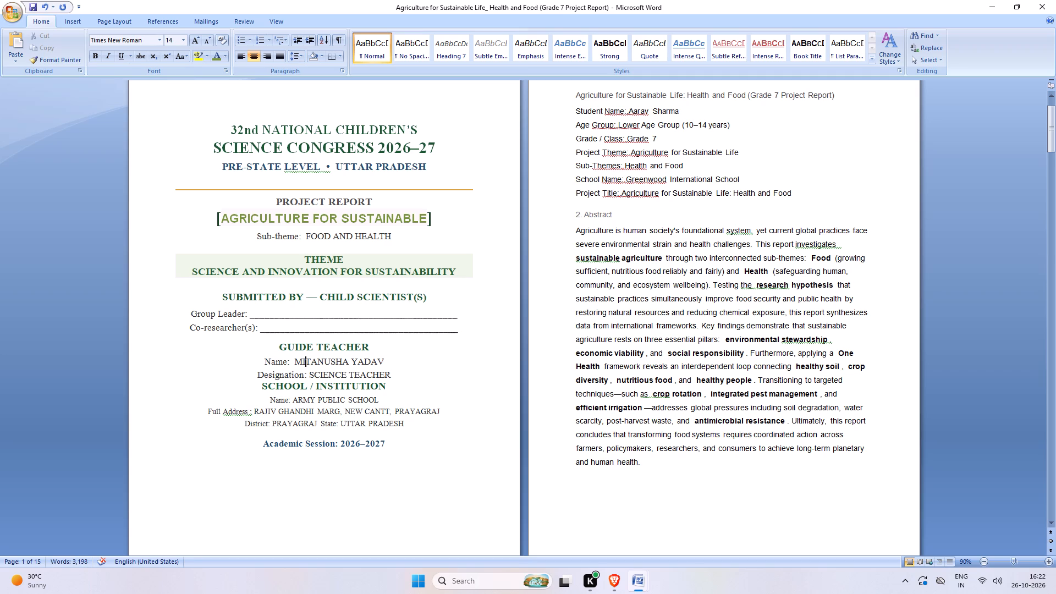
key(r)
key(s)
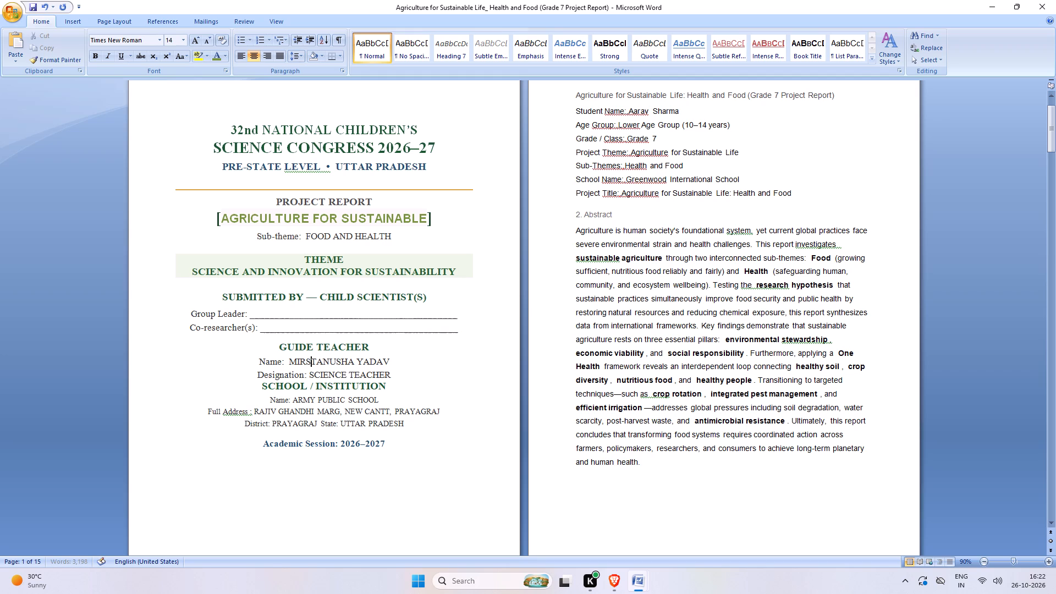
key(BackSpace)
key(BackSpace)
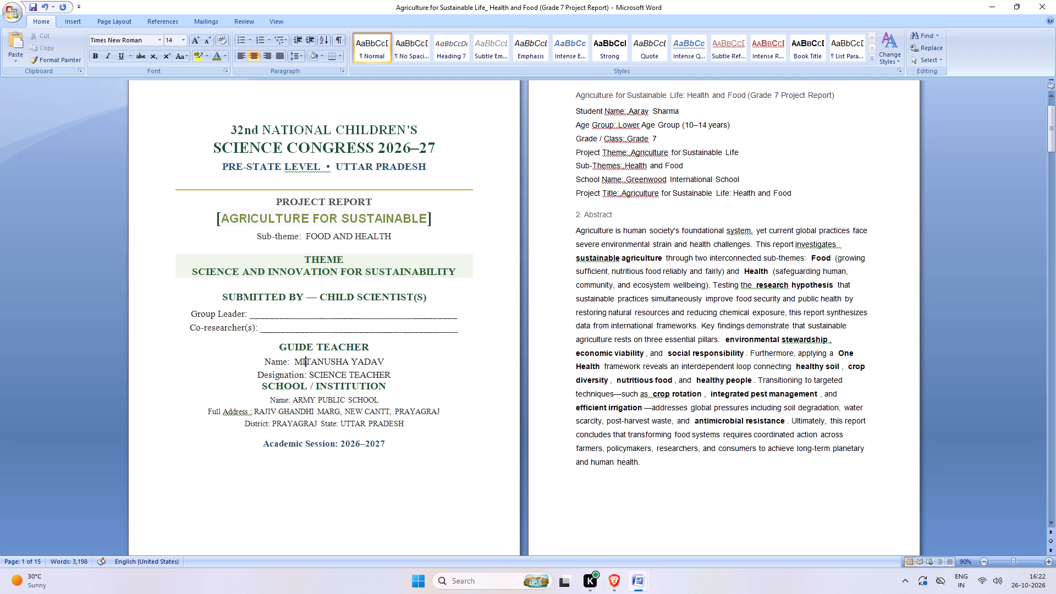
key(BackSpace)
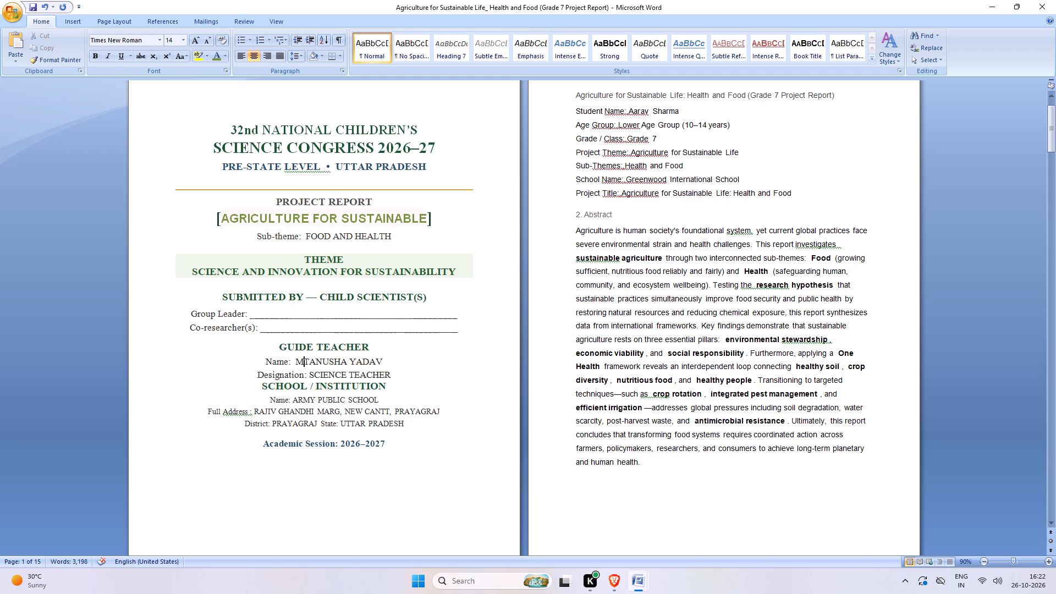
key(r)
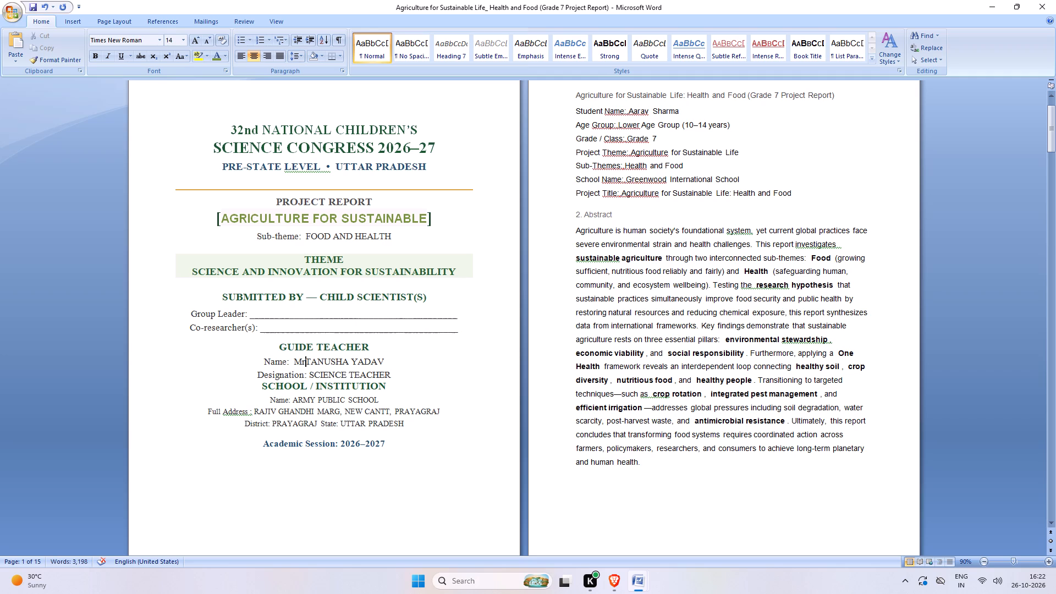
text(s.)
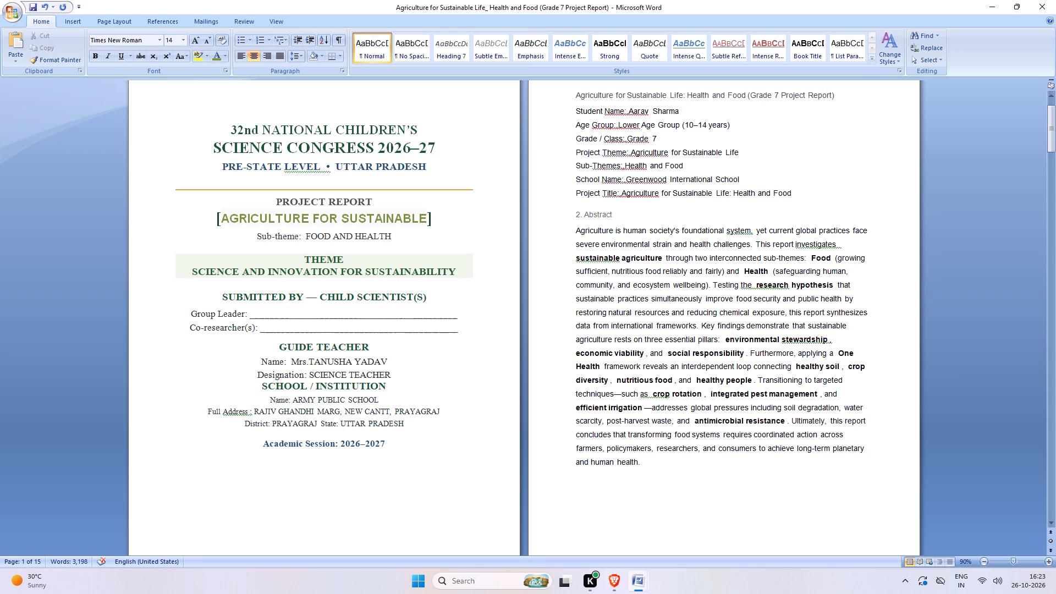
Shorten the child scientists heading on the cover page to SUBMITTED BY.
drag(435, 300, 309, 297)
key(BackSpace)
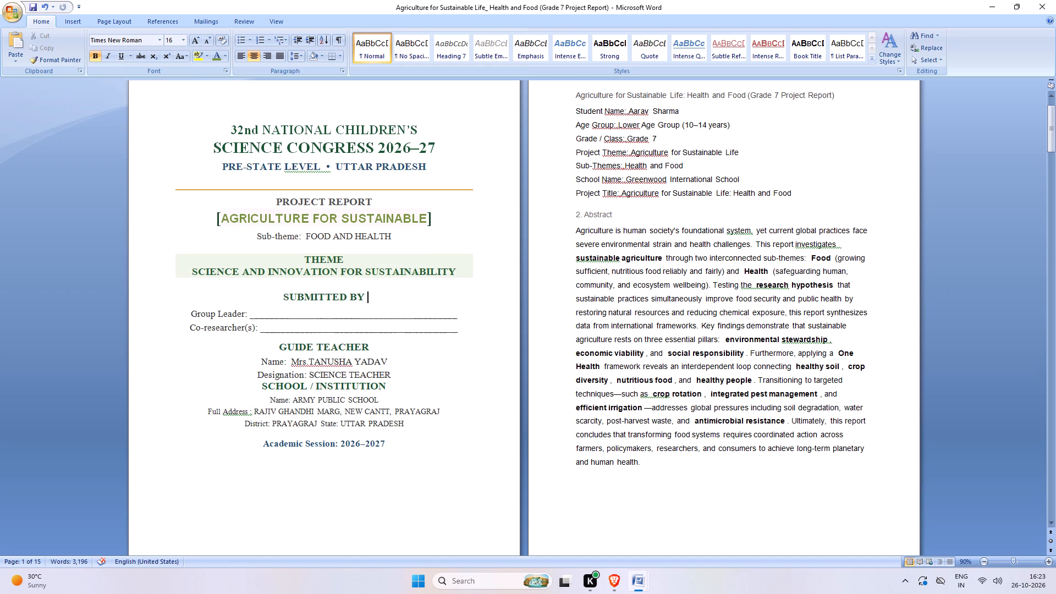
Delete the Co-researcher(s) and Group Leader lines, including their blank underlines, beneath the SUBMITTED BY heading.
drag(471, 334, 204, 335)
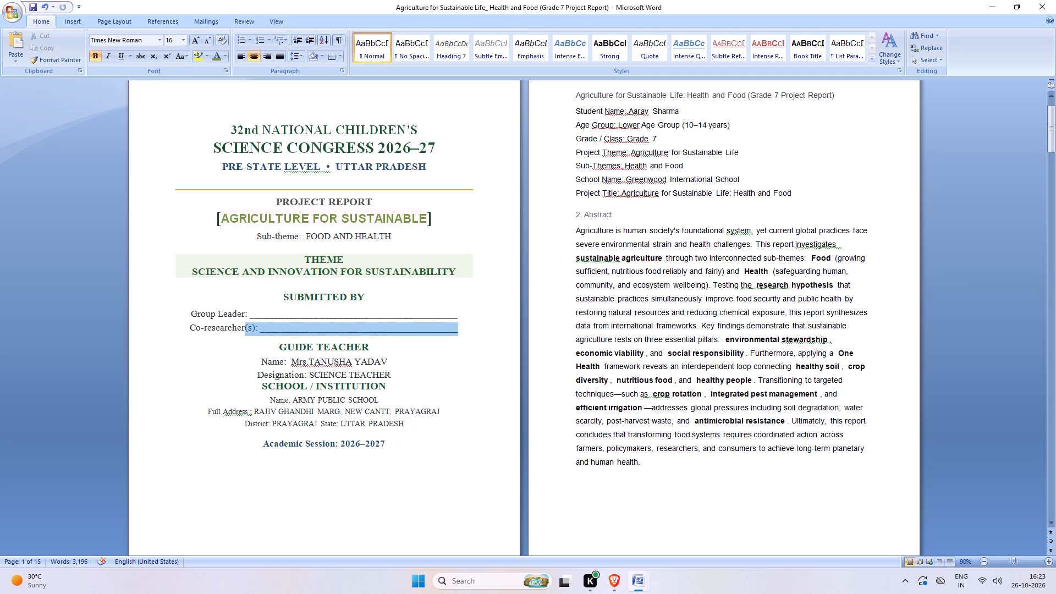
drag(204, 335, 190, 329)
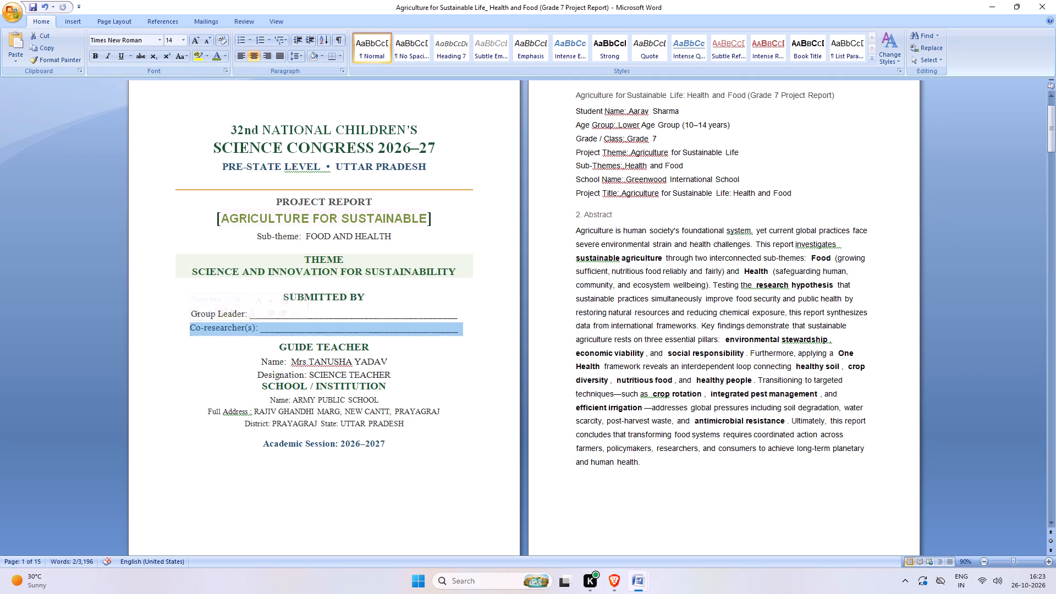
key(BackSpace)
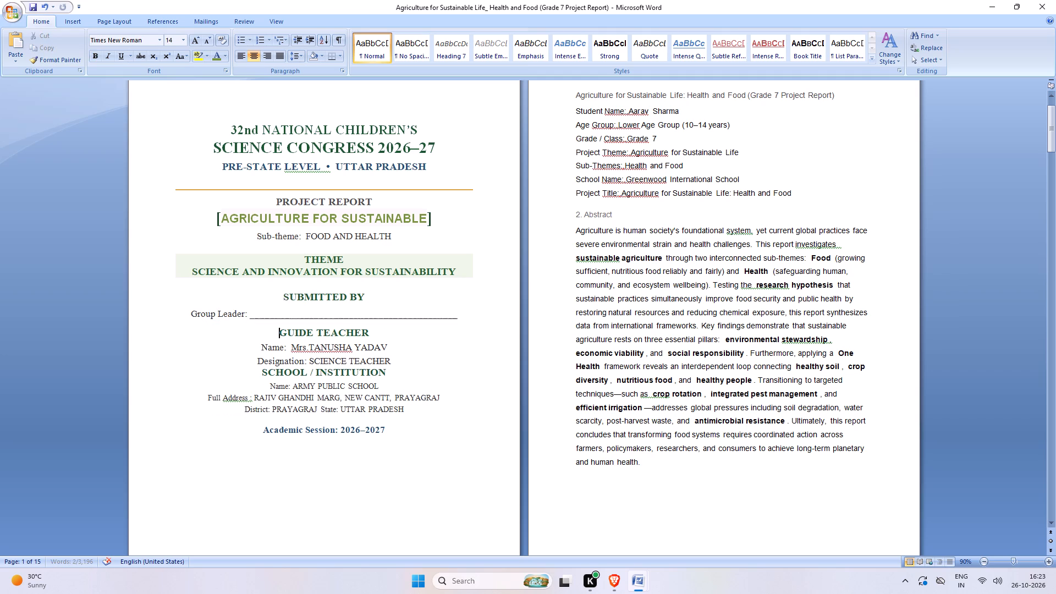
drag(247, 315, 194, 315)
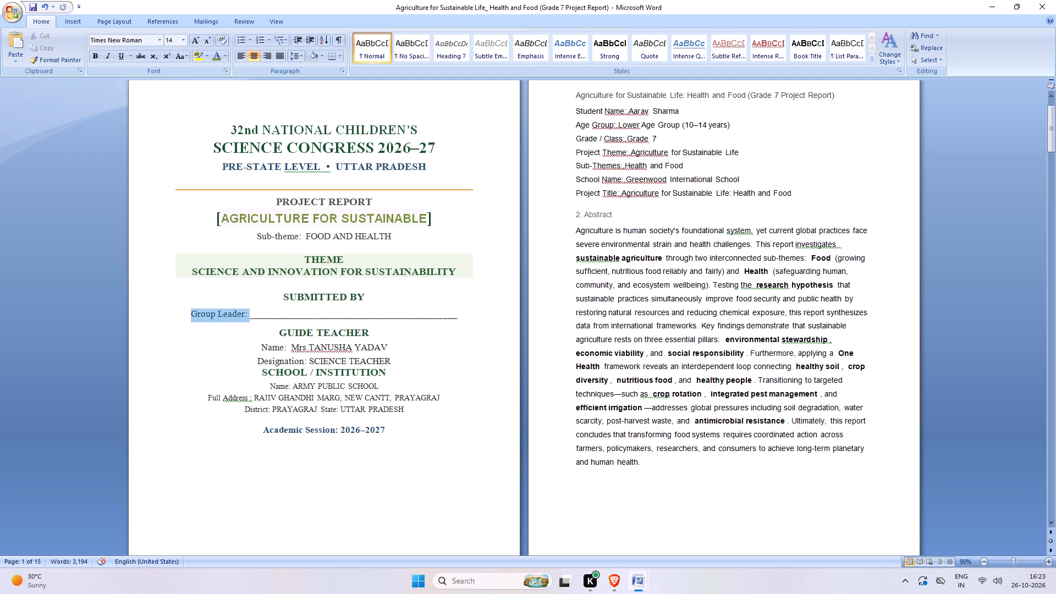
drag(194, 315, 194, 315)
key(BackSpace)
drag(431, 322, 208, 320)
key(BackSpace)
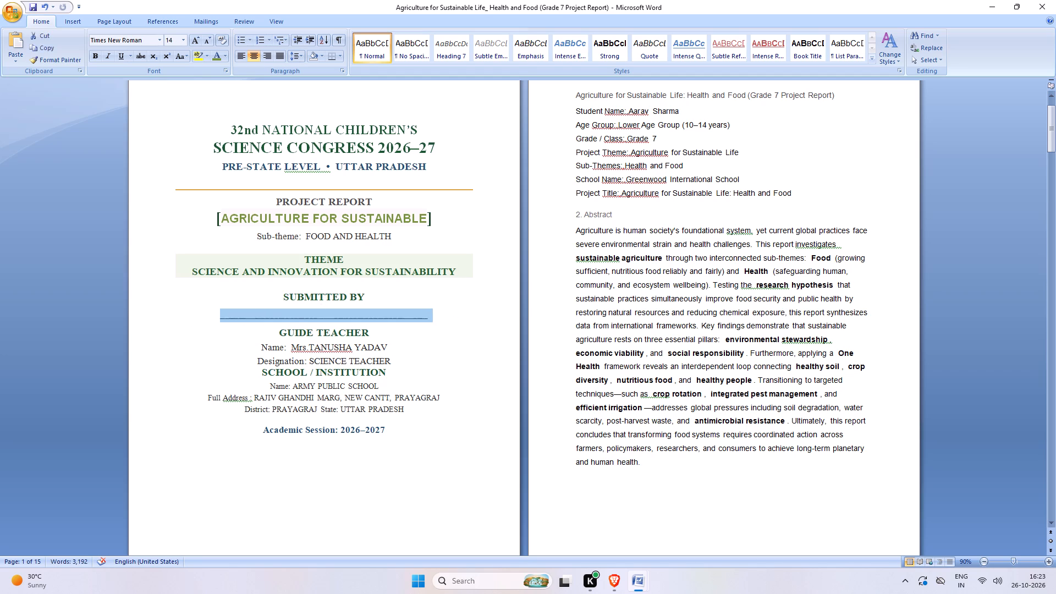
Add a new line under SUBMITTED BY and enter the first student's full name, with only the first name capitalised.
click(366, 299)
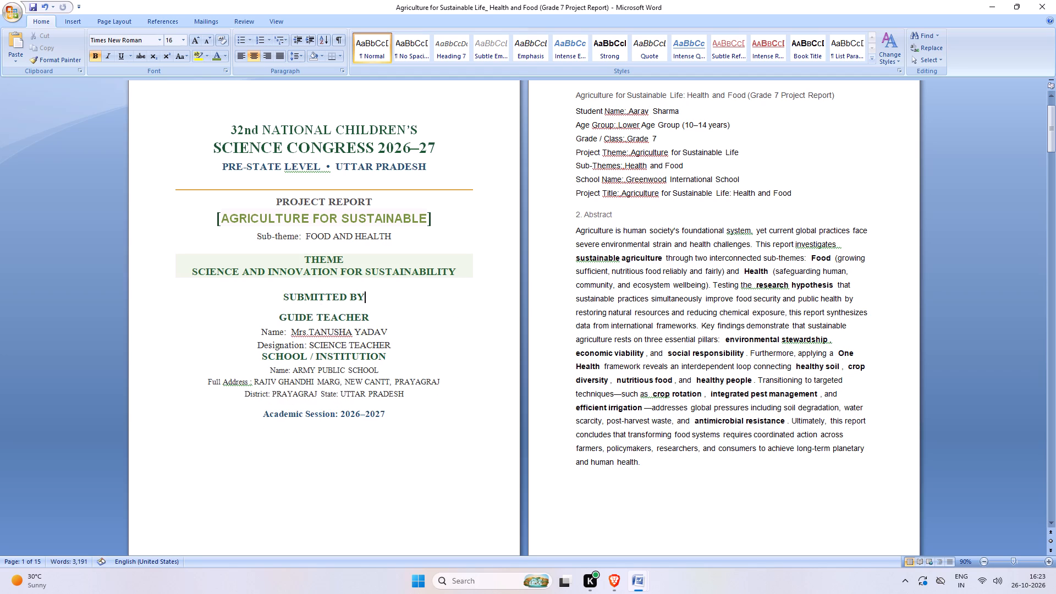
key(Return)
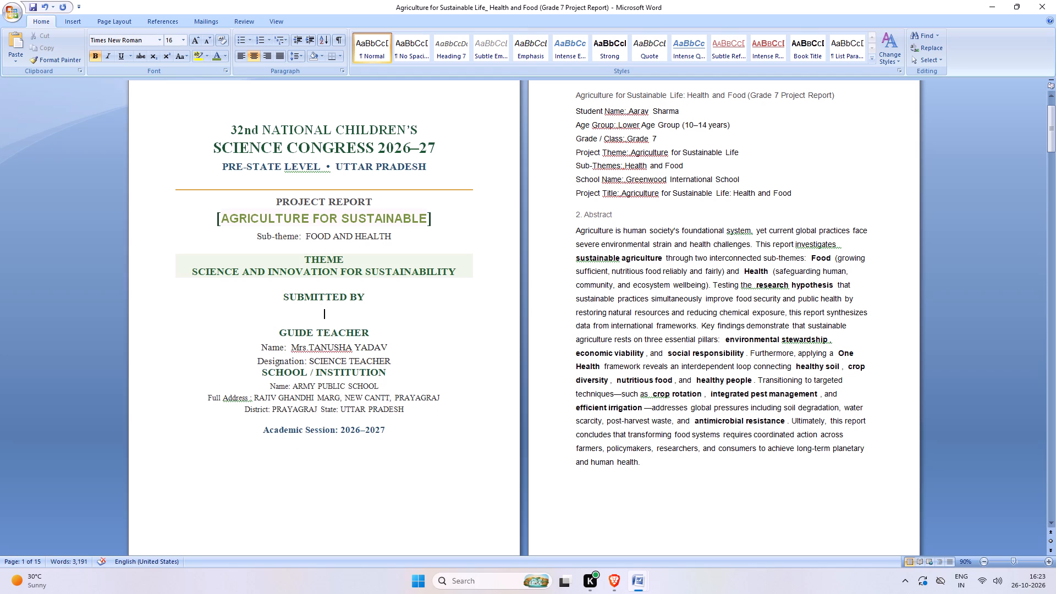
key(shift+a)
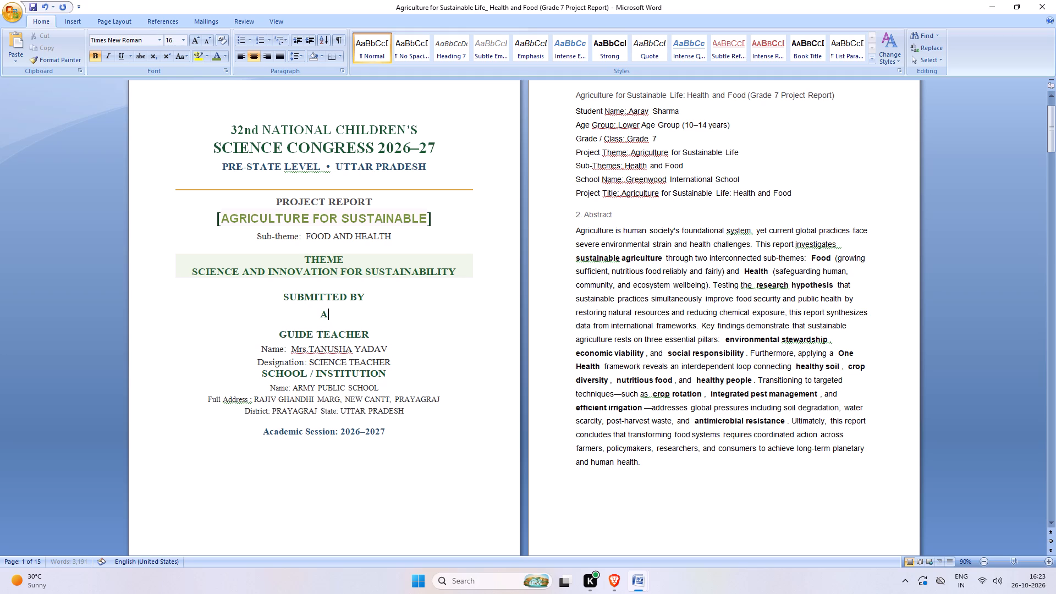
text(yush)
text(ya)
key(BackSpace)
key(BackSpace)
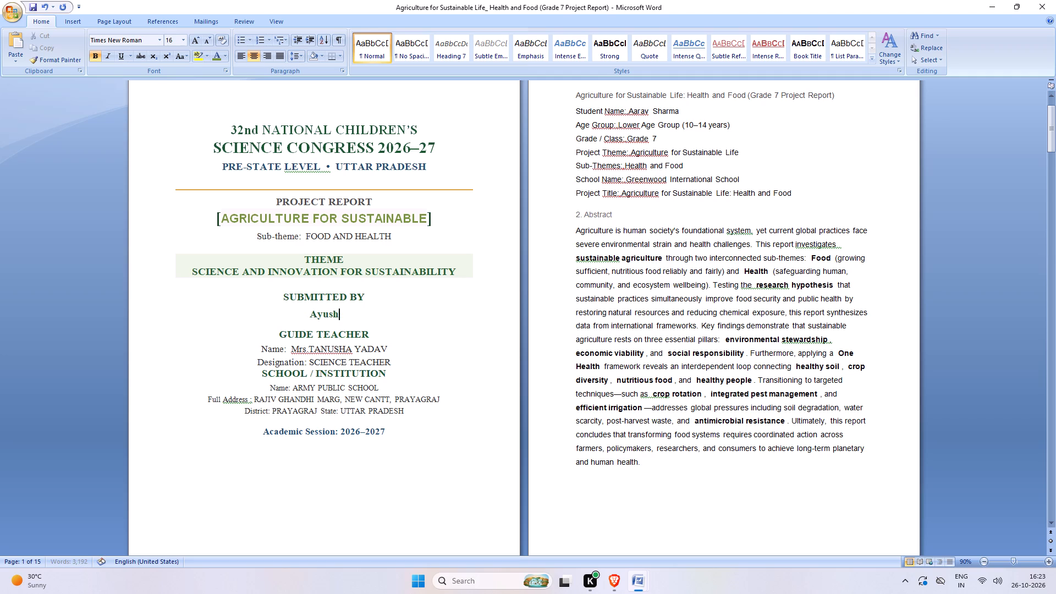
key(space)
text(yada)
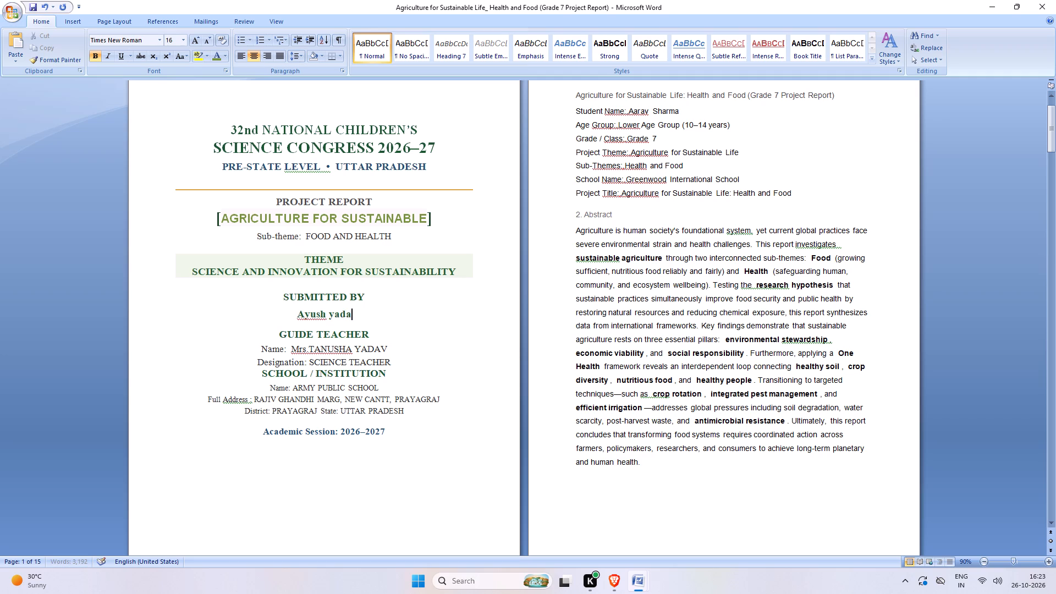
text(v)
Append an ampersand and the second student's full name after the first student's name, capitalising only the first name.
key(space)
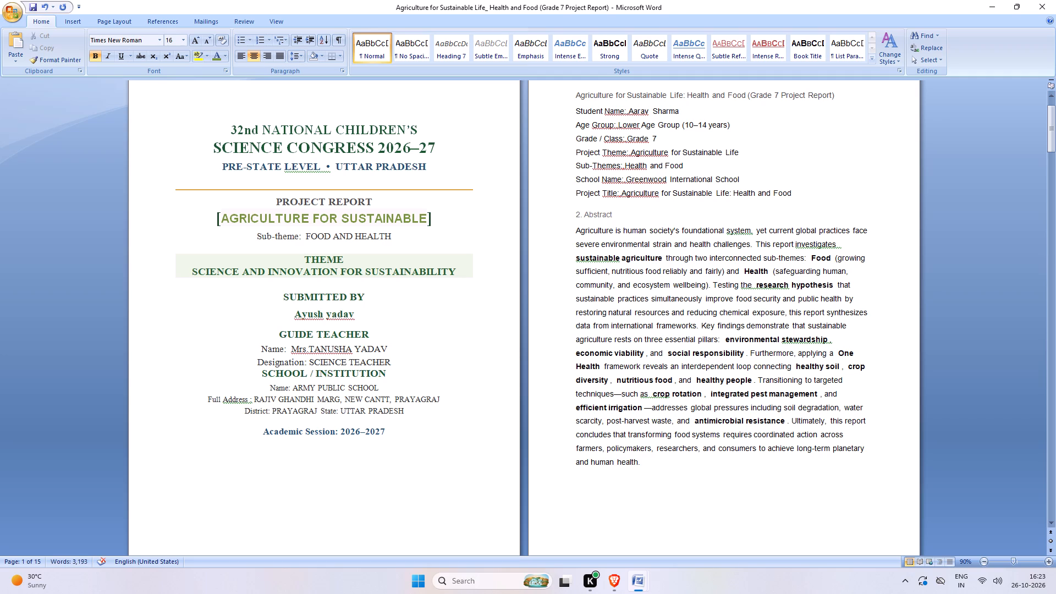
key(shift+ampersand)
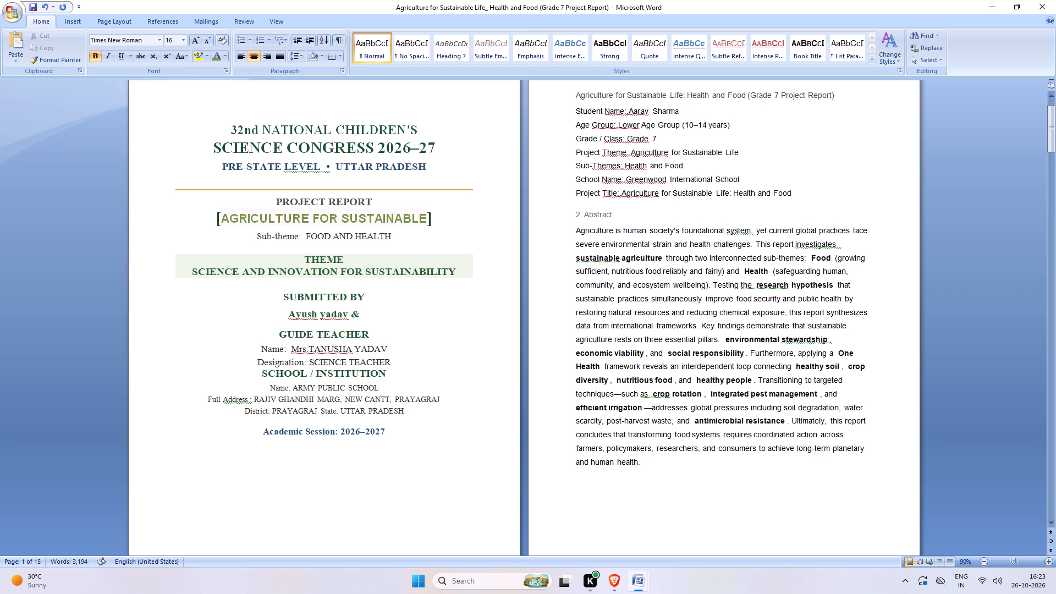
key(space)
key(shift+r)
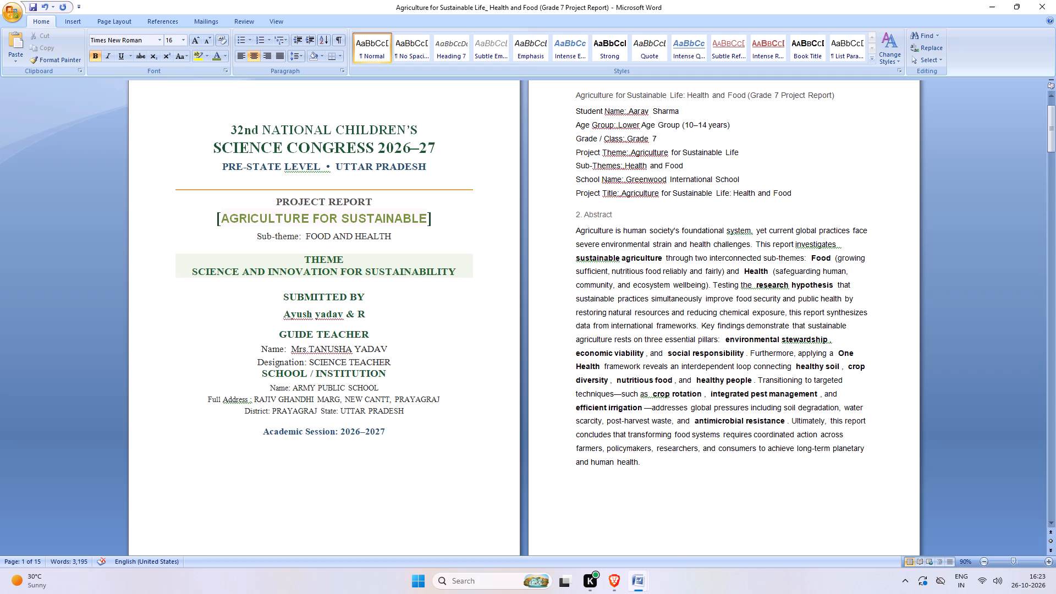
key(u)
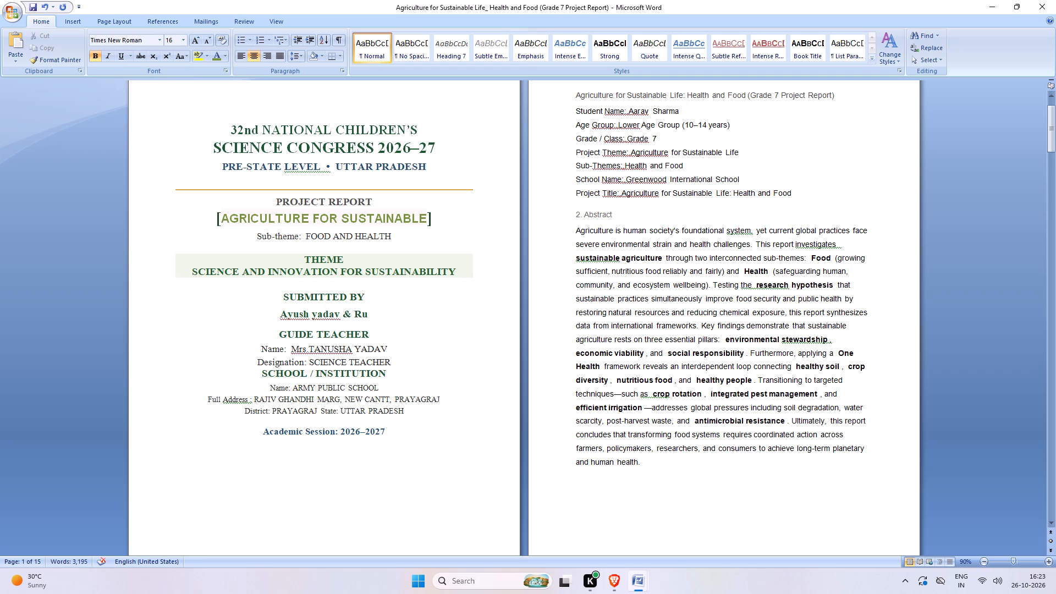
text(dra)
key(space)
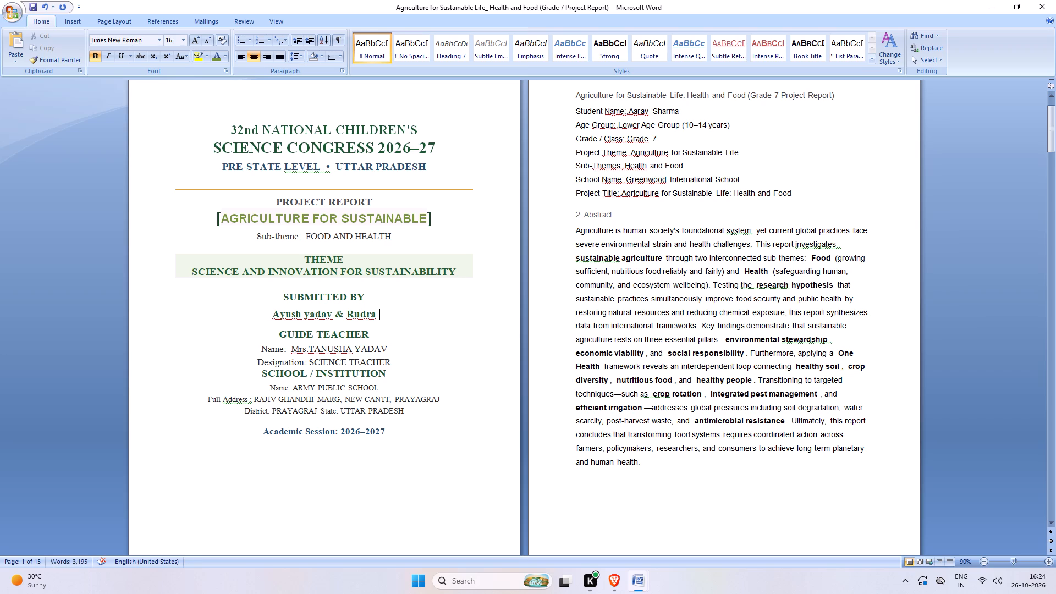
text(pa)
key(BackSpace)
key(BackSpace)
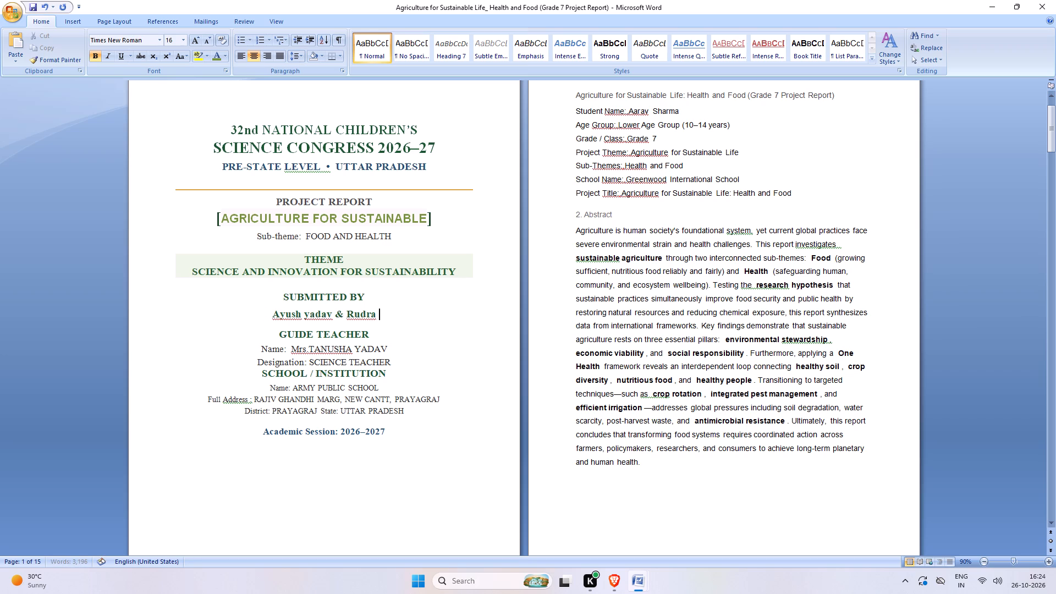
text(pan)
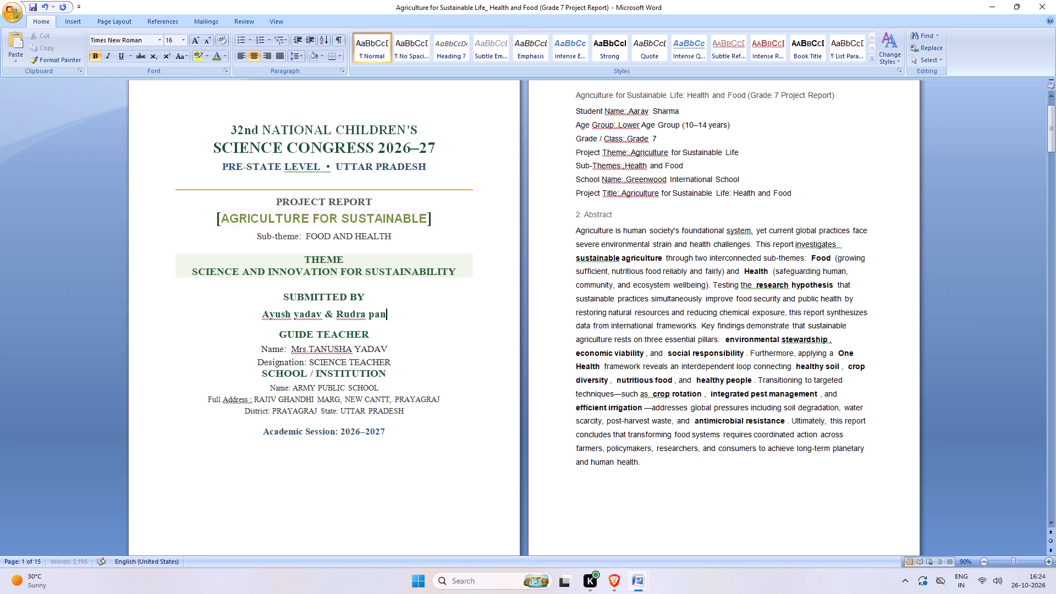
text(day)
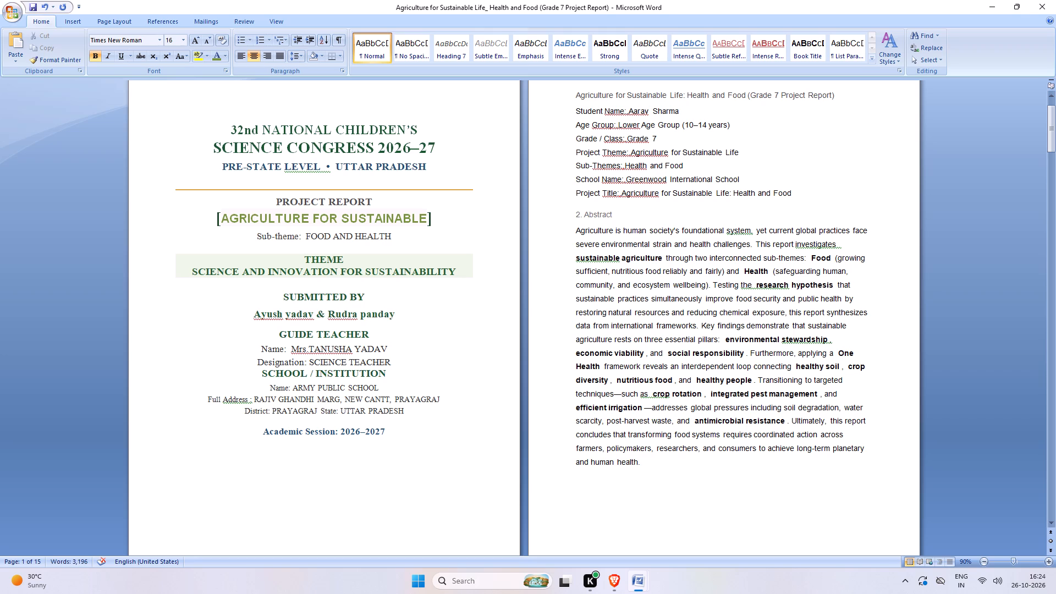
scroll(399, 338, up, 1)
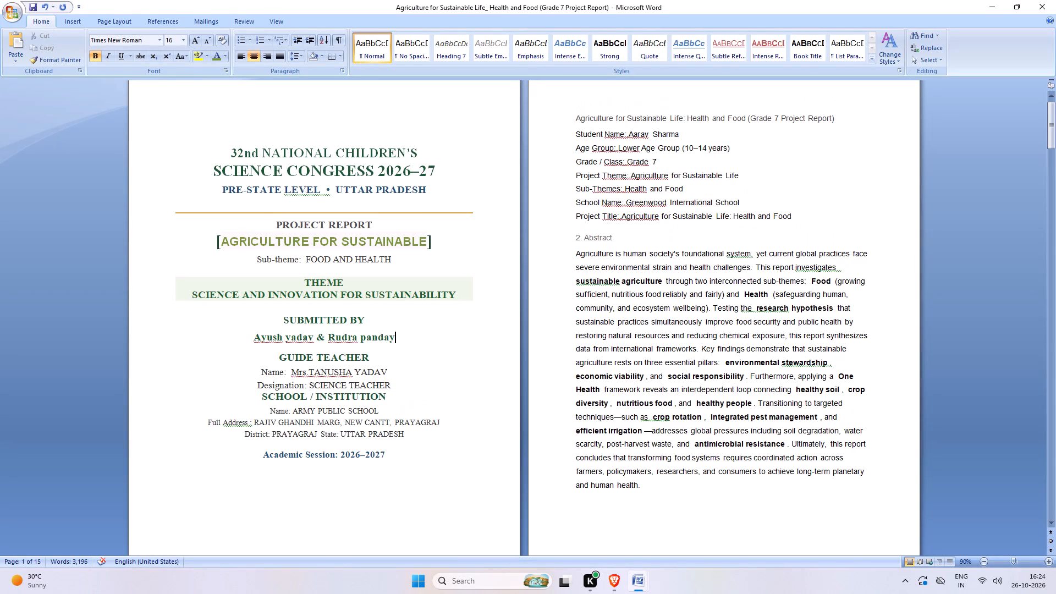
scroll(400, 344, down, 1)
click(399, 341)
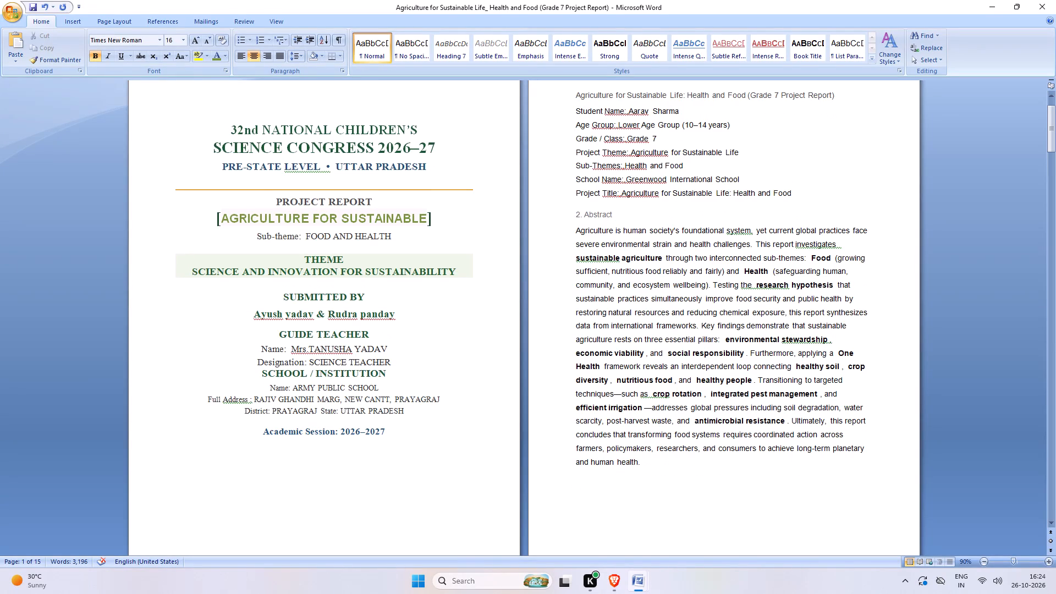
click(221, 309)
Enlarge all the cover page text by one font size increment, from the congress title through the Academic Session line.
scroll(459, 364, down, 1)
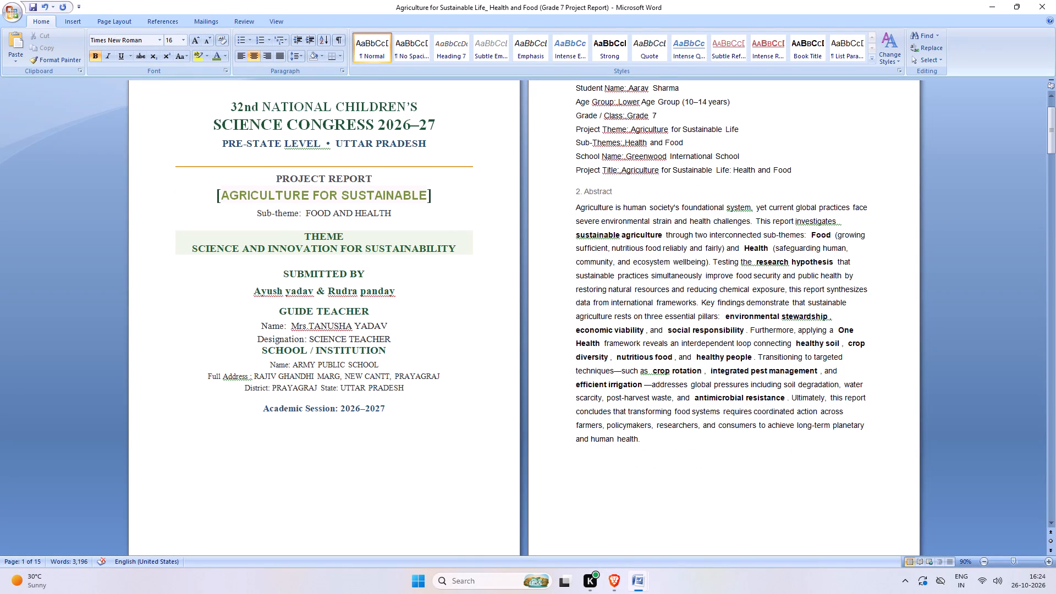
drag(440, 436, 140, 114)
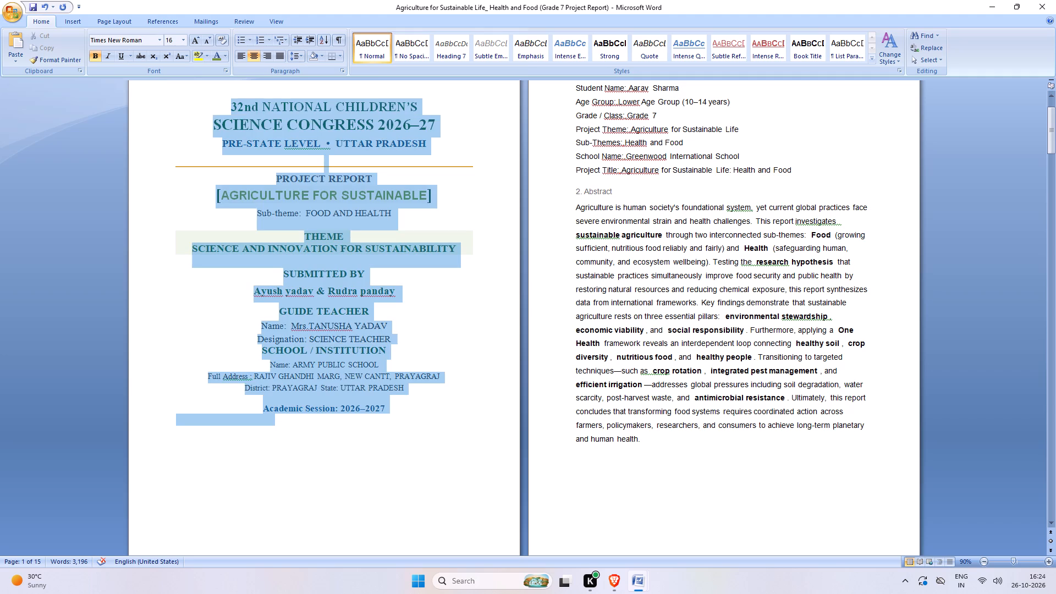
drag(140, 114, 148, 98)
click(194, 37)
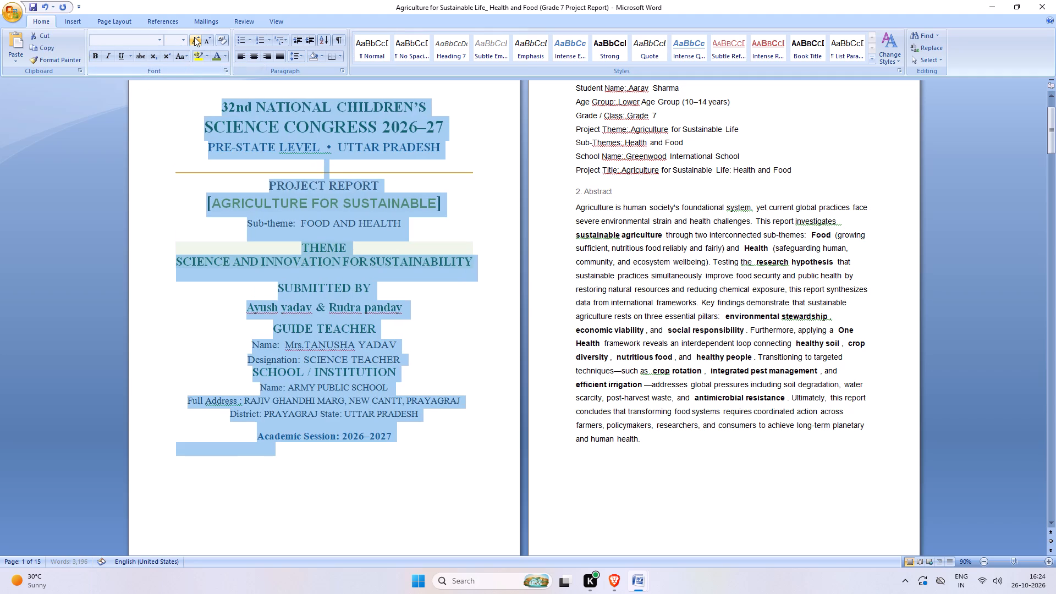
Enlarge all the selected cover-page text by one font size step and clear the selection.
click(194, 37)
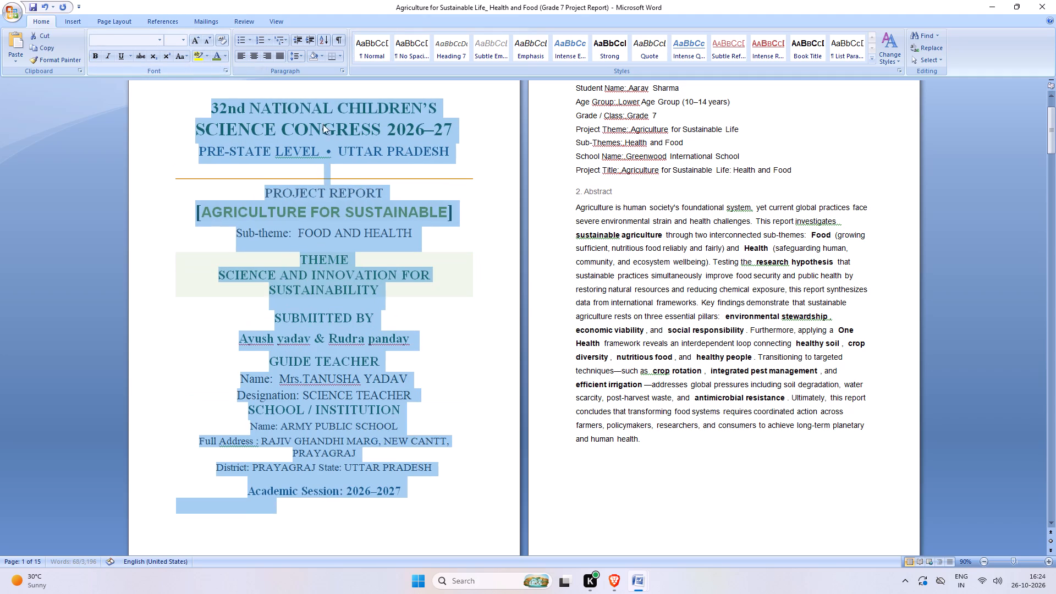
click(471, 199)
Format the Abstract heading on the page after the cover in black, bold, 16 pt text.
scroll(548, 218, up, 4)
scroll(552, 215, down, 3)
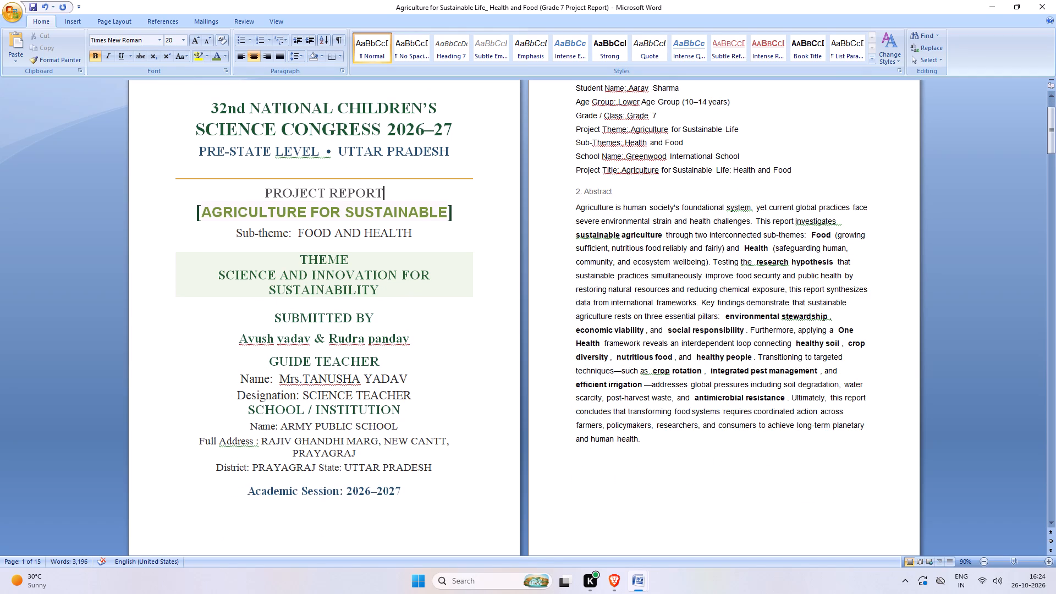
scroll(639, 178, up, 1)
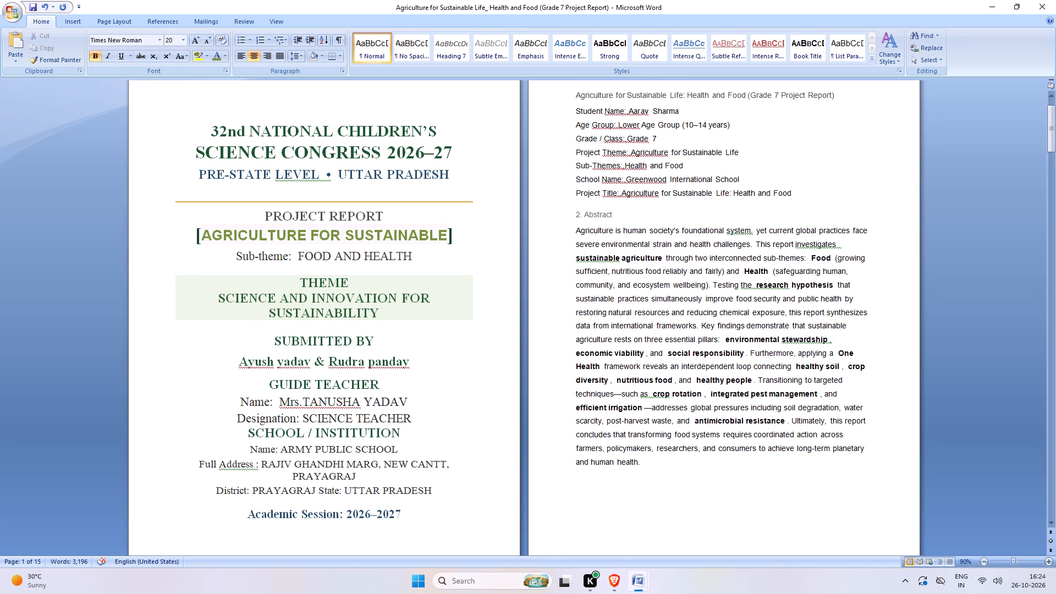
drag(615, 214, 568, 215)
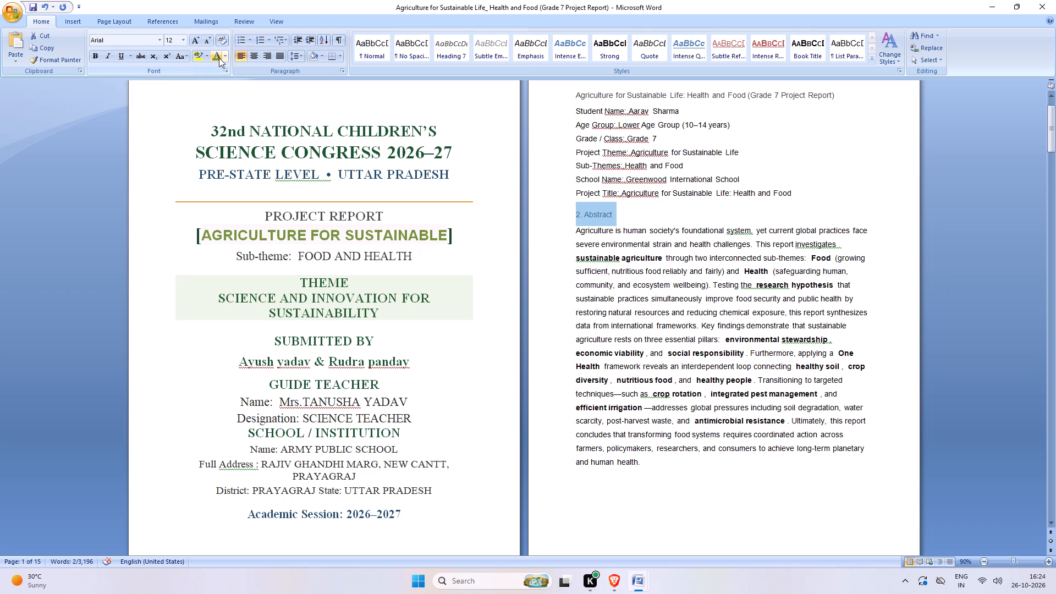
click(219, 58)
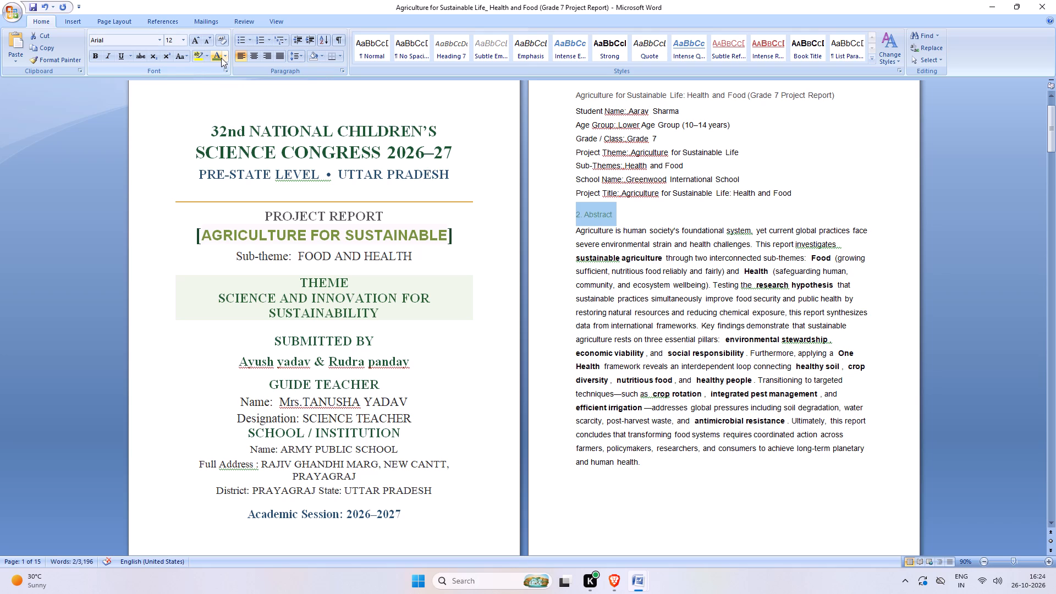
click(223, 58)
click(224, 91)
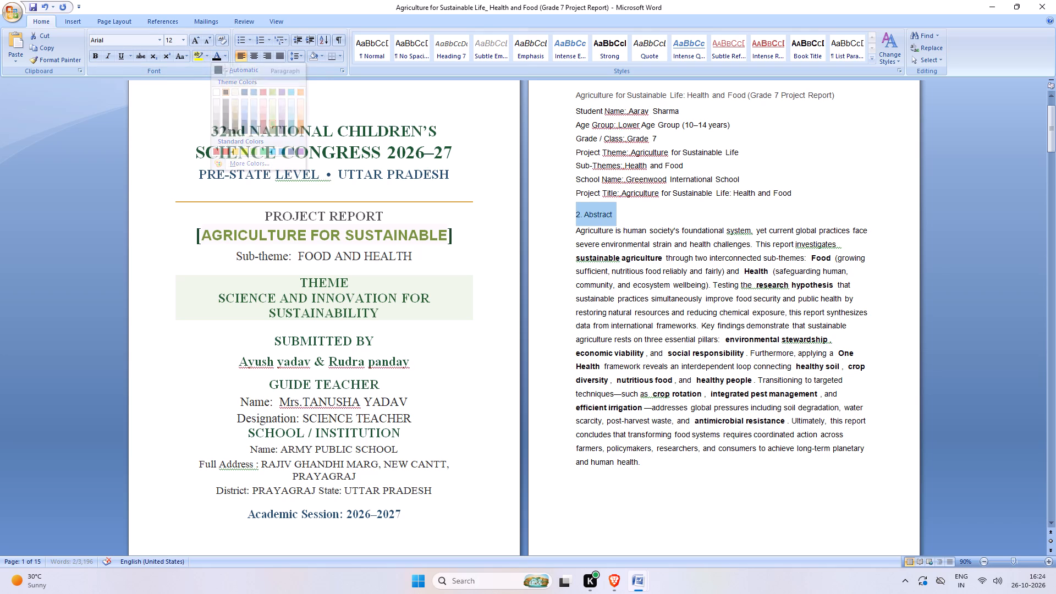
click(621, 208)
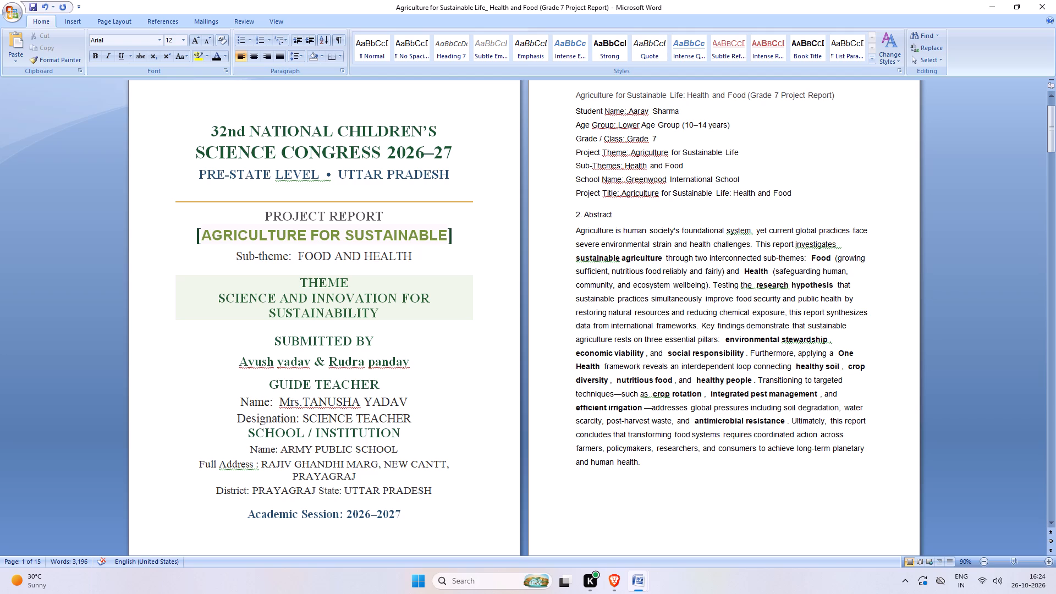
drag(618, 215, 579, 212)
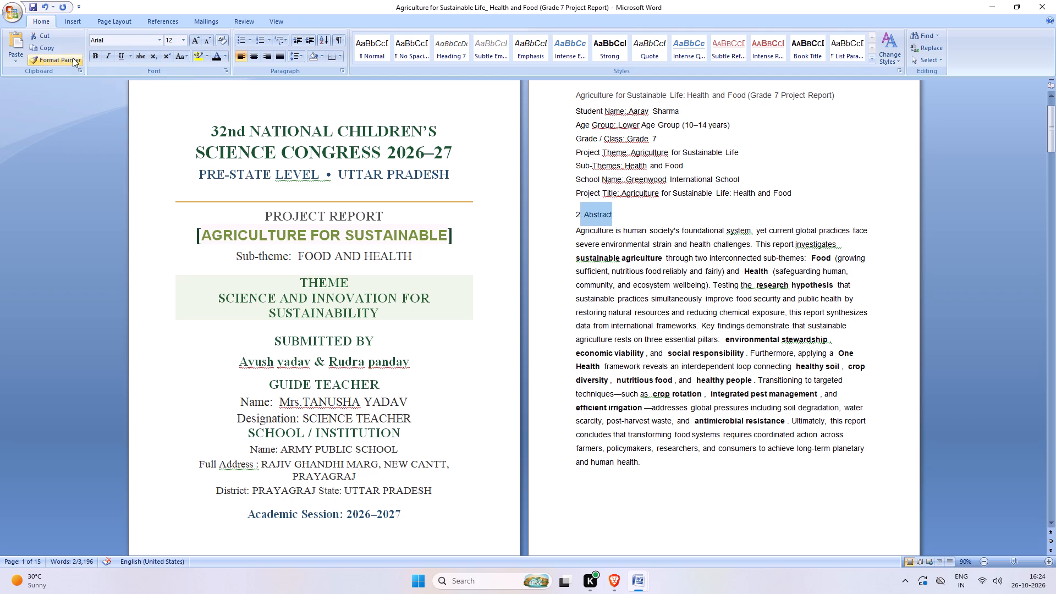
click(96, 56)
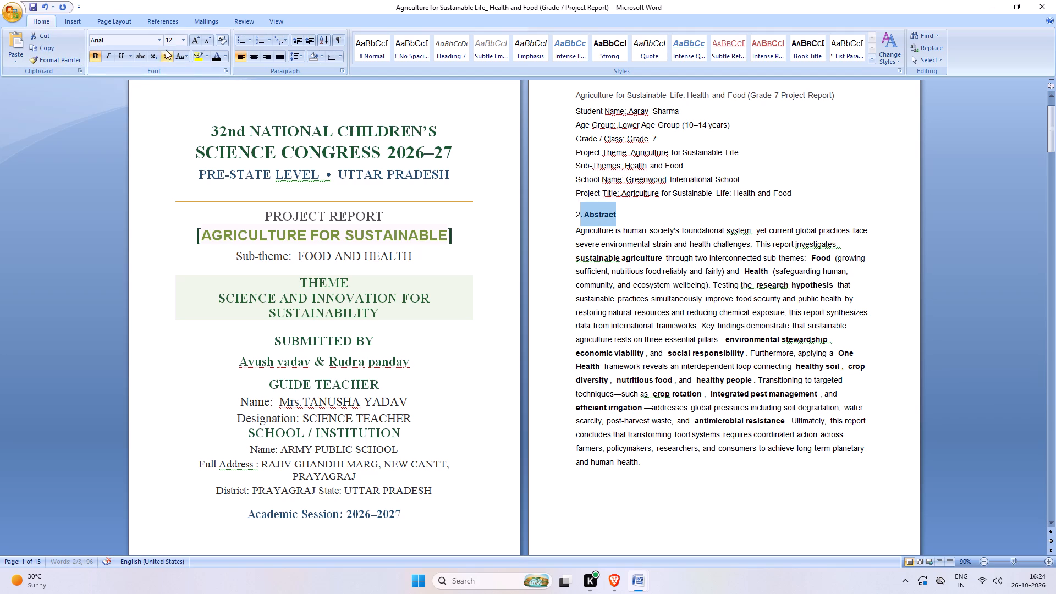
click(182, 42)
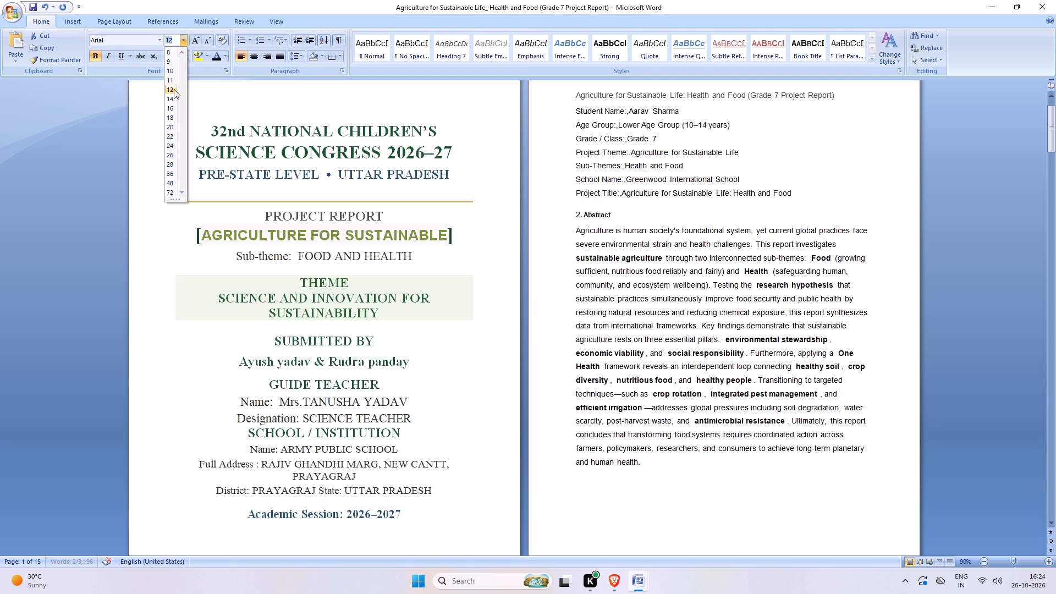
click(174, 104)
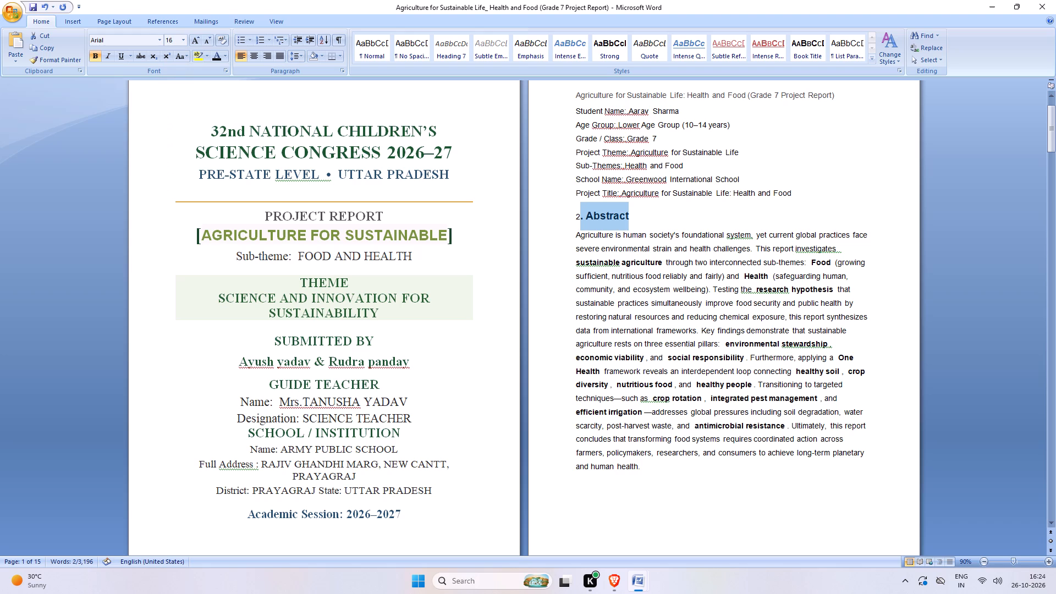
click(671, 230)
Remove the section number and its period in front of the Abstract heading.
scroll(625, 221, down, 3)
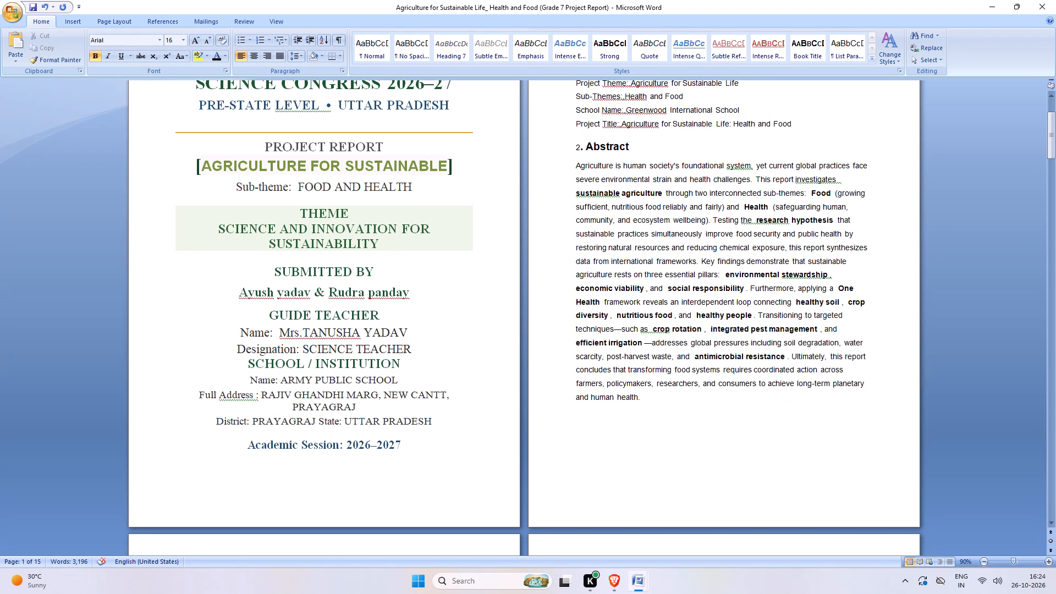
drag(582, 148, 567, 147)
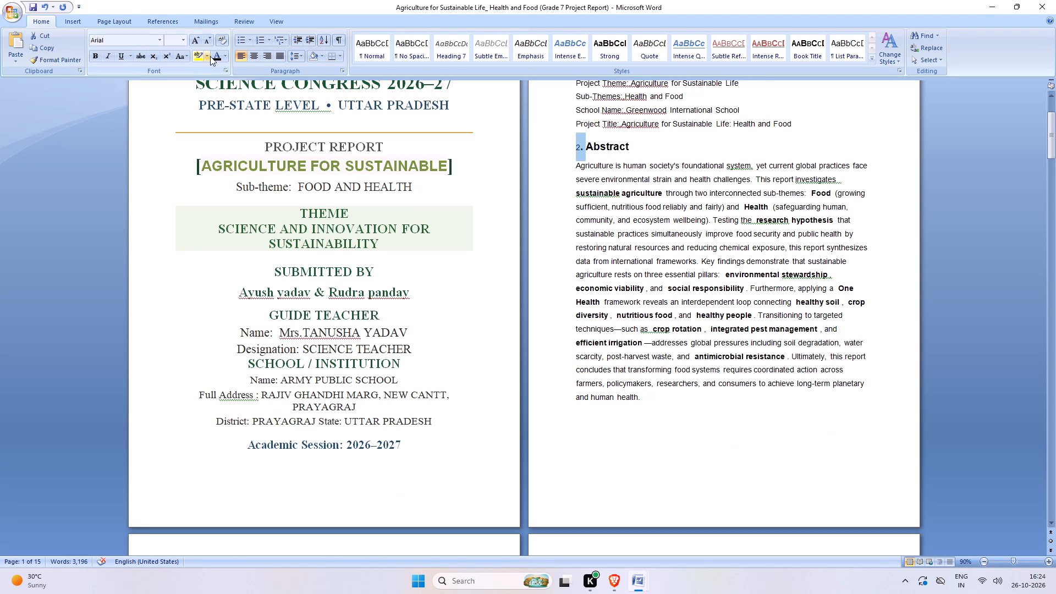
click(213, 56)
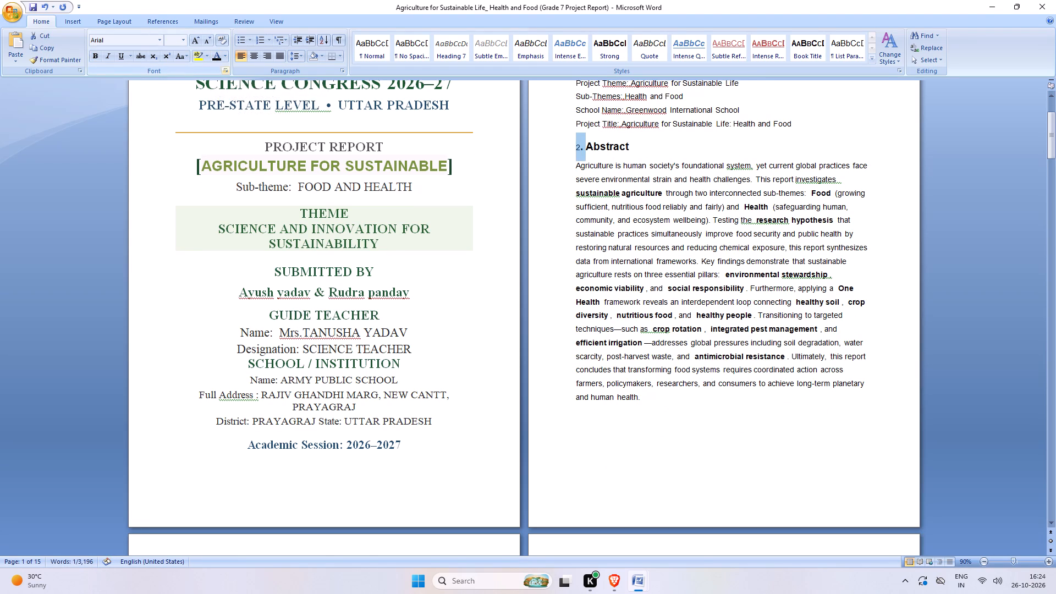
click(582, 148)
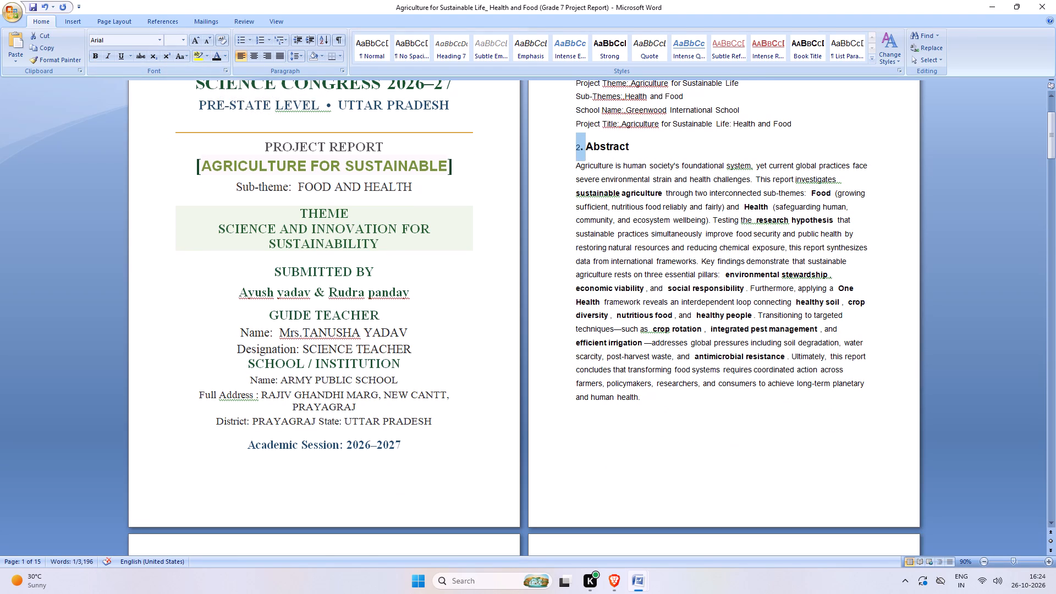
key(BackSpace)
key(BackSpace)
Remove the section number and its period in front of the Table of Contents heading.
scroll(596, 154, down, 2)
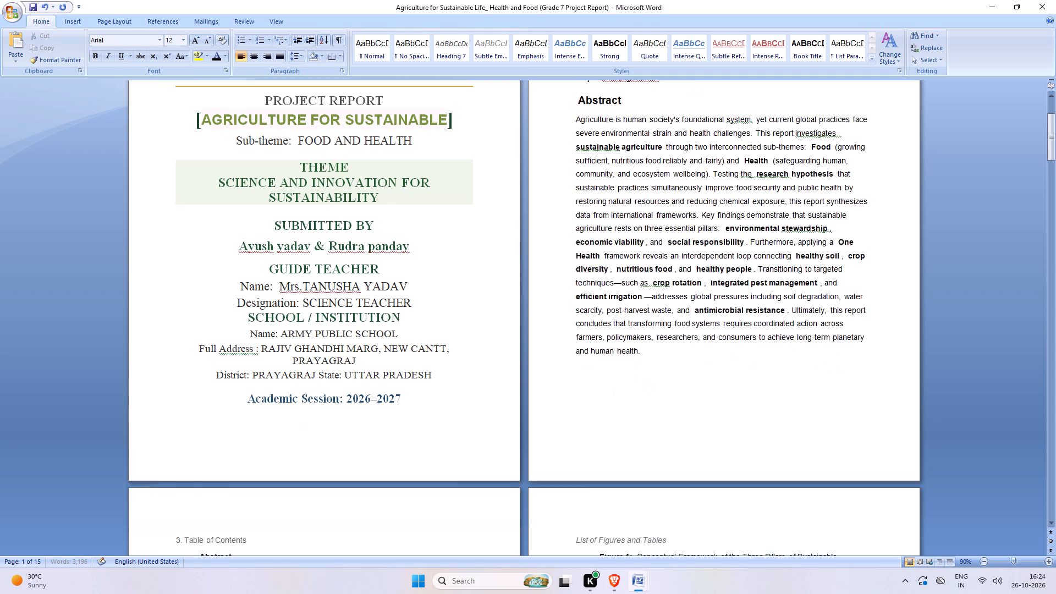
scroll(598, 157, down, 9)
scroll(568, 227, down, 3)
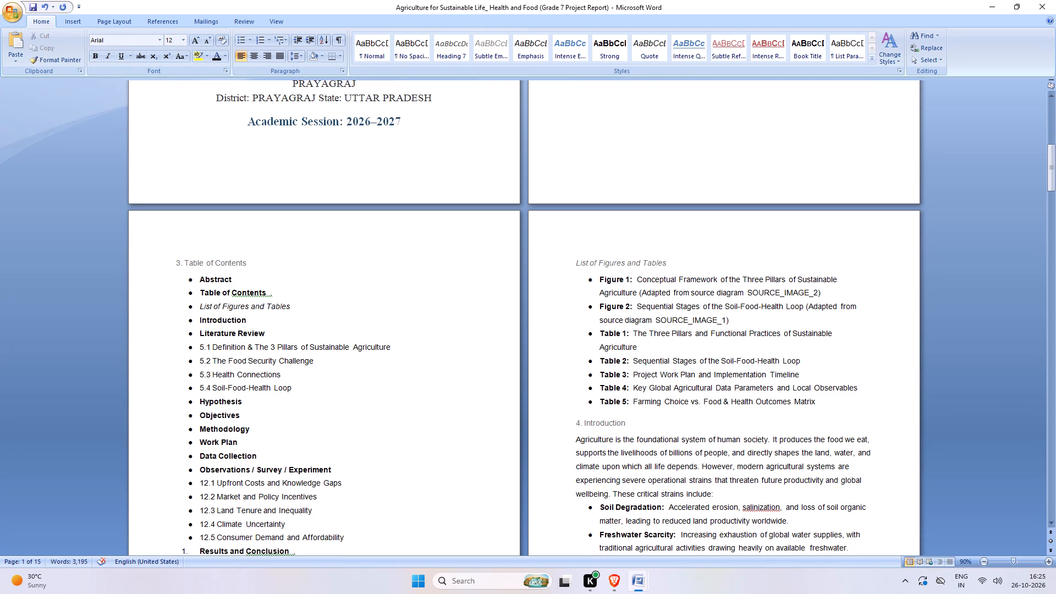
click(180, 262)
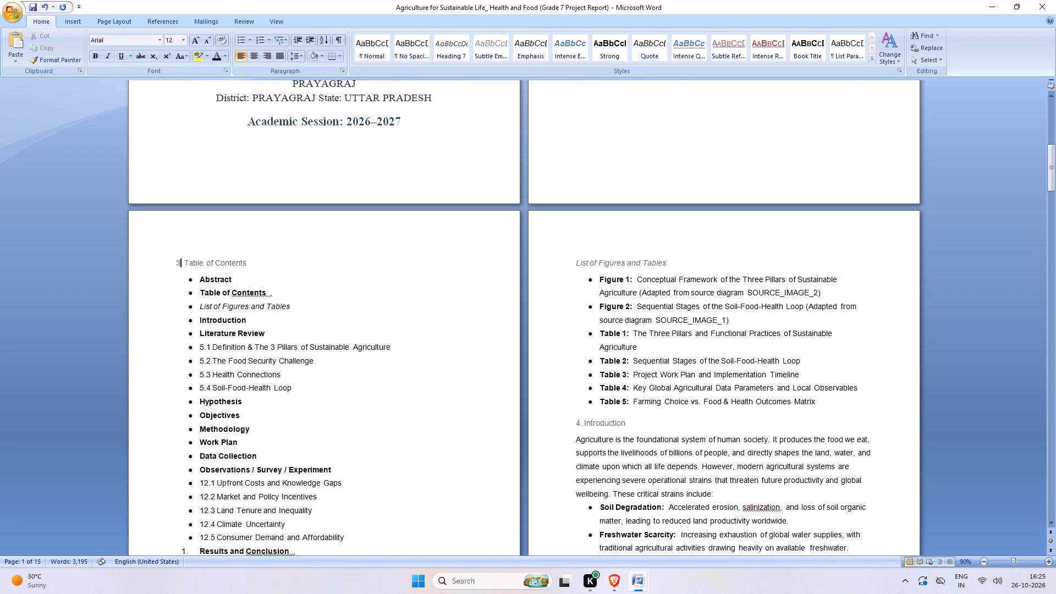
key(BackSpace)
click(178, 261)
key(BackSpace)
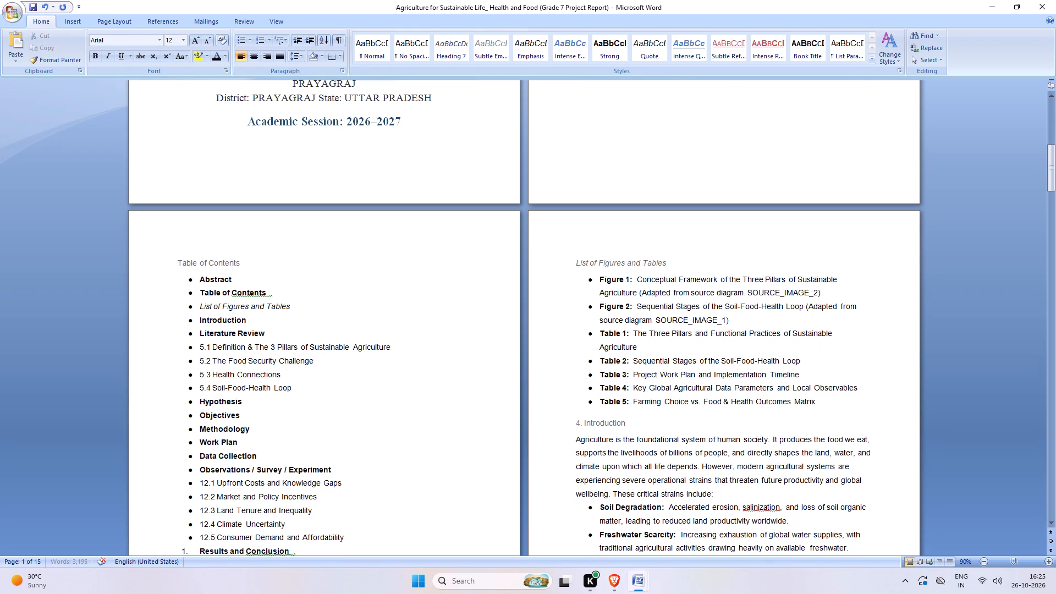
Format the Table of Contents heading in black, bold, 14 pt text.
drag(238, 263, 177, 257)
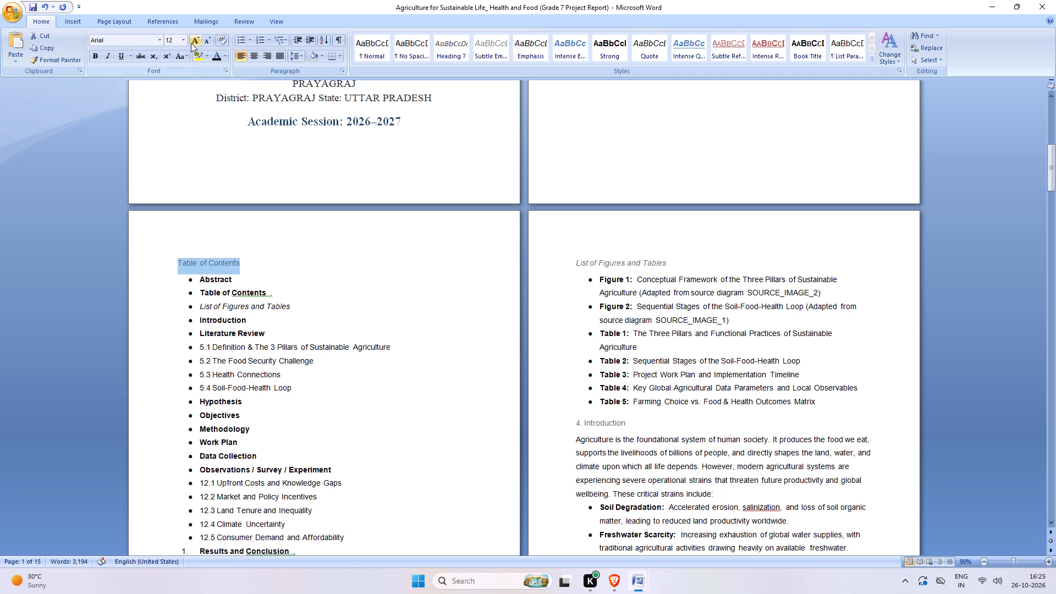
click(216, 56)
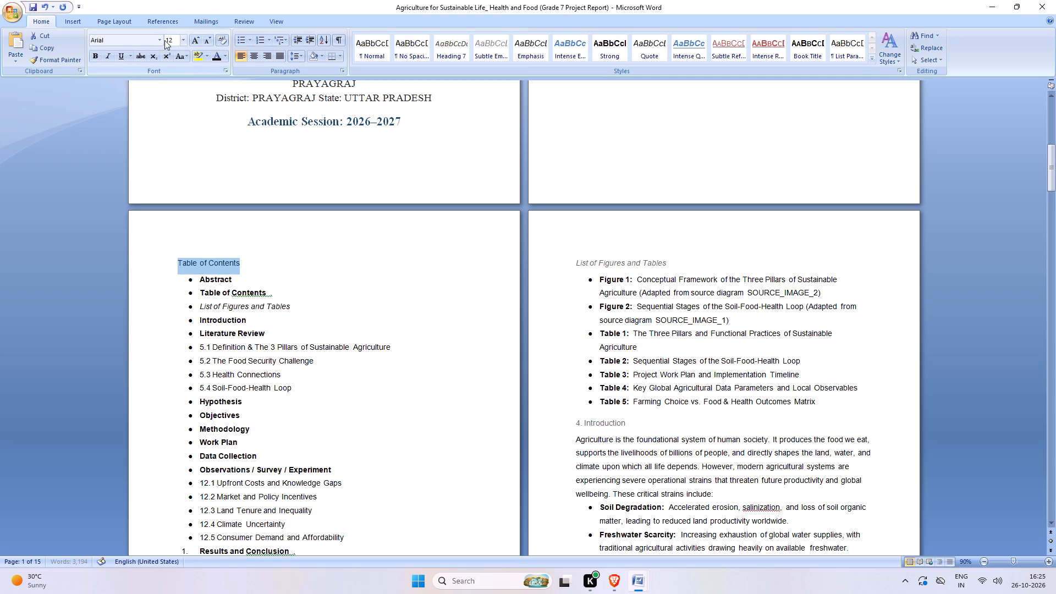
click(98, 57)
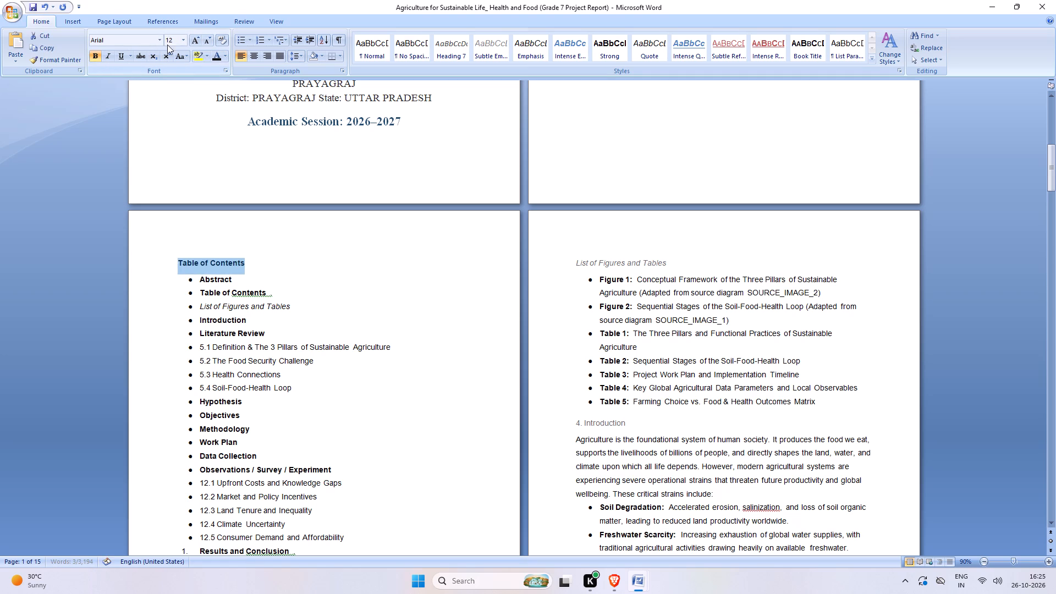
click(177, 40)
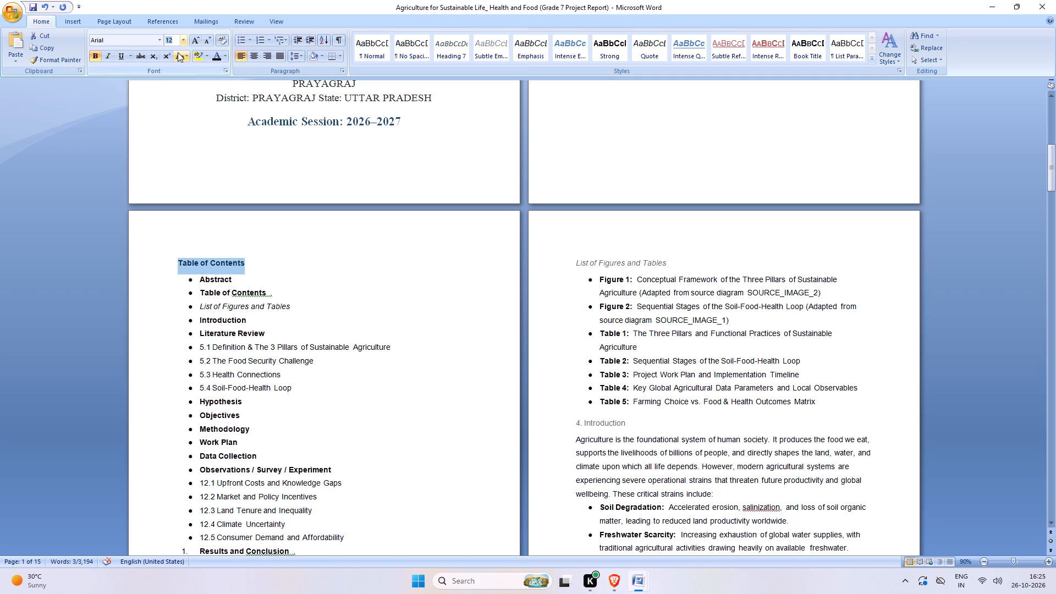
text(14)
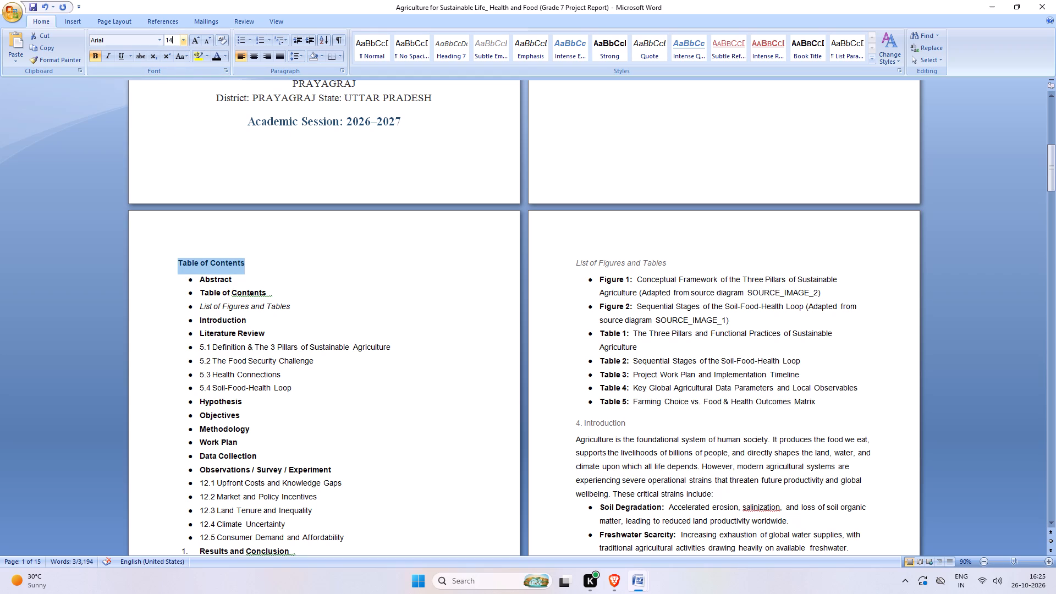
click(217, 249)
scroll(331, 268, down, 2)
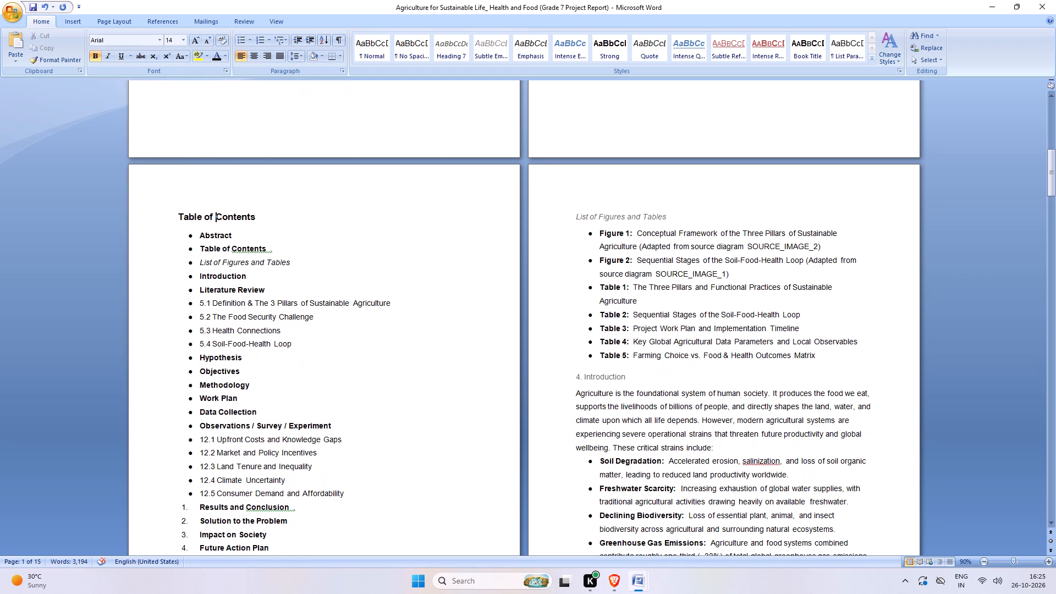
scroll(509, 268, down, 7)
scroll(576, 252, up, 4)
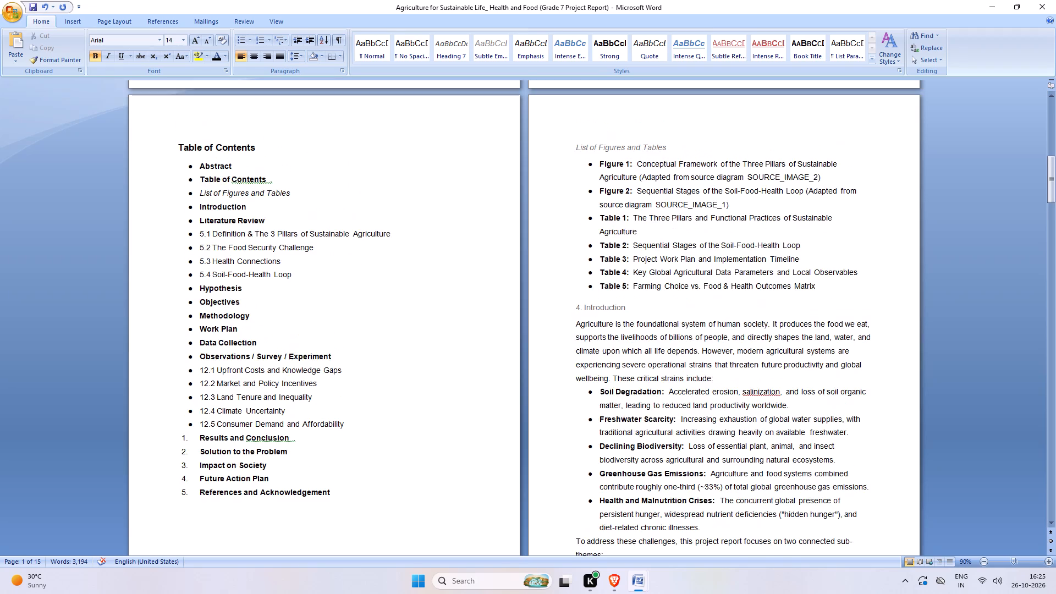
Format the List of Figures and Tables heading as black, bold, non-italic 14 pt text.
scroll(587, 244, up, 2)
scroll(587, 246, down, 1)
drag(694, 171, 589, 160)
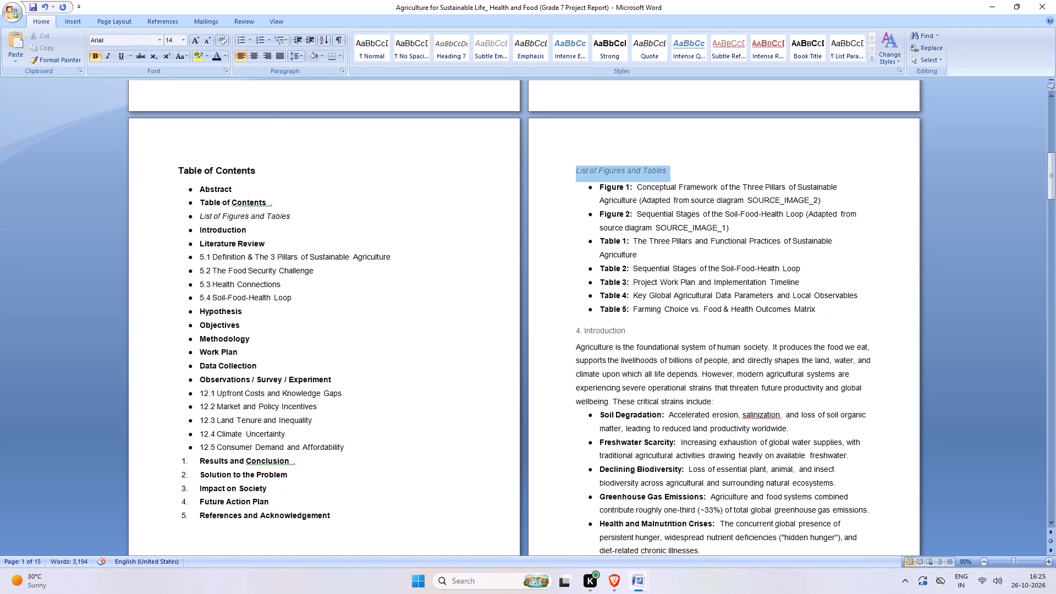
drag(589, 160, 559, 159)
click(90, 57)
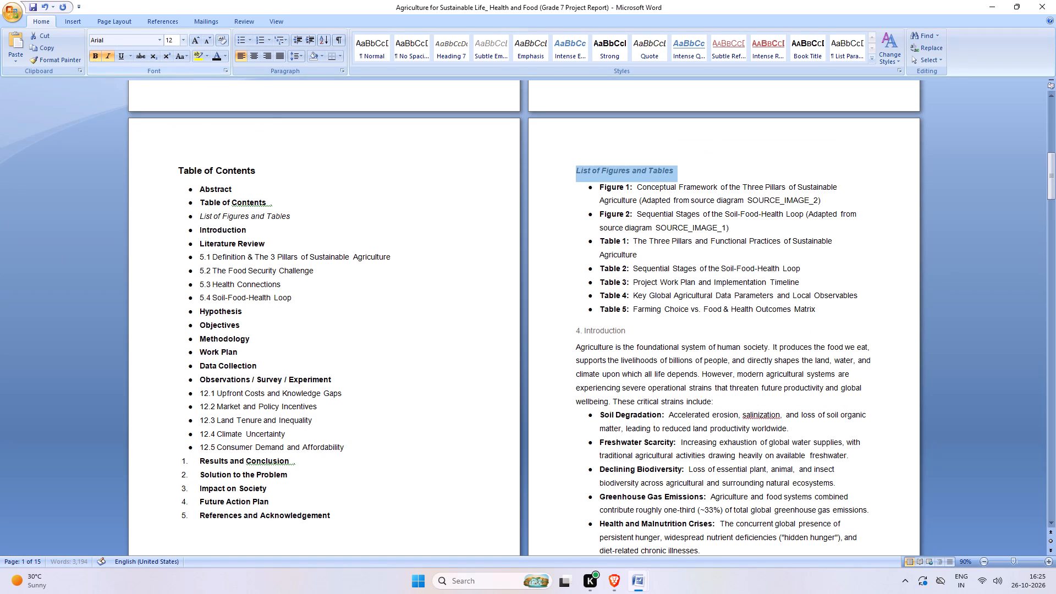
click(177, 40)
click(183, 43)
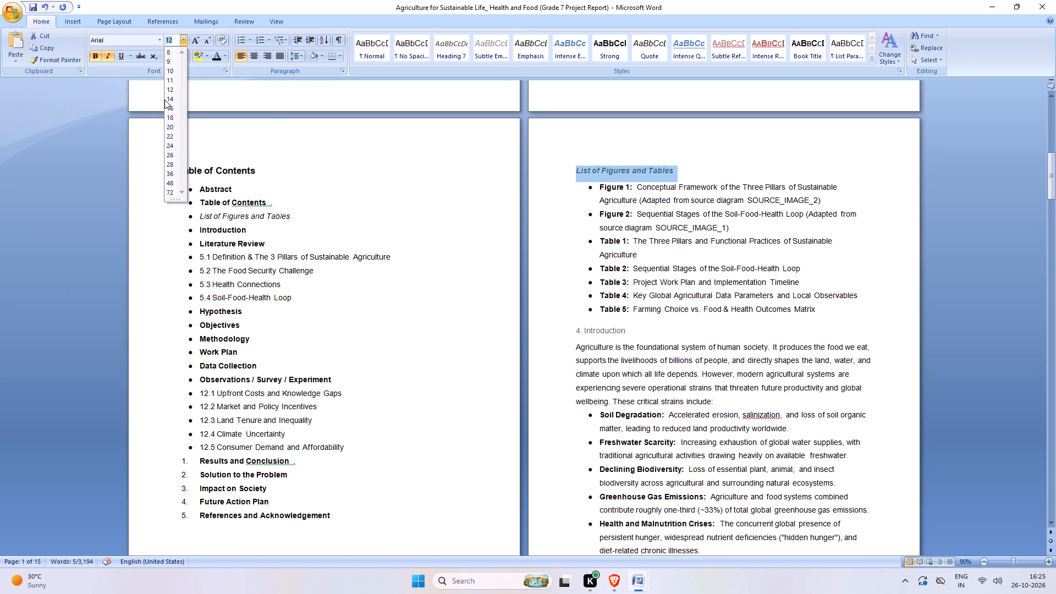
click(168, 96)
click(593, 169)
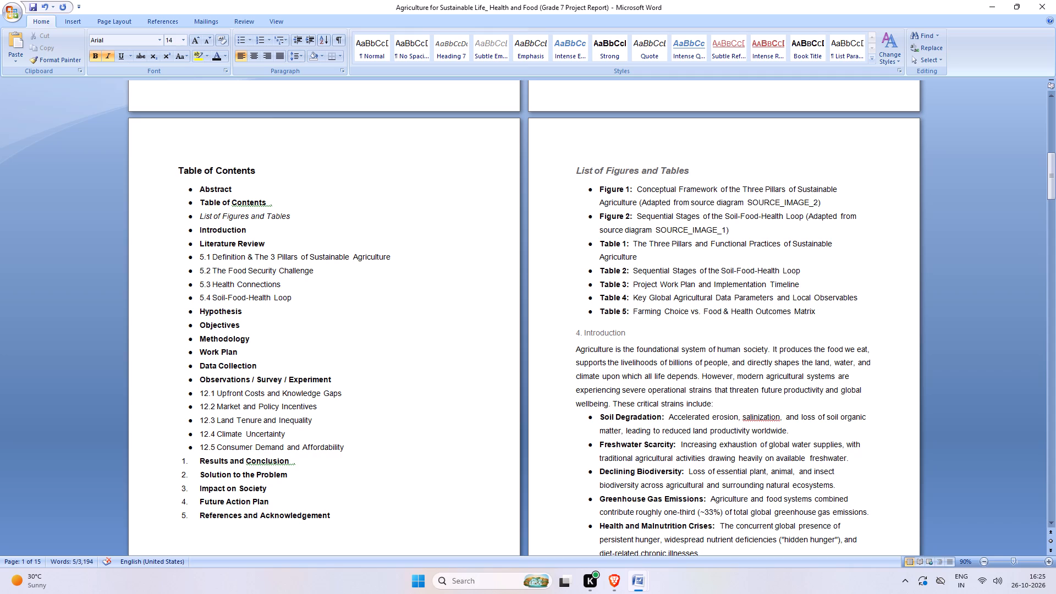
drag(692, 170, 536, 161)
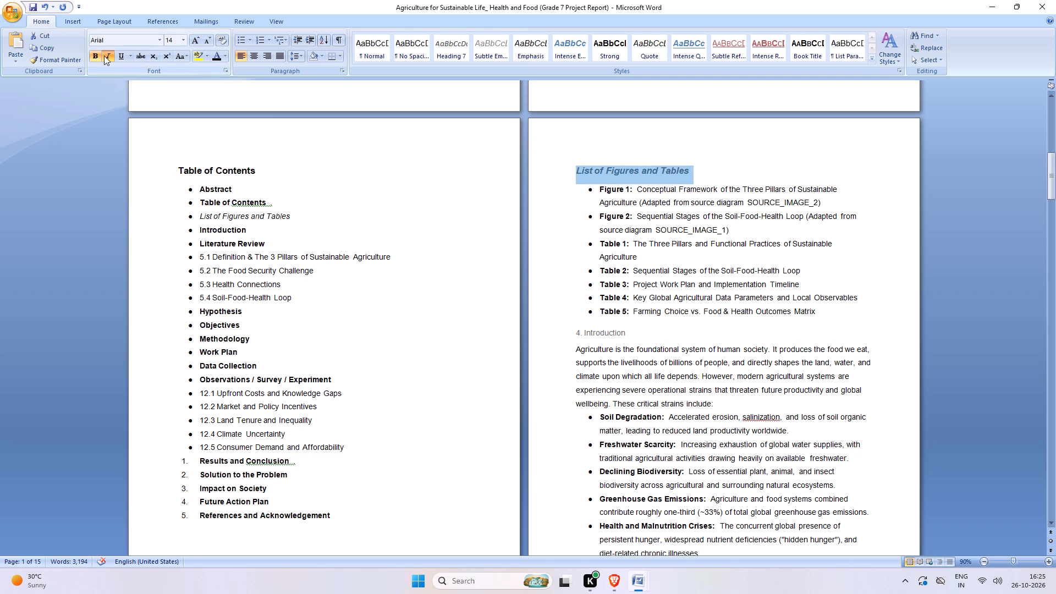
click(104, 56)
click(217, 58)
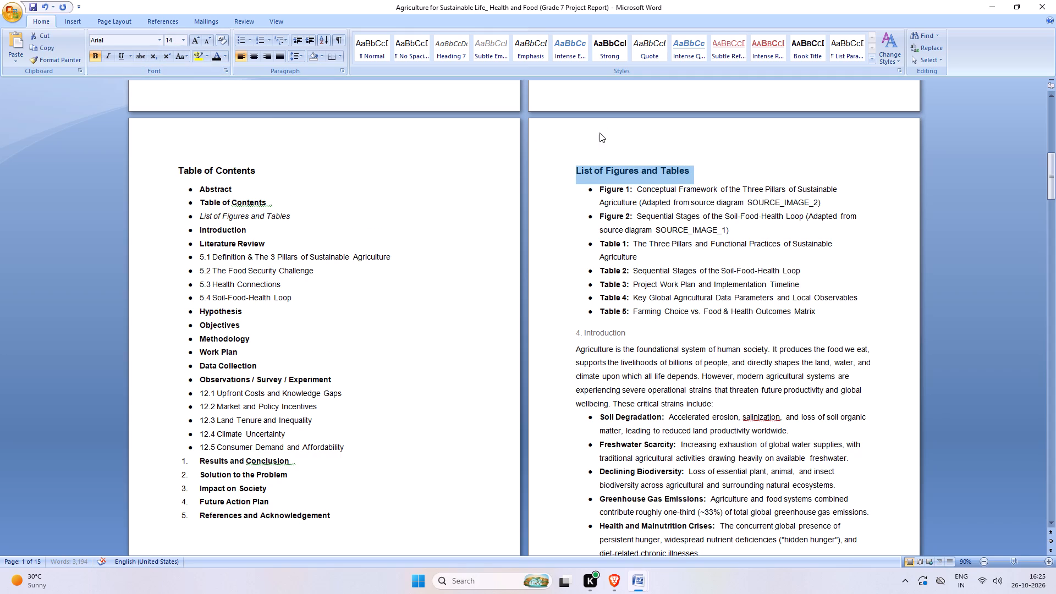
Format the Introduction heading below the list of figures in black, bold, 14 pt text.
scroll(599, 133, down, 1)
scroll(522, 267, down, 6)
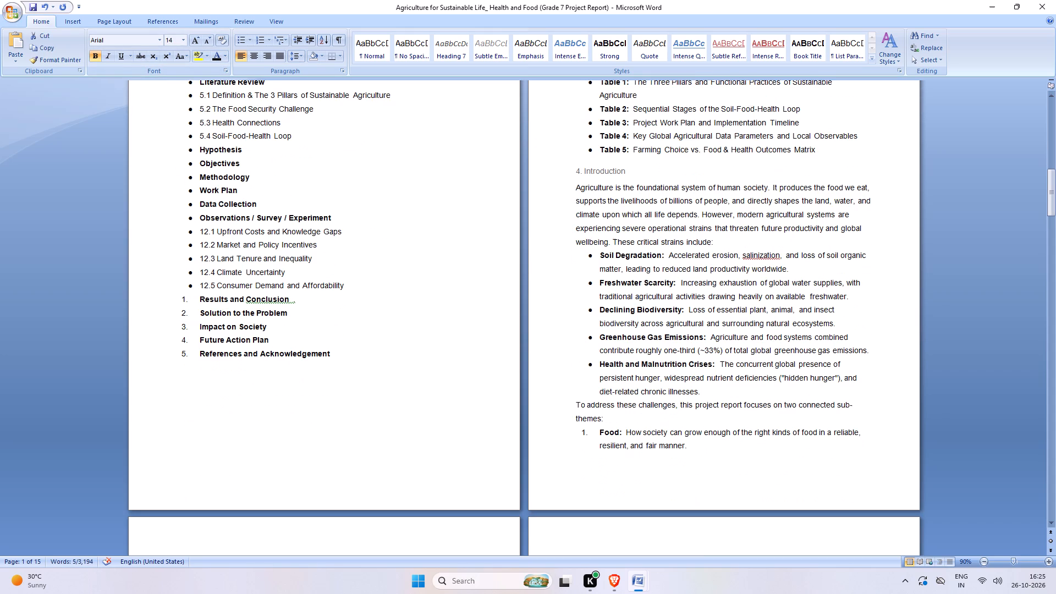
drag(632, 174, 575, 173)
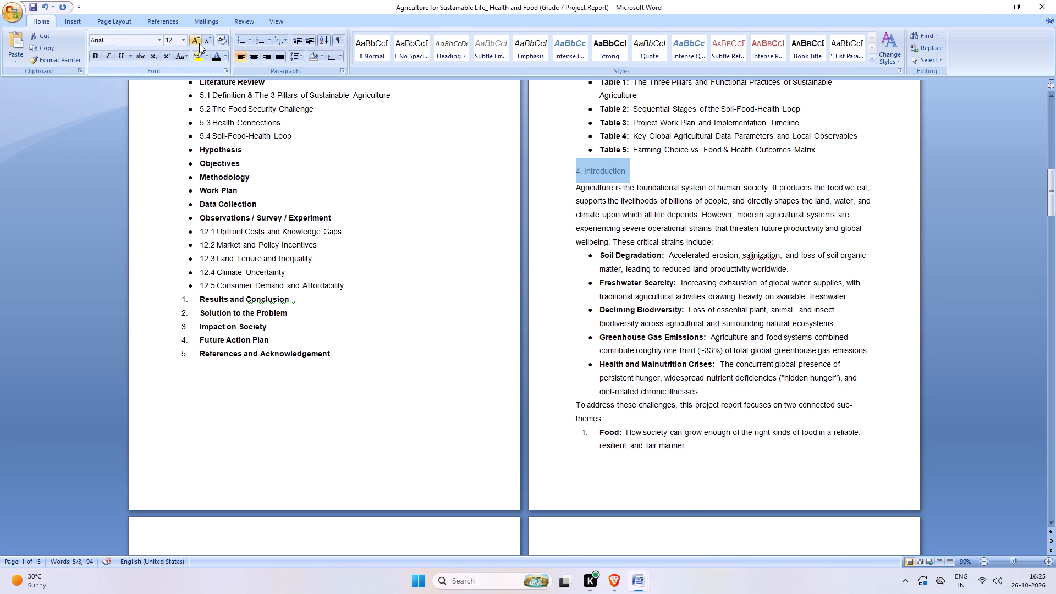
click(217, 55)
click(176, 40)
click(182, 42)
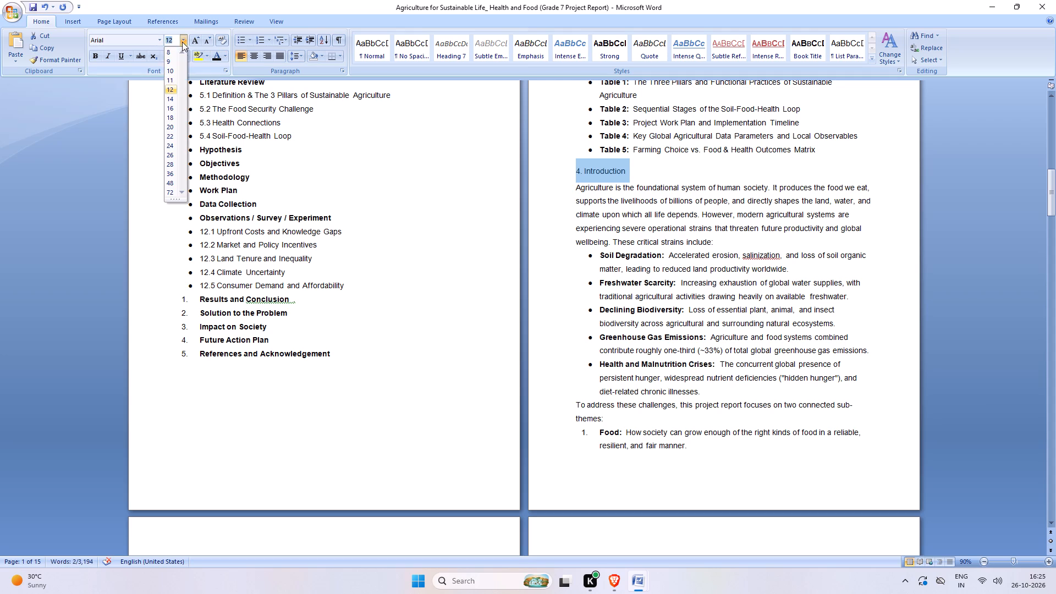
click(171, 100)
click(97, 57)
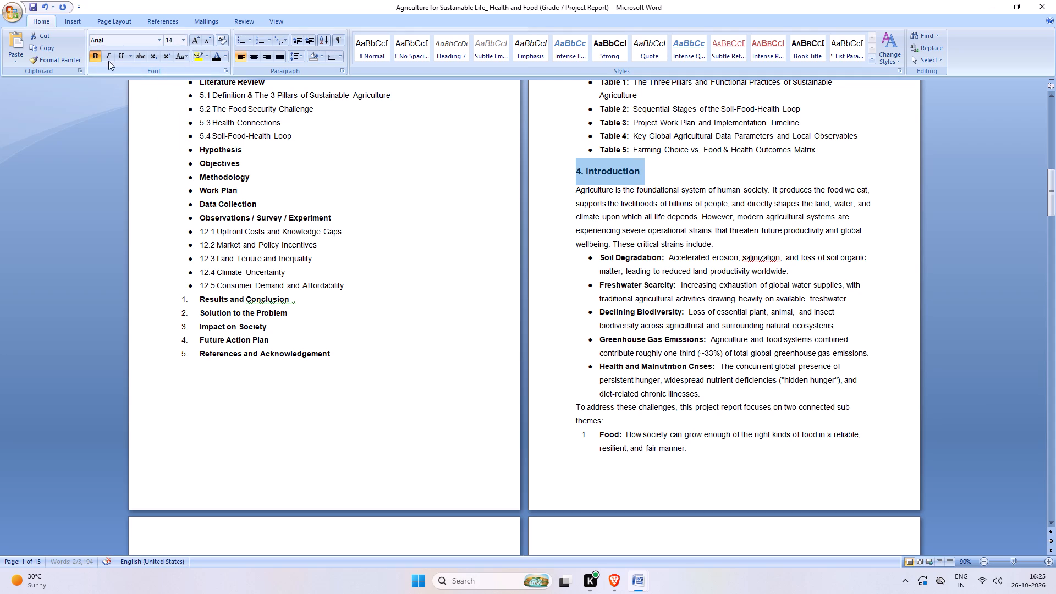
Remove the section number and its period in front of the Introduction heading.
click(560, 151)
click(586, 169)
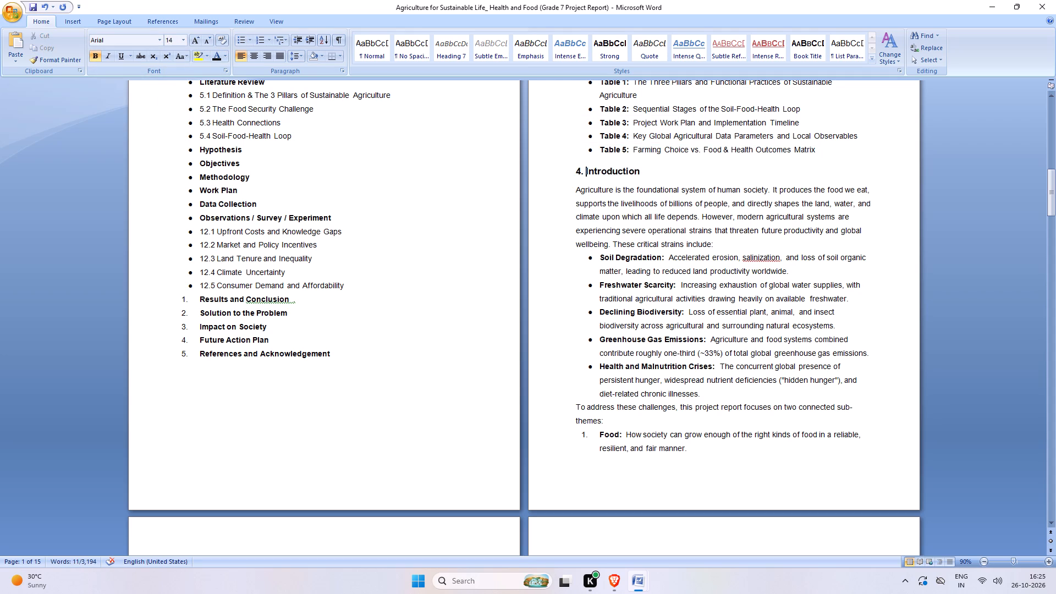
key(BackSpace)
key(BackSpace)
key(BackSpace)
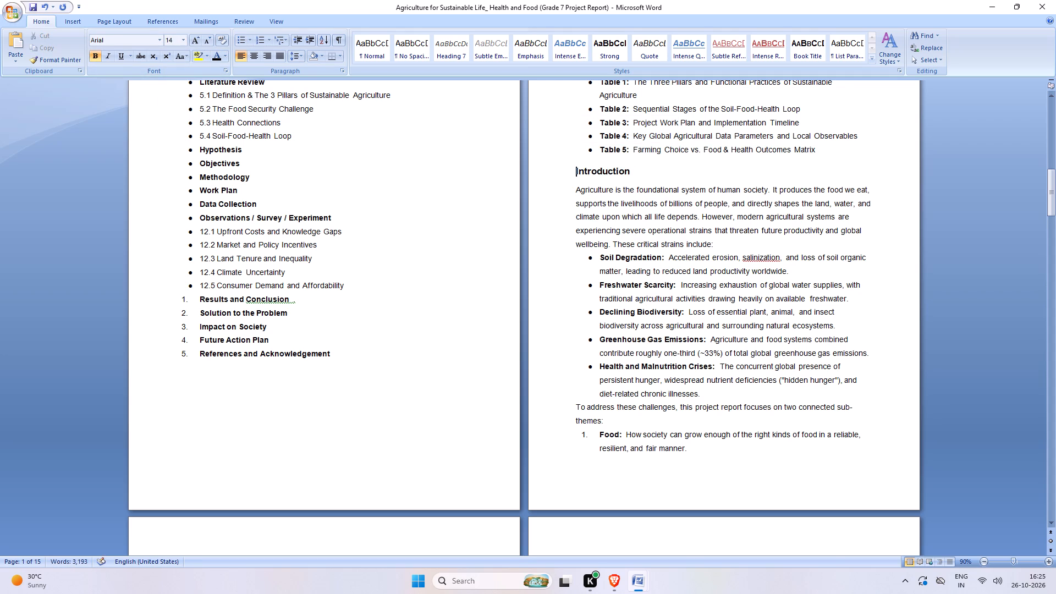
Delete the report title line and the student and project details block above the Abstract heading.
scroll(637, 180, down, 5)
scroll(624, 229, down, 2)
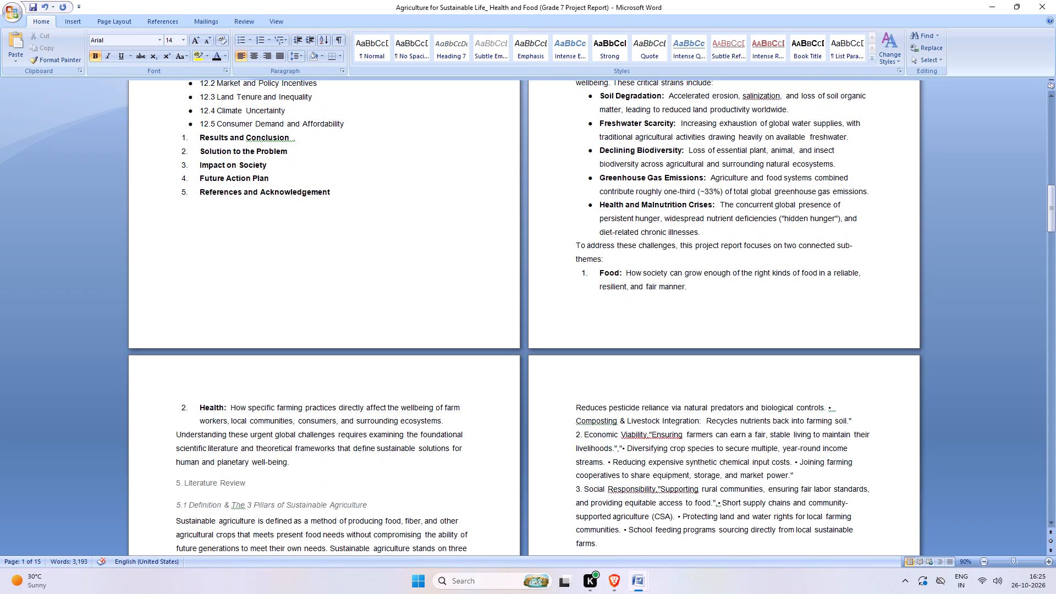
scroll(573, 263, down, 1)
scroll(427, 234, up, 7)
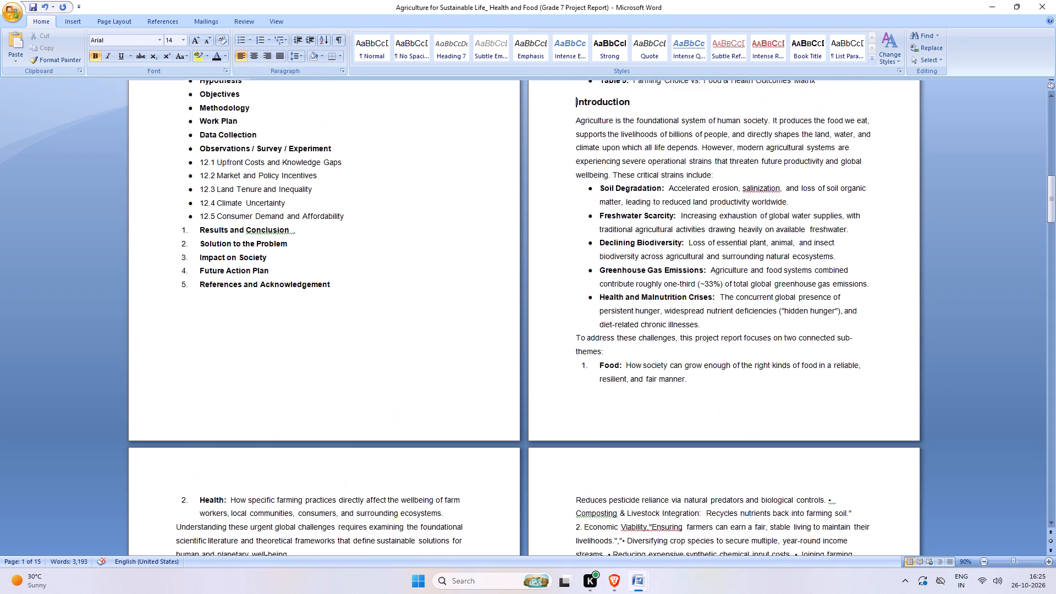
scroll(417, 220, up, 20)
scroll(417, 220, up, 13)
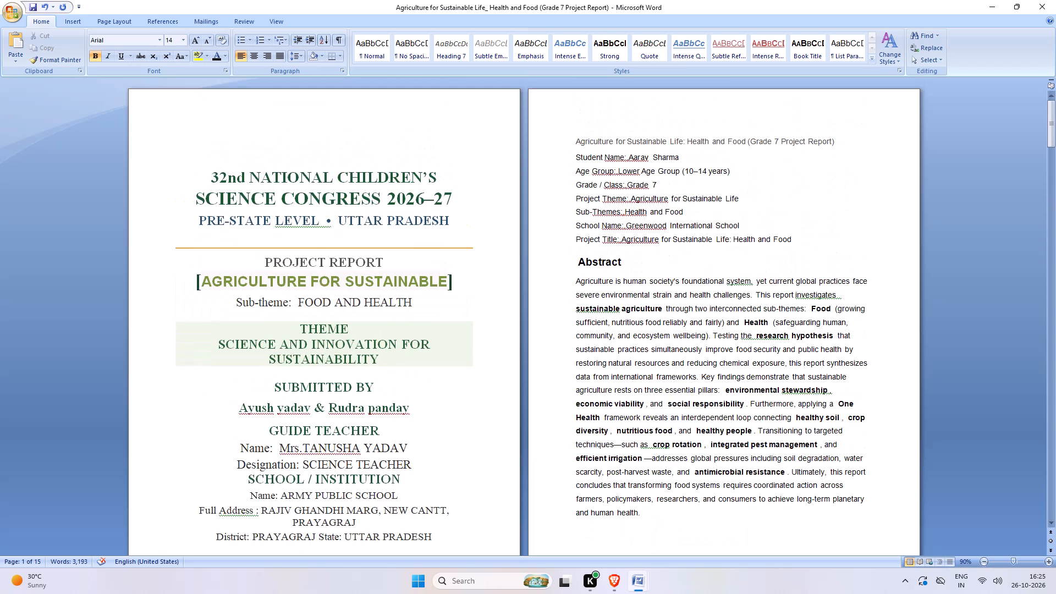
drag(573, 140, 656, 235)
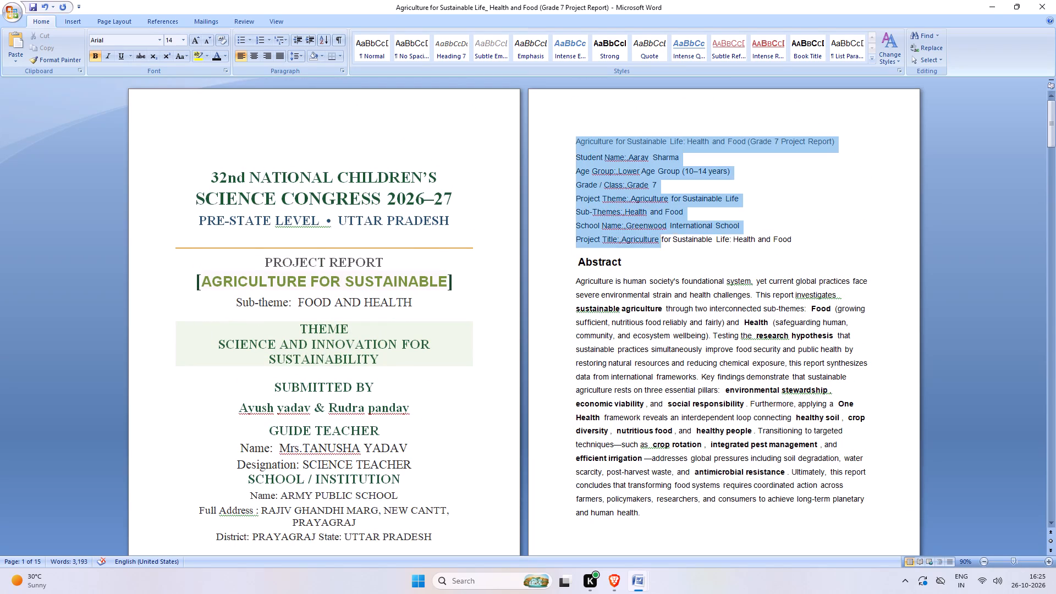
drag(656, 235, 786, 240)
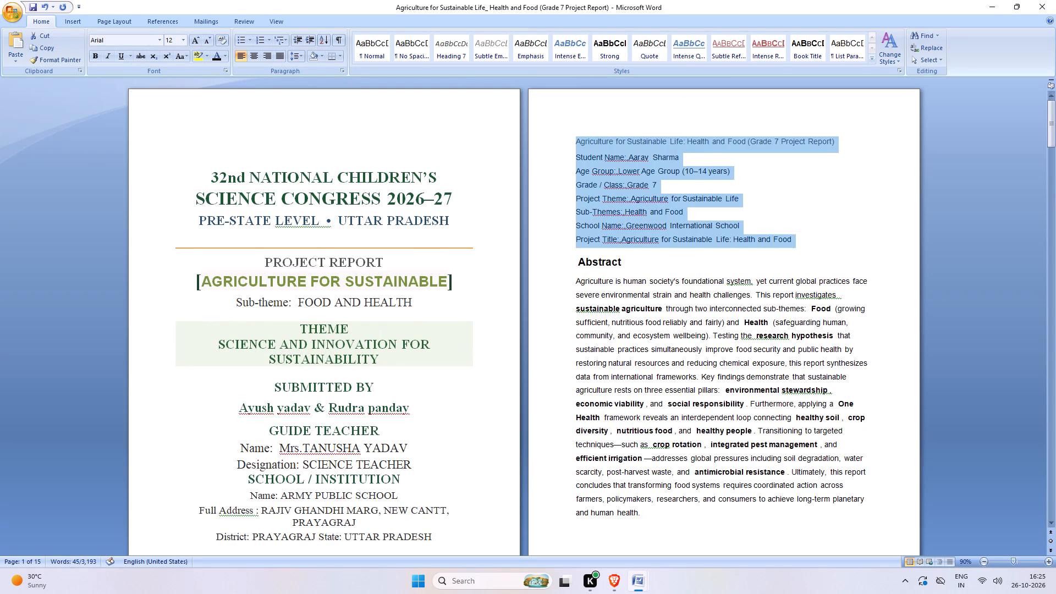
key(BackSpace)
Insert blank lines below the Abstract text to push the Table of Contents onto the following page.
scroll(609, 420, down, 4)
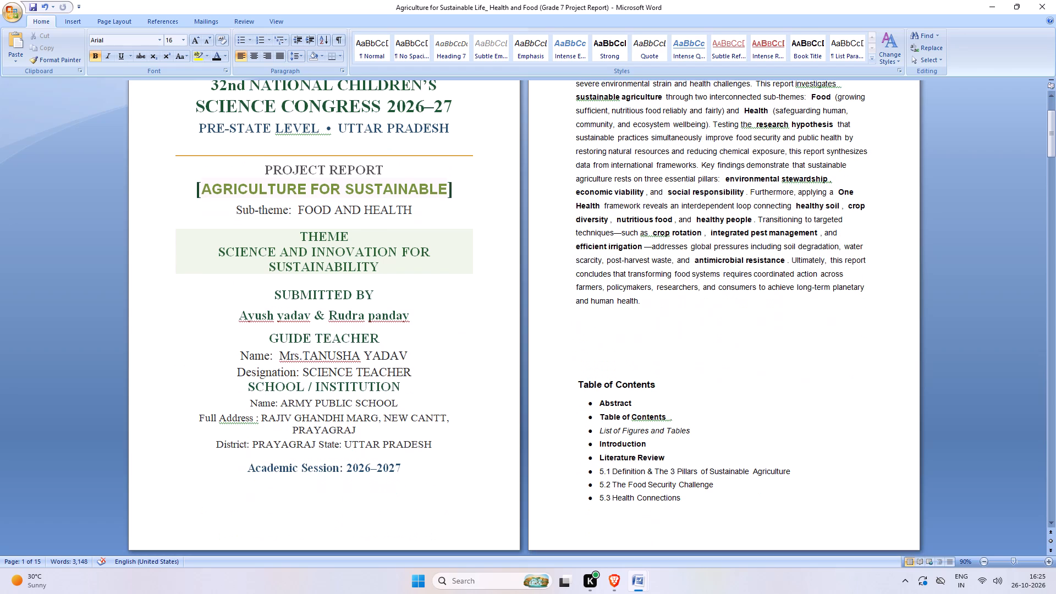
click(602, 327)
key(Return)
key(Return)
key(Return)
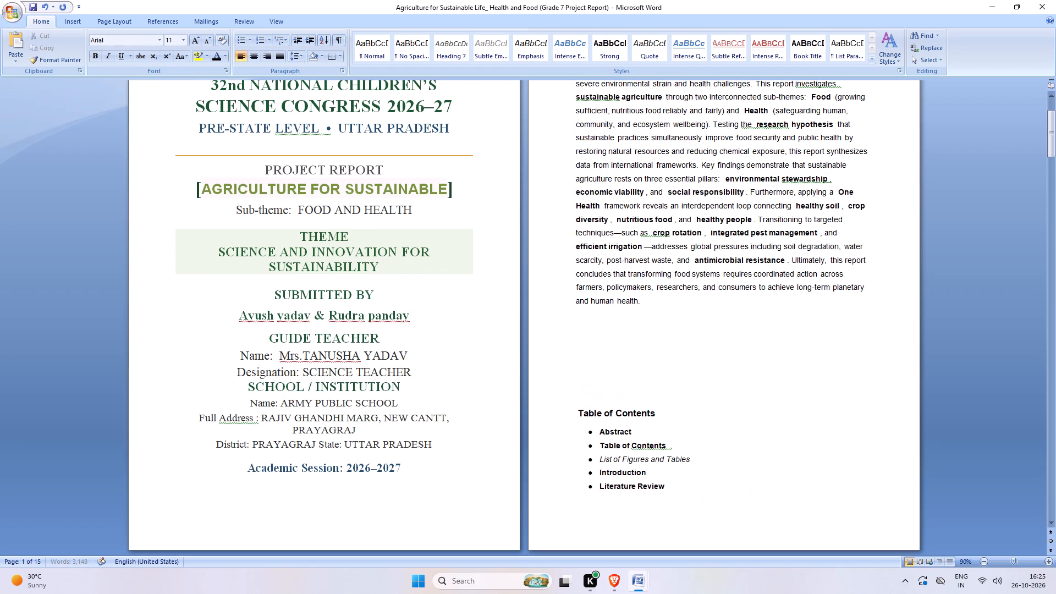
key(Return)
key(Return)
key(Return)
key(Return)
key(Return)
key(Return)
key(Return)
key(Return)
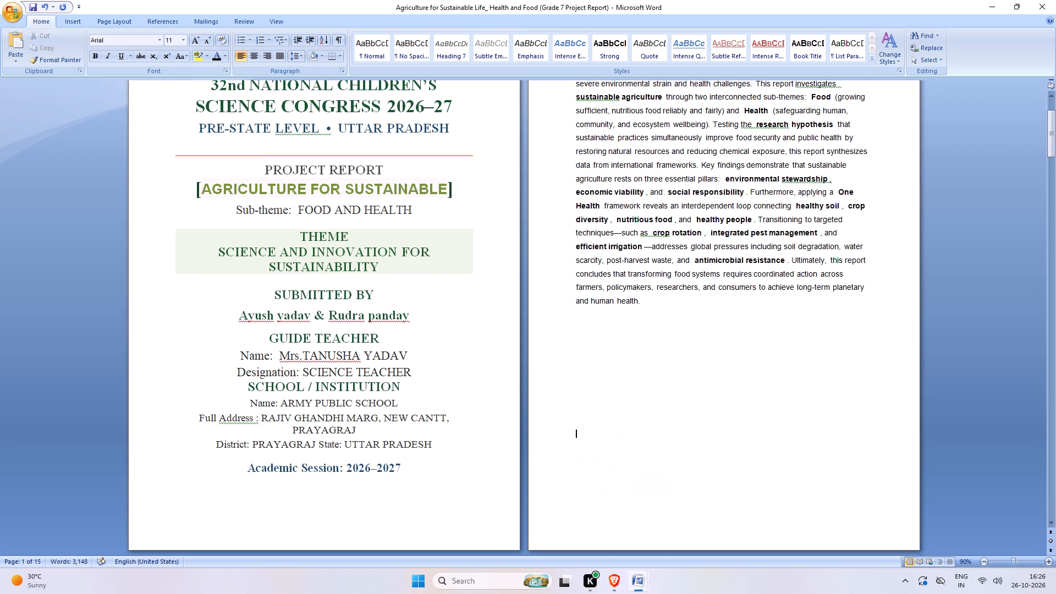
Check the page layout from the Table of Contents through the Literature Review section and back to the cover page.
scroll(584, 329, down, 5)
scroll(468, 320, down, 15)
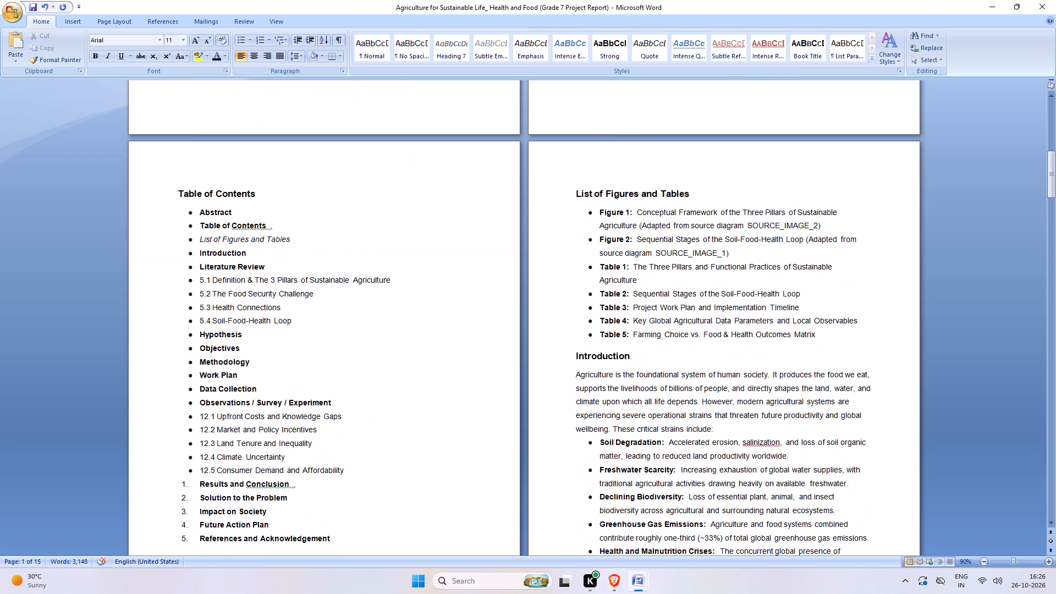
scroll(490, 294, down, 18)
scroll(476, 260, down, 6)
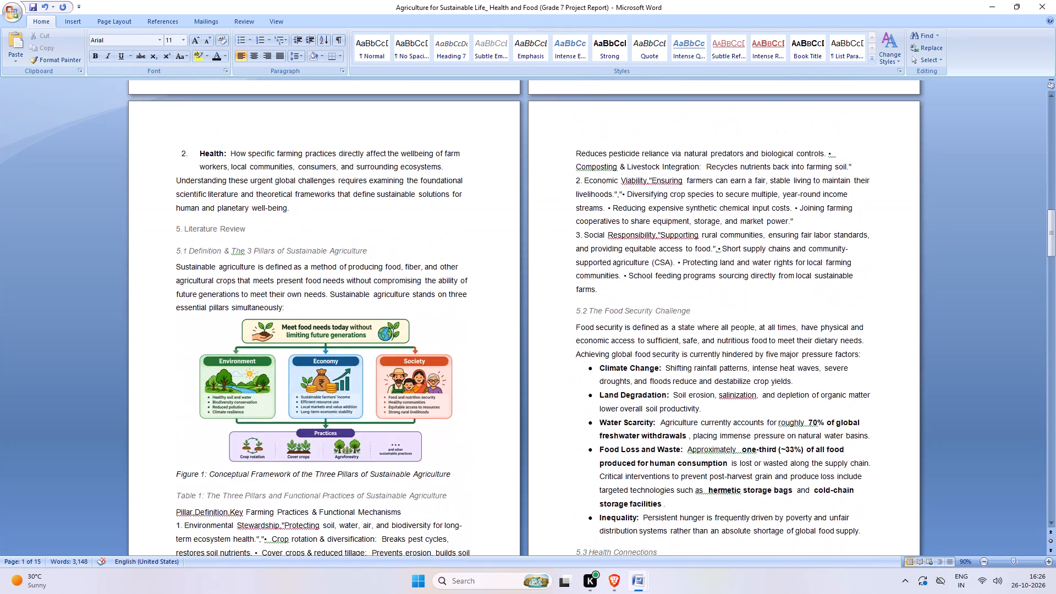
scroll(476, 263, down, 14)
scroll(457, 289, up, 5)
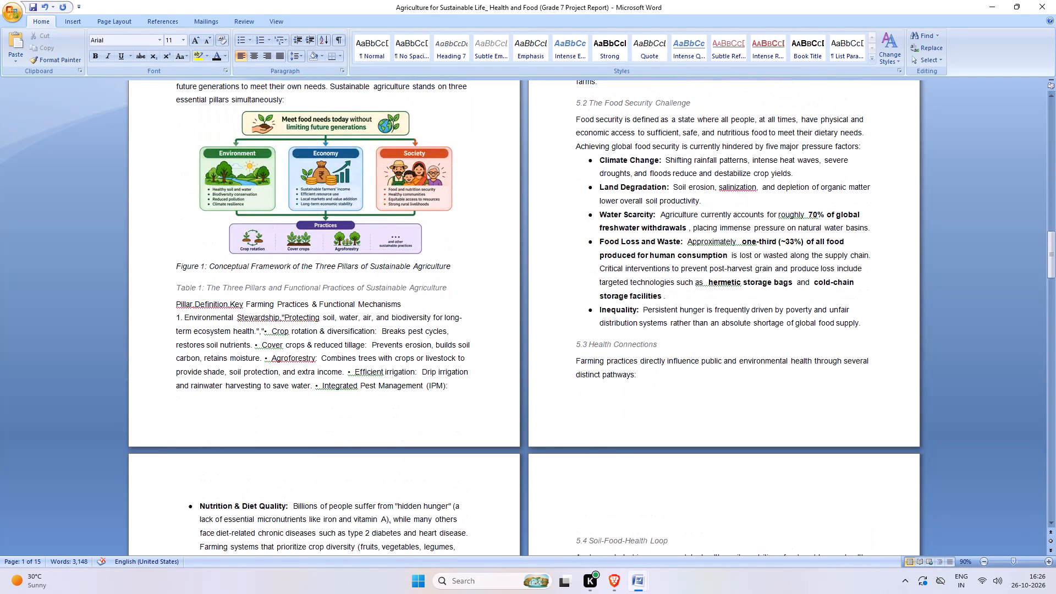
scroll(457, 289, up, 12)
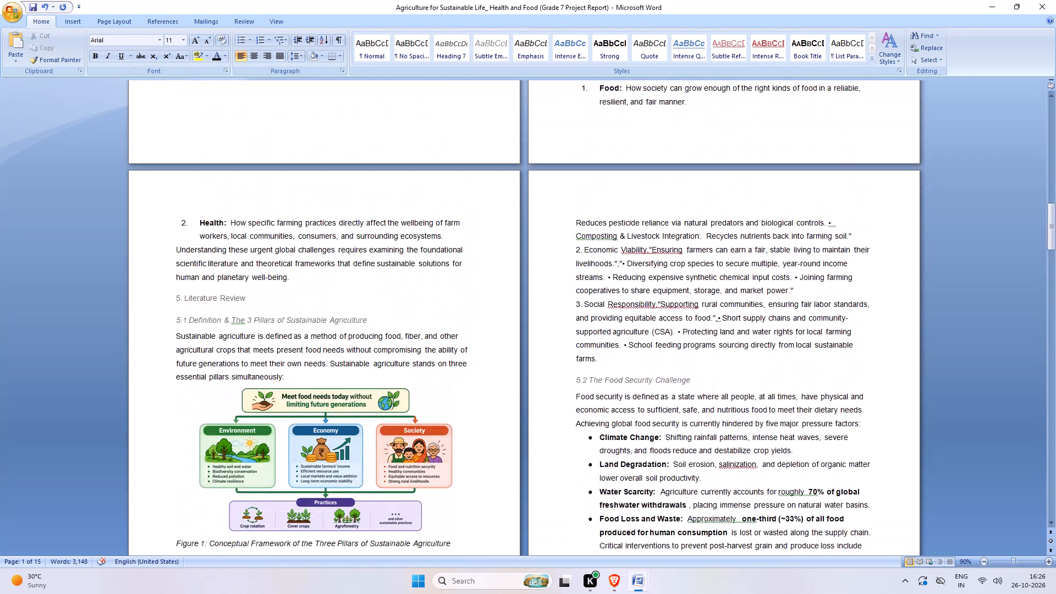
scroll(458, 288, up, 18)
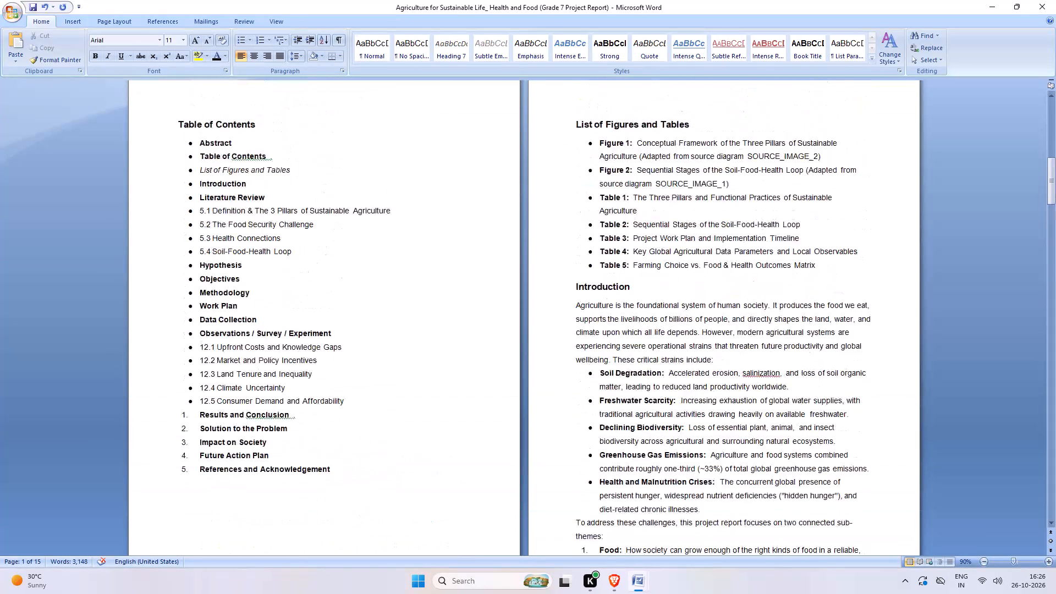
scroll(455, 294, up, 20)
scroll(455, 294, up, 5)
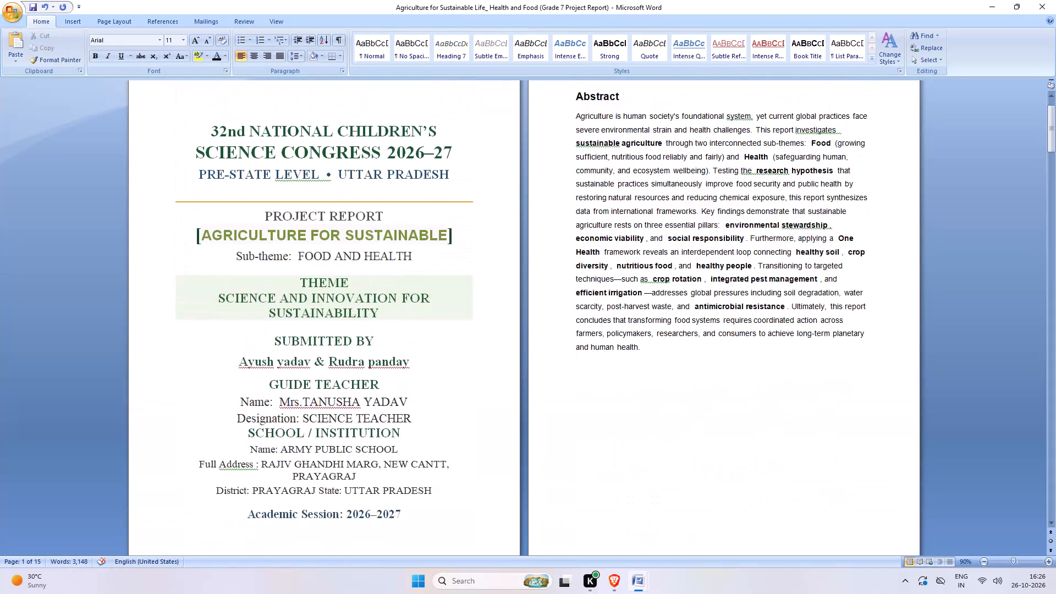
scroll(457, 290, up, 3)
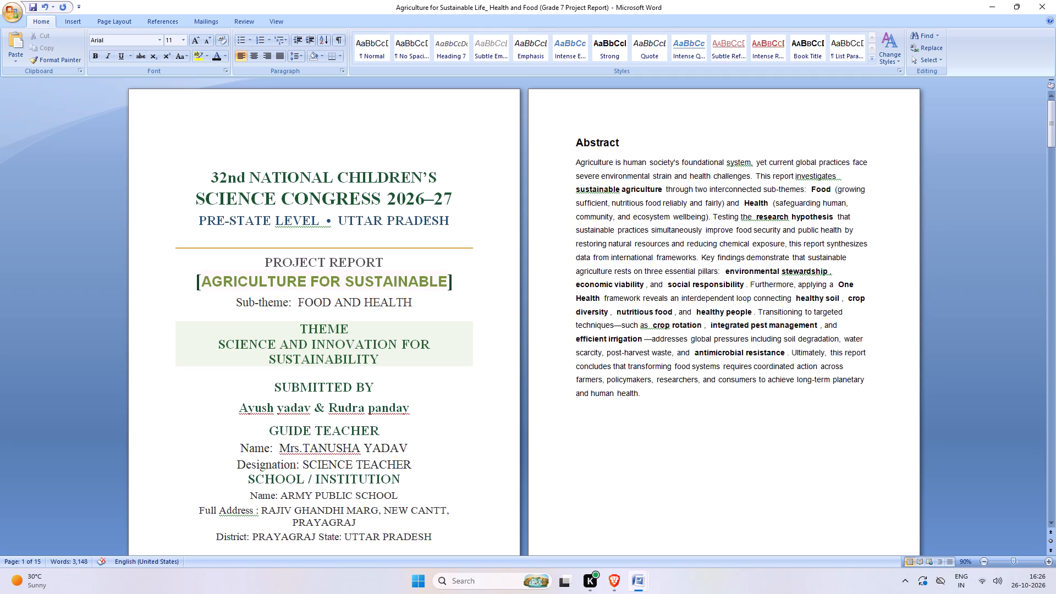
Look over the report from the Abstract onward and zoom out to 30% to examine the layout of all pages.
scroll(450, 260, down, 1)
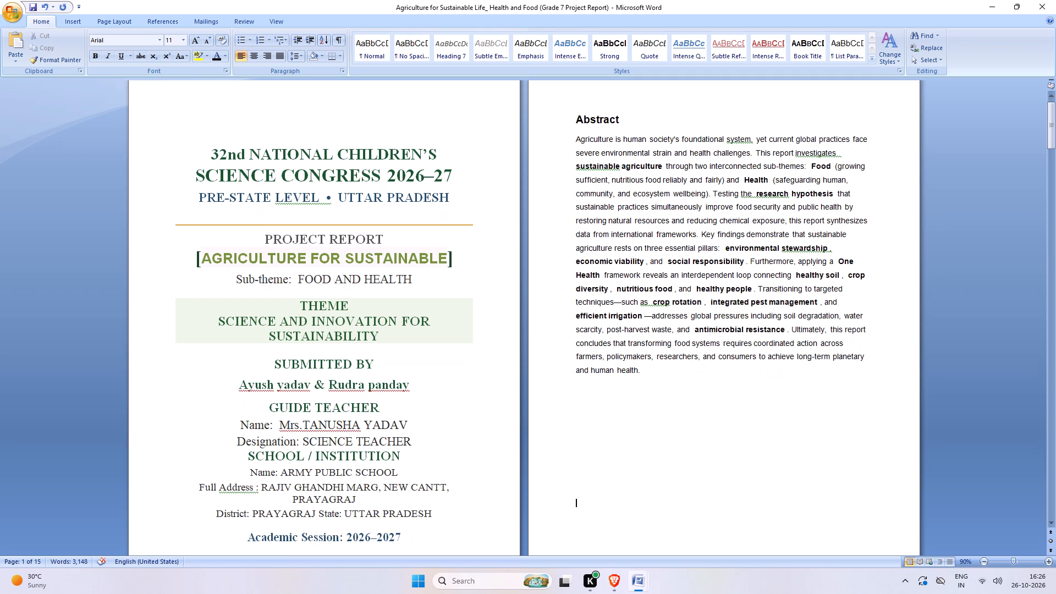
scroll(434, 265, down, 1)
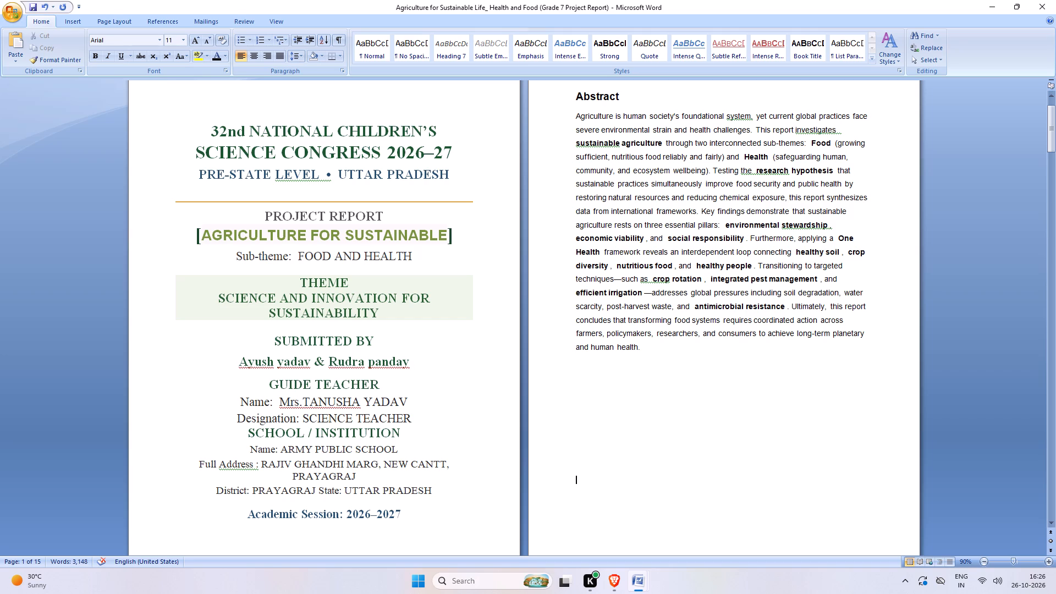
scroll(738, 208, down, 16)
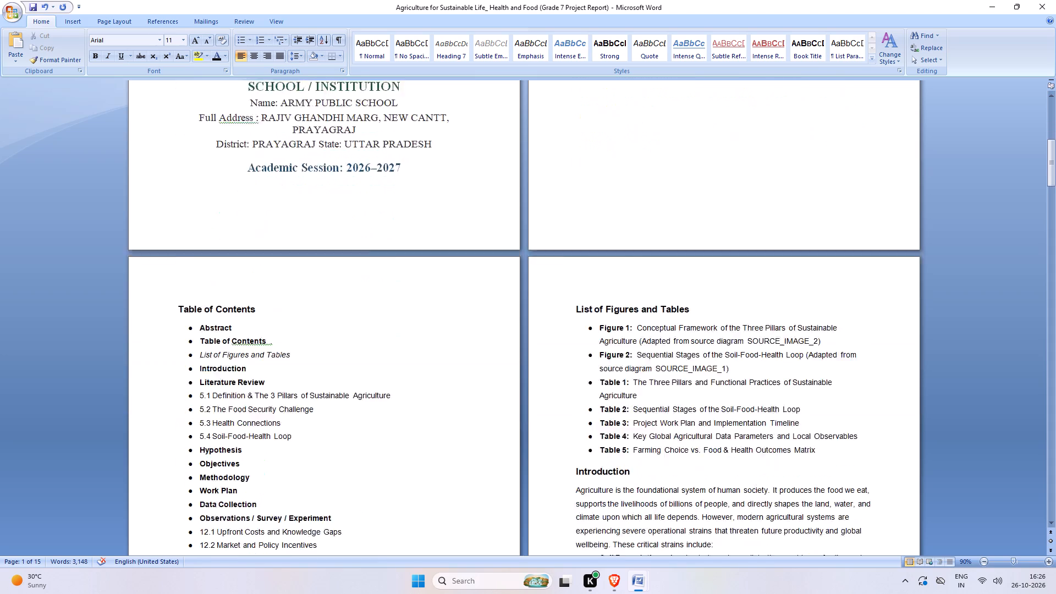
scroll(697, 270, down, 3)
scroll(698, 279, down, 20)
scroll(698, 279, down, 4)
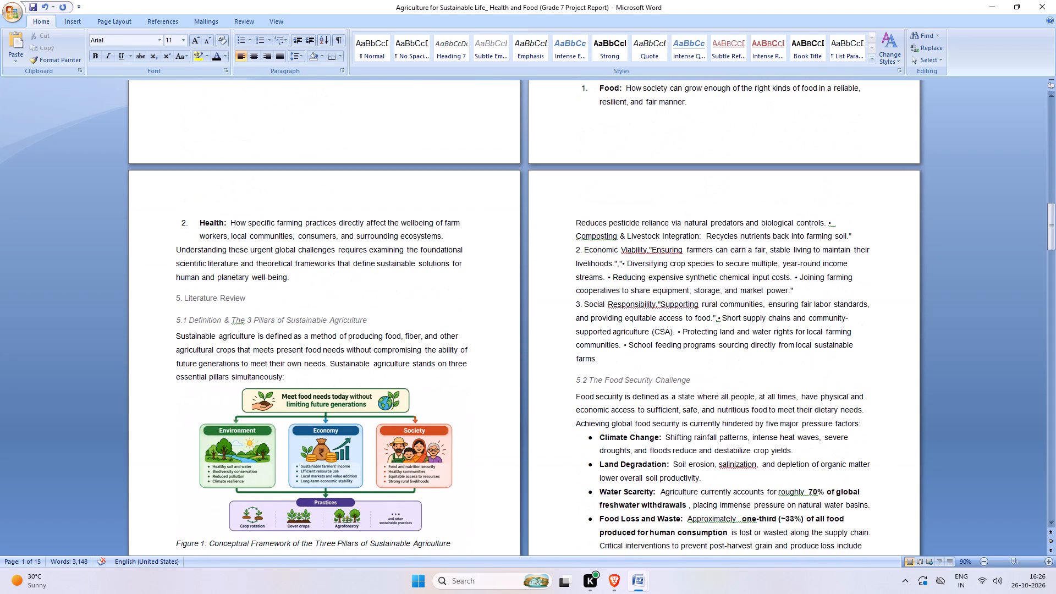
scroll(694, 296, down, 1)
ctrl+scroll(702, 291, up, 4)
ctrl+scroll(702, 291, down, 3)
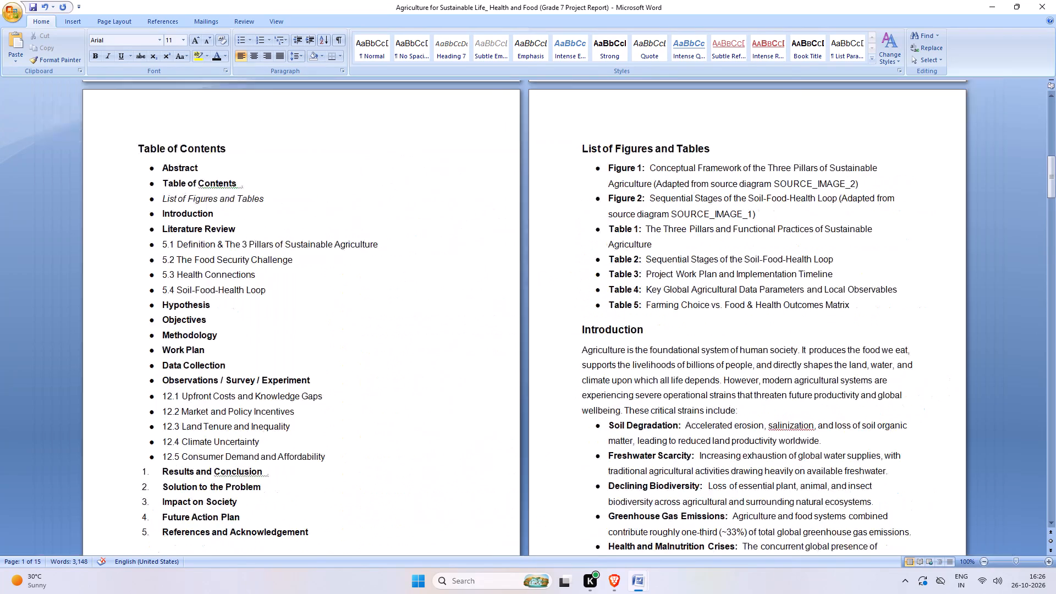
ctrl+scroll(702, 292, down, 8)
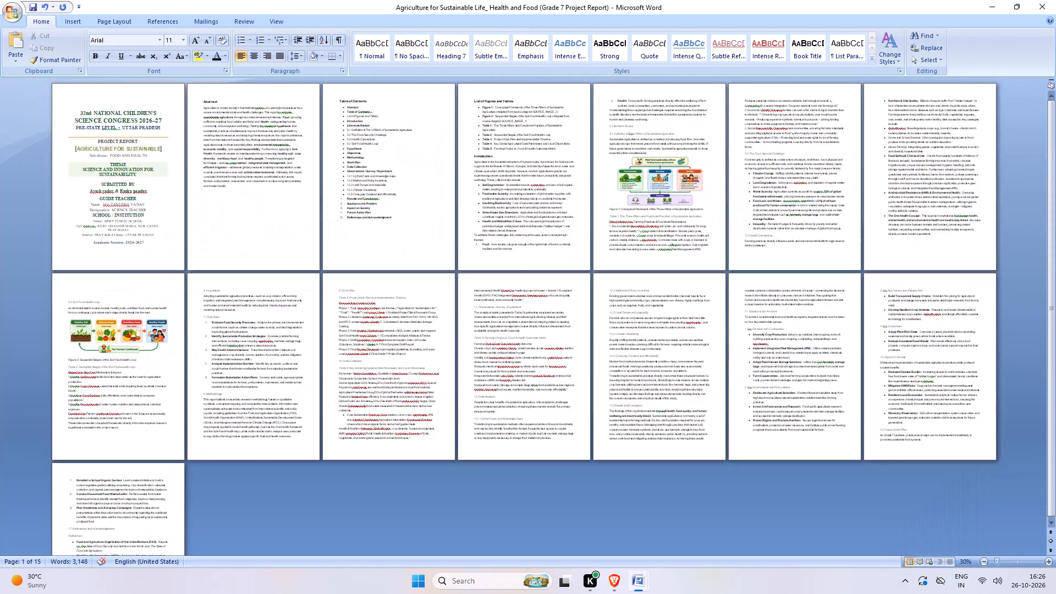
ctrl+scroll(702, 293, up, 1)
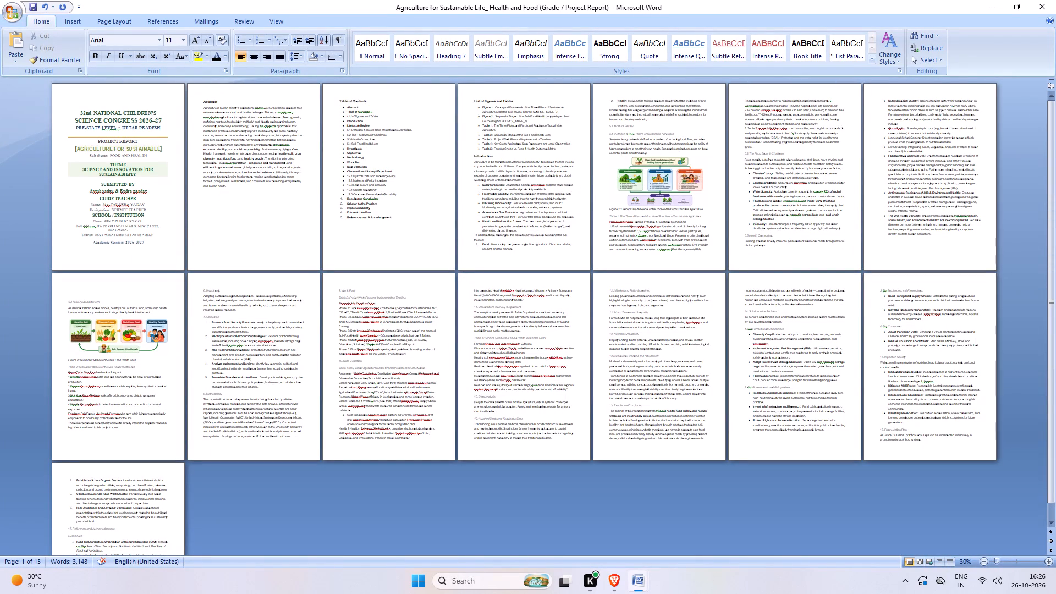
click(430, 312)
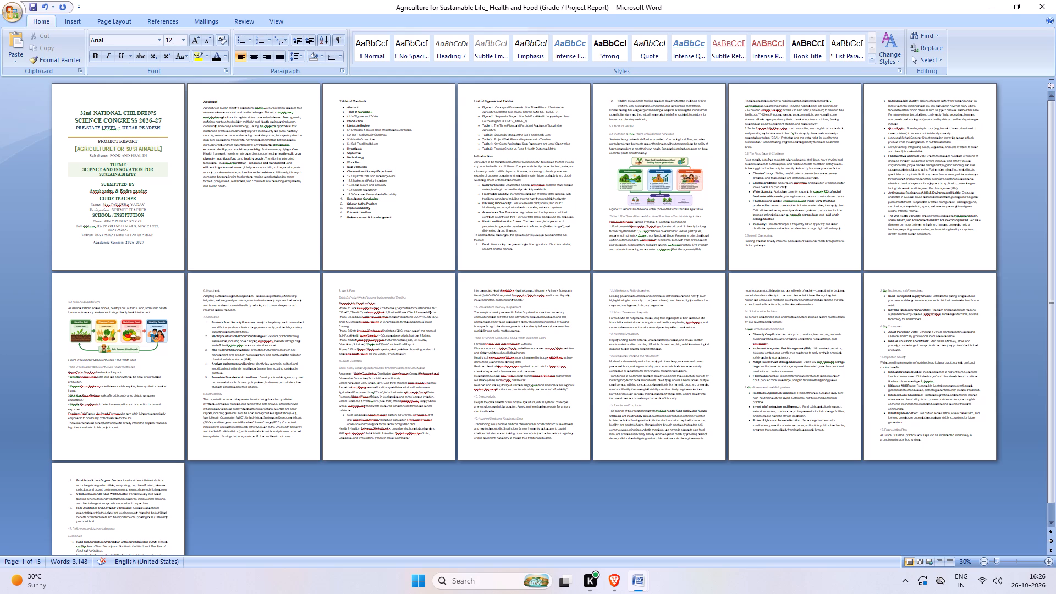
Make the "5.1 Definition & The 3 Pillars of Sustainable Agriculture" subheading black and bold, and shorten its number to 1.
ctrl+scroll(502, 232, up, 5)
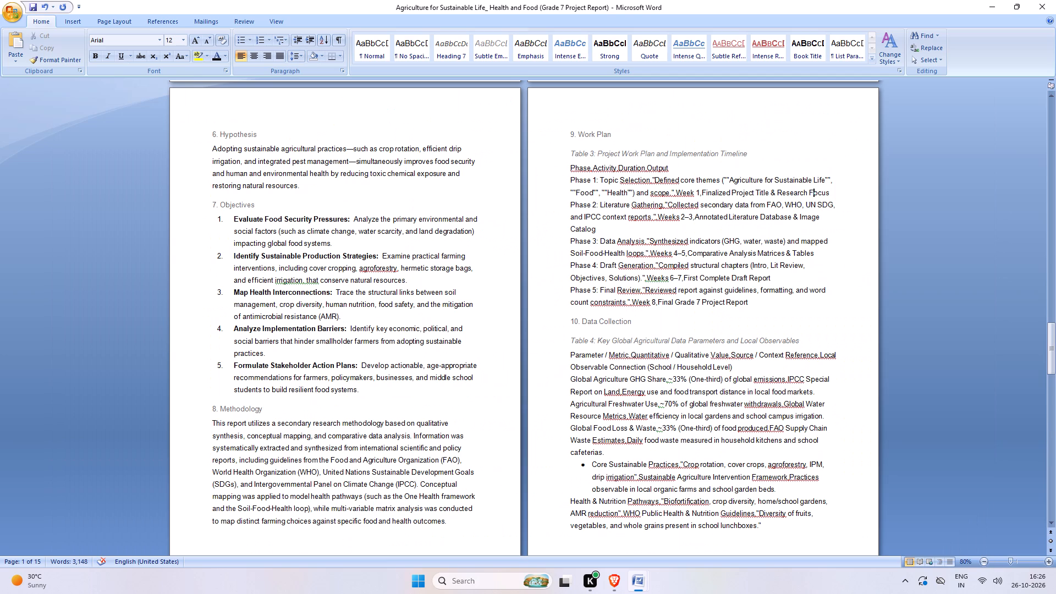
scroll(237, 196, up, 18)
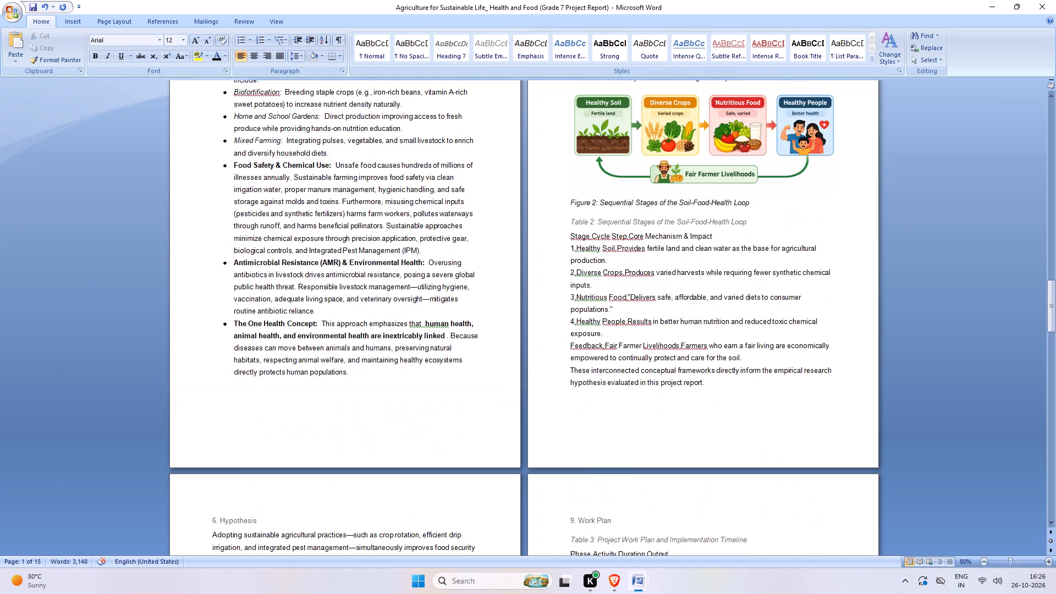
scroll(241, 191, up, 16)
scroll(241, 191, up, 10)
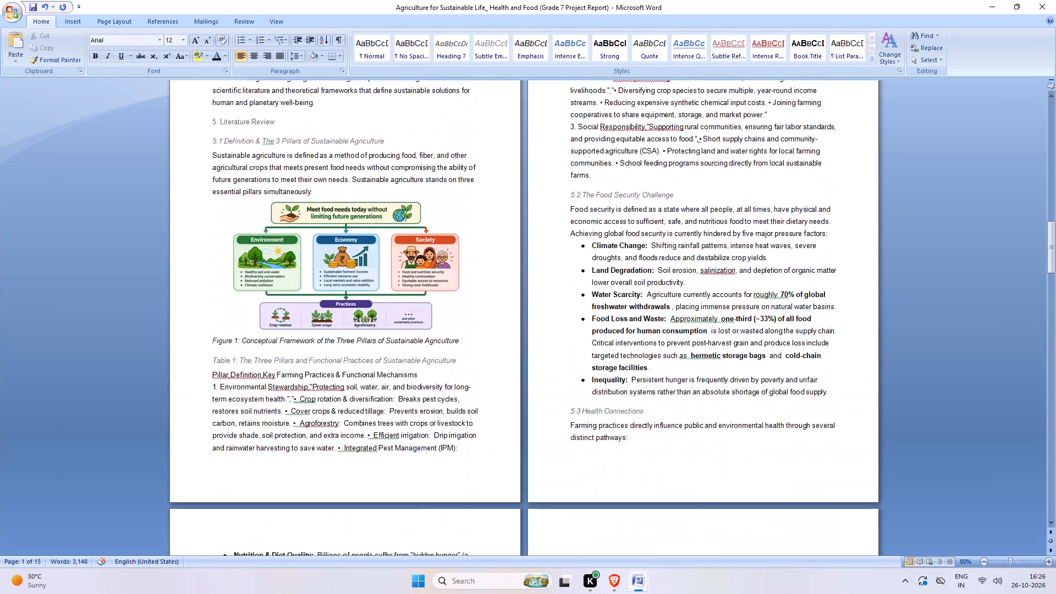
scroll(241, 191, up, 20)
scroll(241, 191, up, 2)
scroll(241, 206, down, 6)
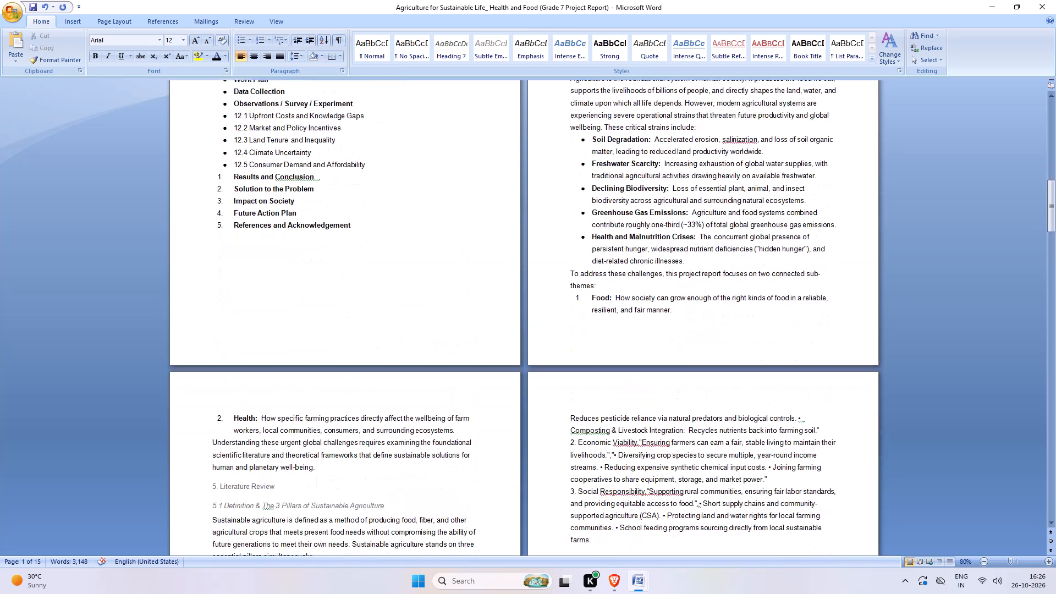
scroll(245, 345, down, 4)
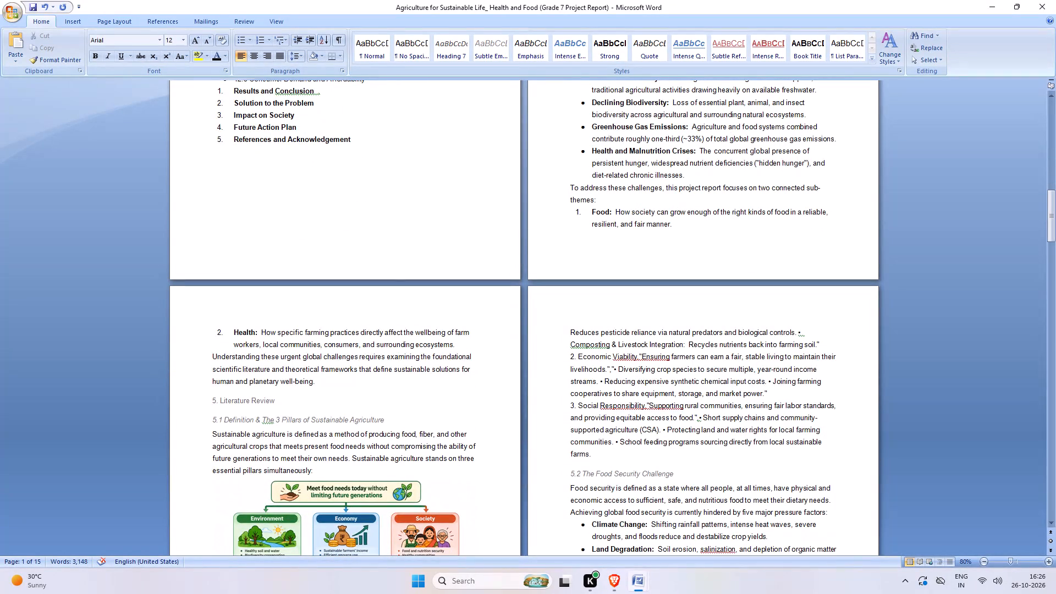
drag(385, 423, 212, 415)
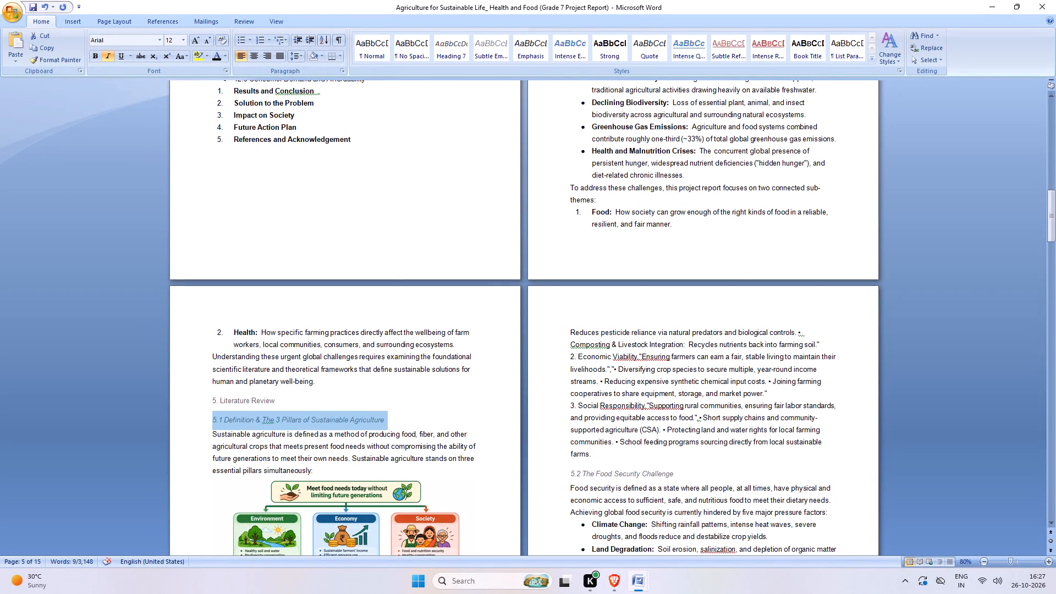
click(218, 61)
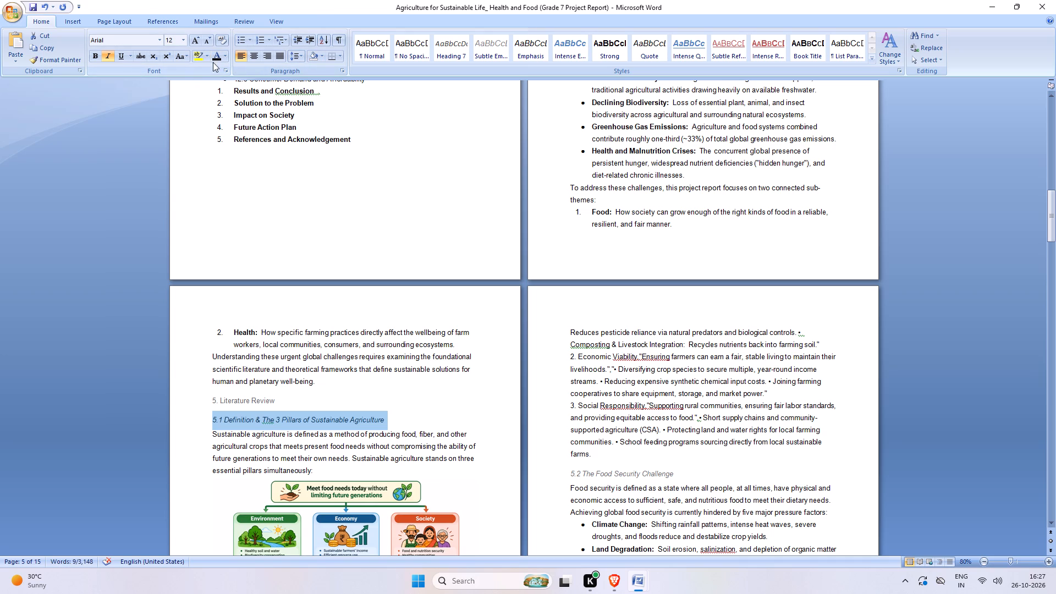
click(95, 57)
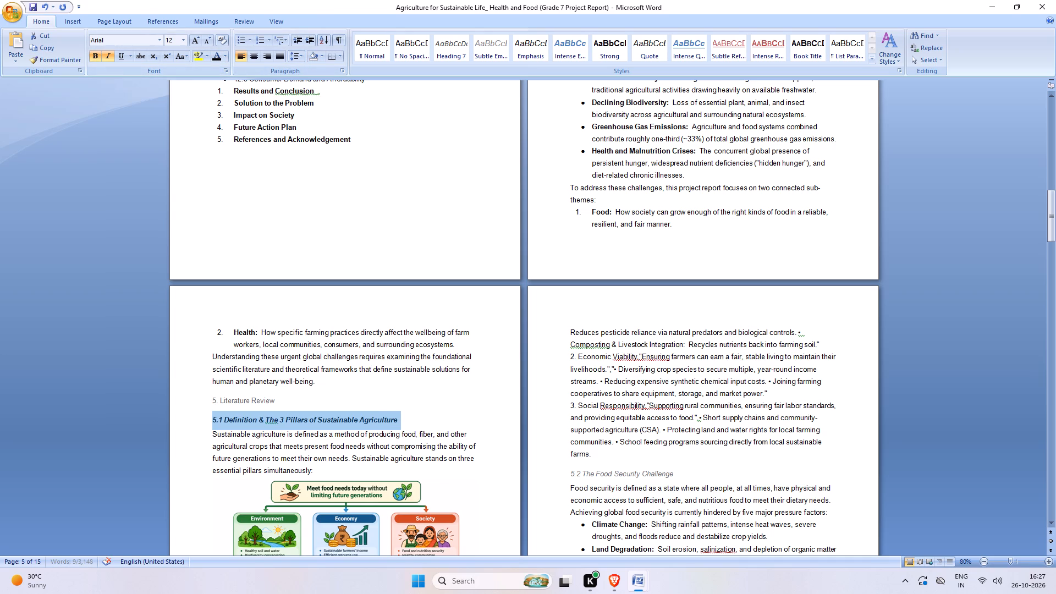
click(219, 416)
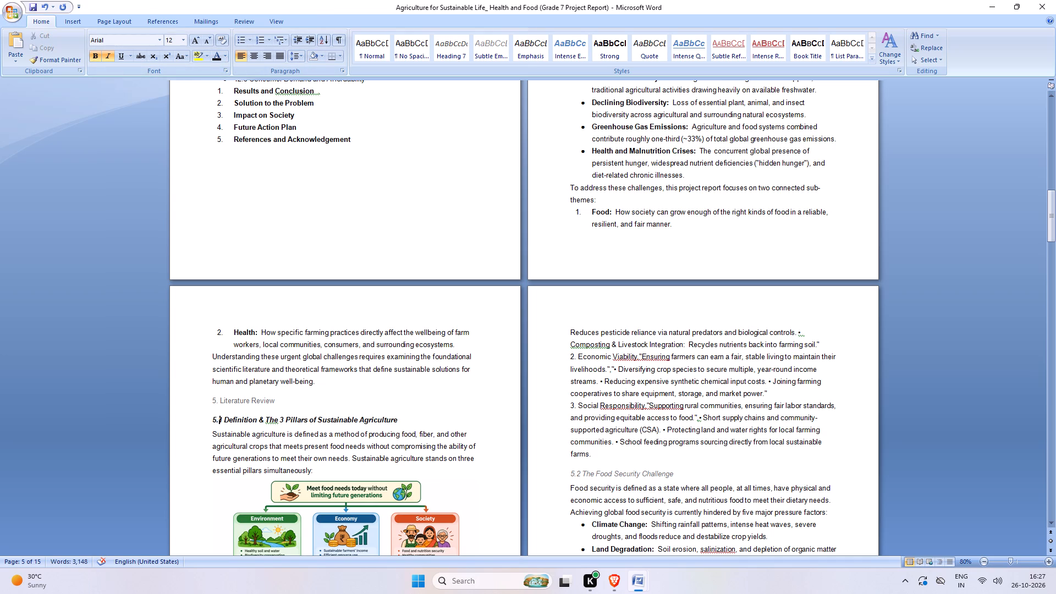
click(216, 417)
key(BackSpace)
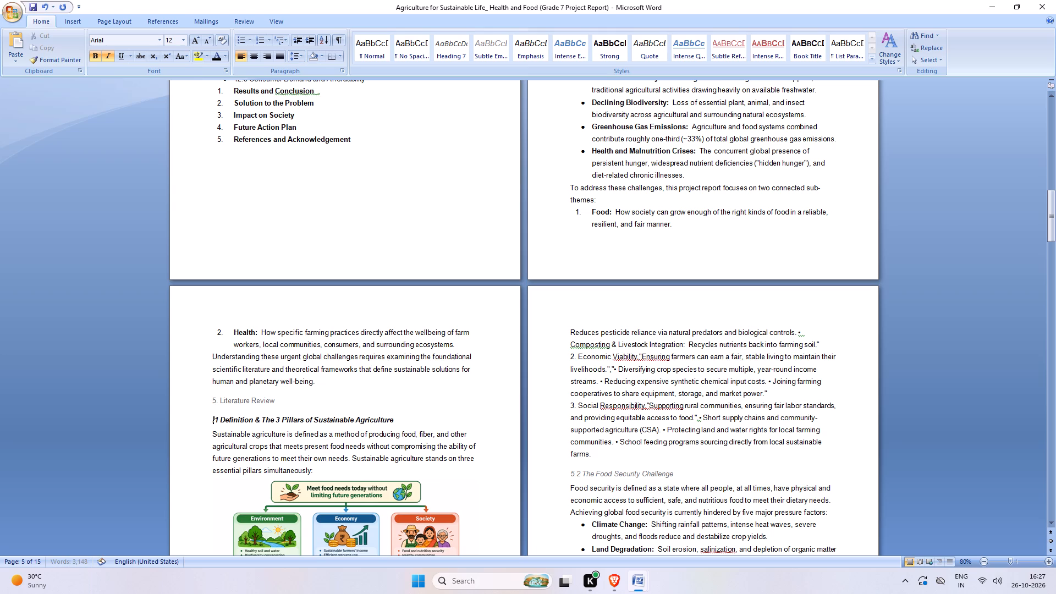
click(216, 420)
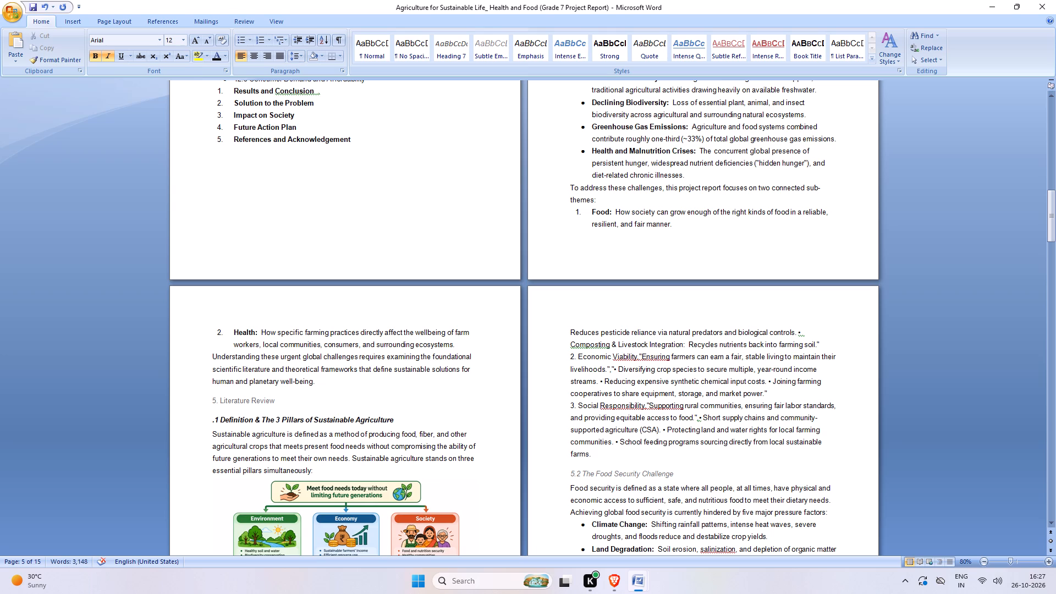
key(BackSpace)
Format the Literature Review heading as bold, 14 pt and black, and remove its number.
drag(278, 403, 214, 398)
click(91, 57)
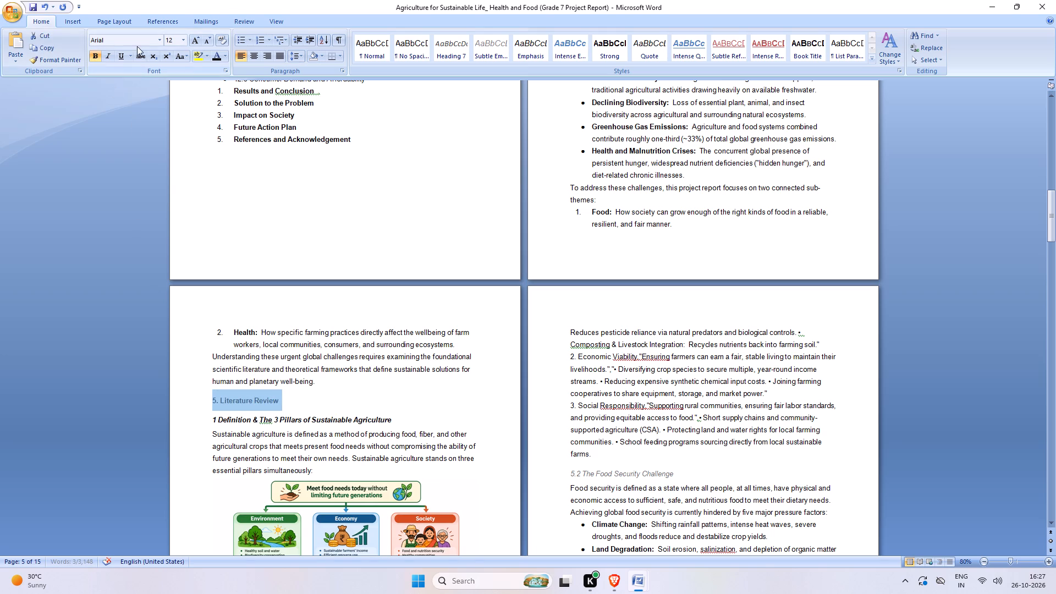
click(180, 37)
click(172, 101)
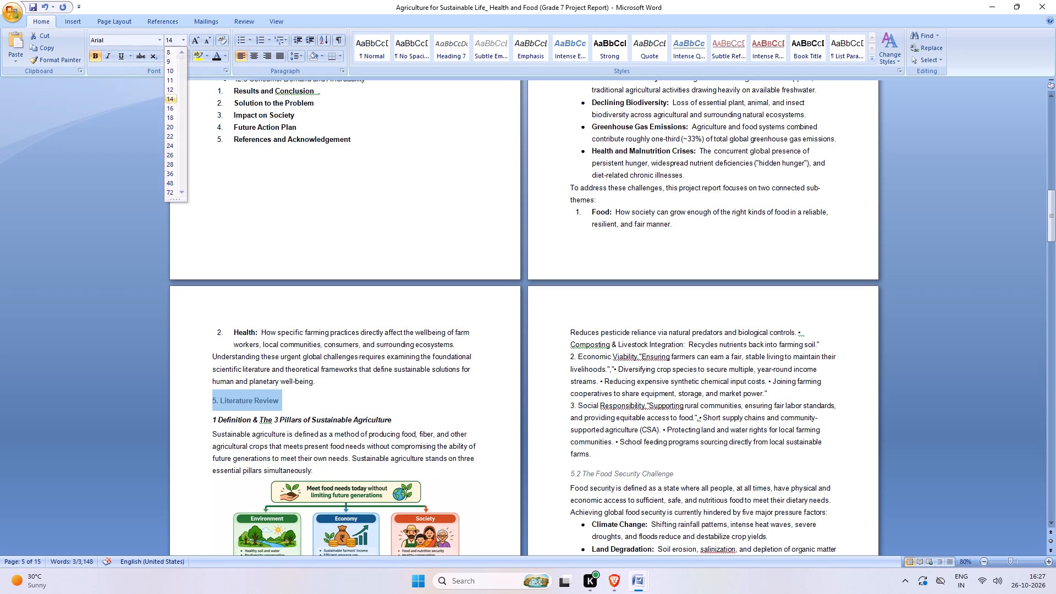
click(218, 53)
click(303, 410)
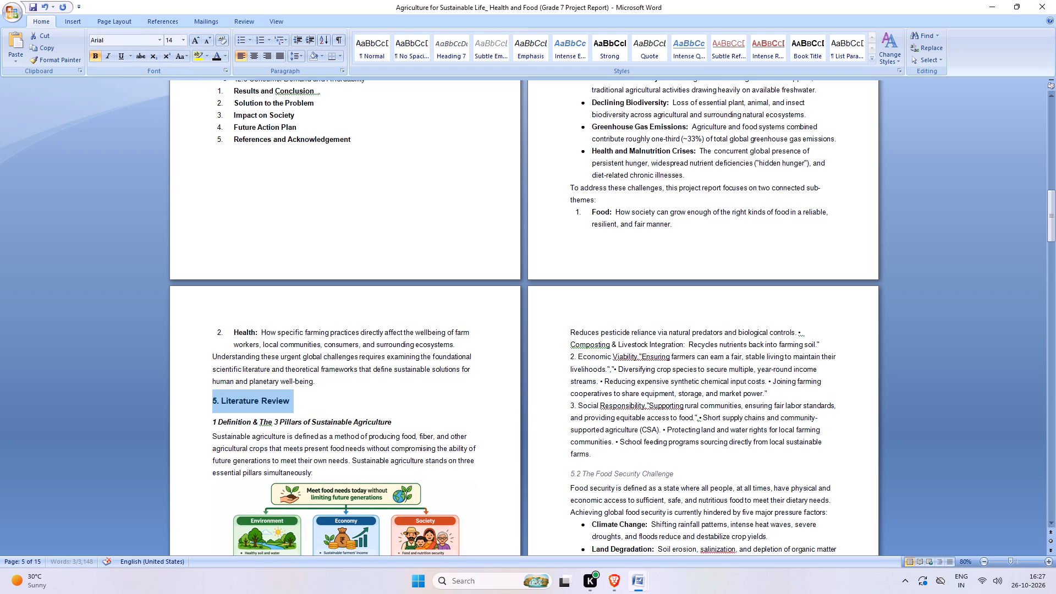
click(219, 400)
key(BackSpace)
key(BackSpace)
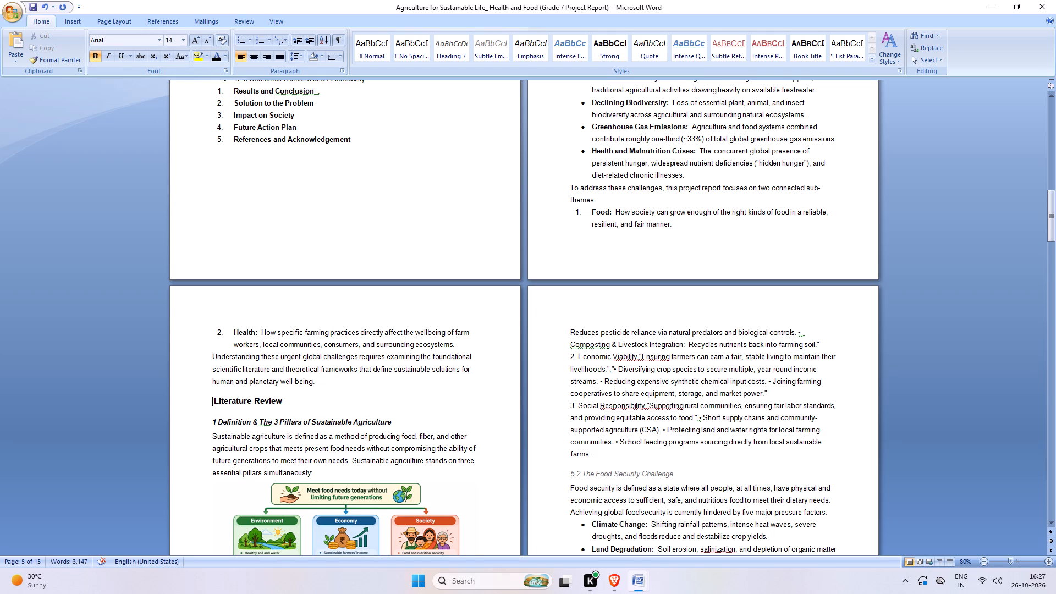
Shorten the number of "The Food Security Challenge" subheading to 2 and make it black, bold and non-italic.
scroll(588, 348, down, 2)
scroll(588, 349, up, 6)
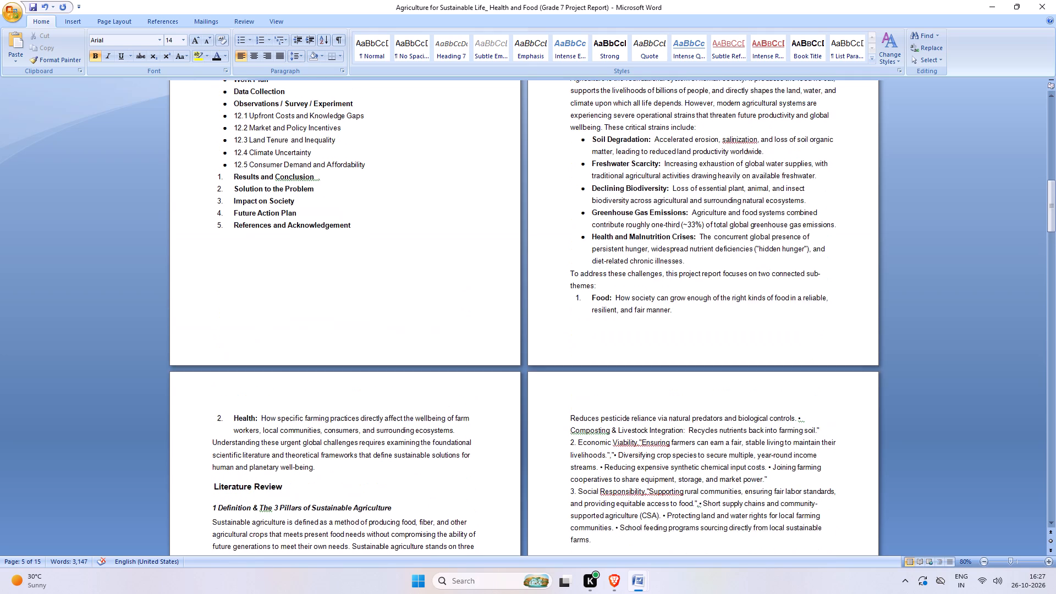
scroll(587, 332, down, 11)
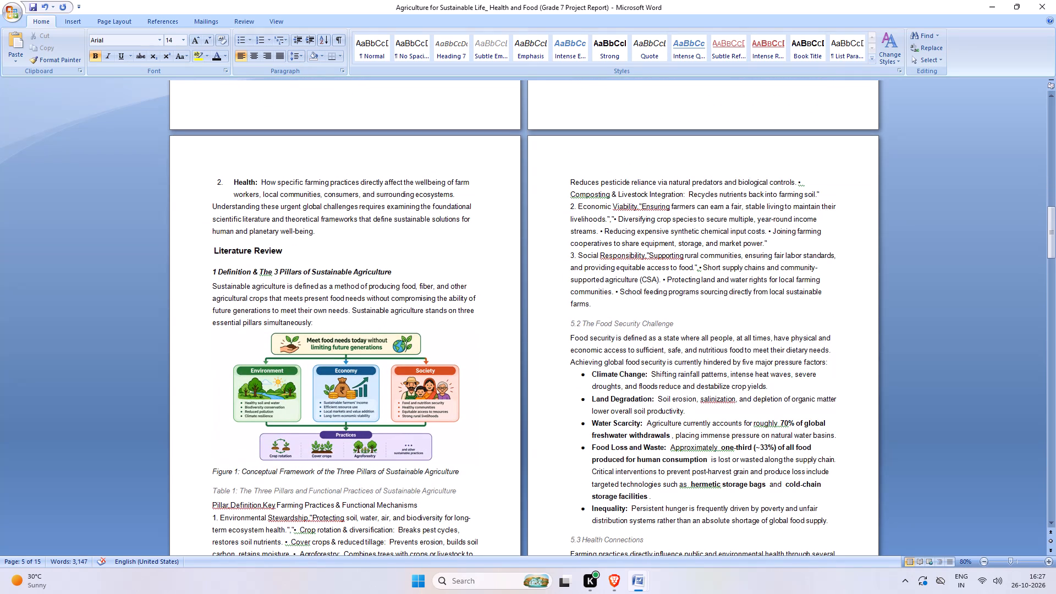
click(576, 324)
key(BackSpace)
key(BackSpace)
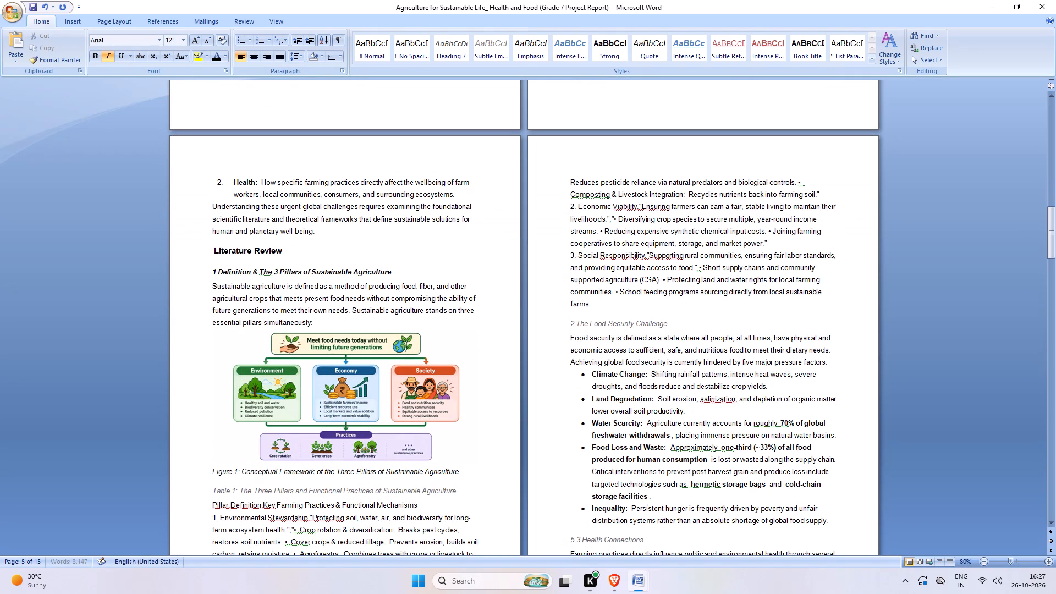
drag(664, 323, 658, 323)
drag(671, 321, 565, 321)
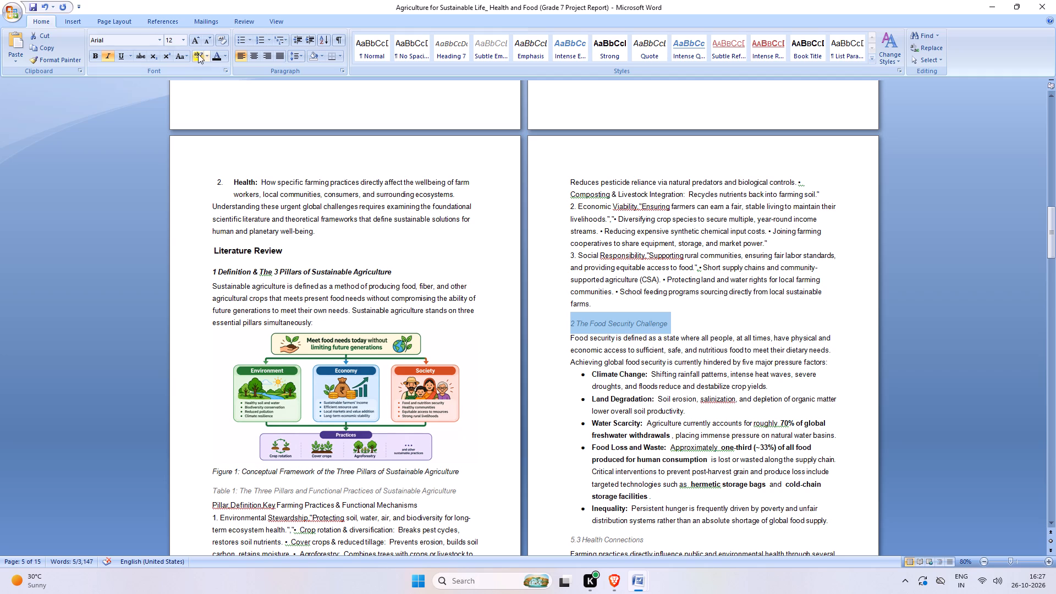
click(218, 56)
click(95, 53)
click(109, 56)
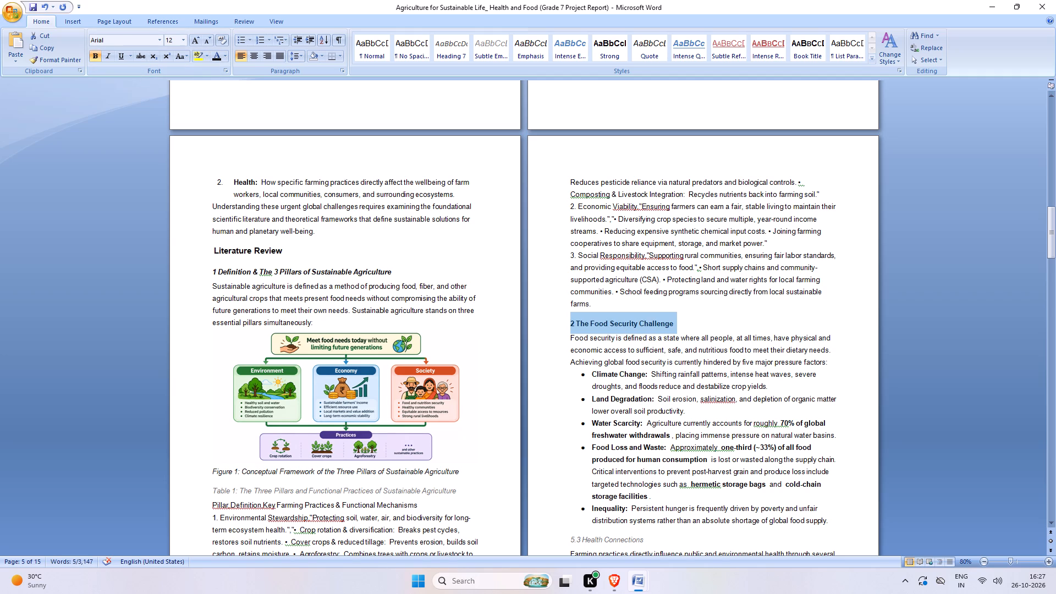
Remove the italics from the "Definition & The 3 Pillars of Sustainable Agriculture" subheading.
drag(406, 272, 203, 263)
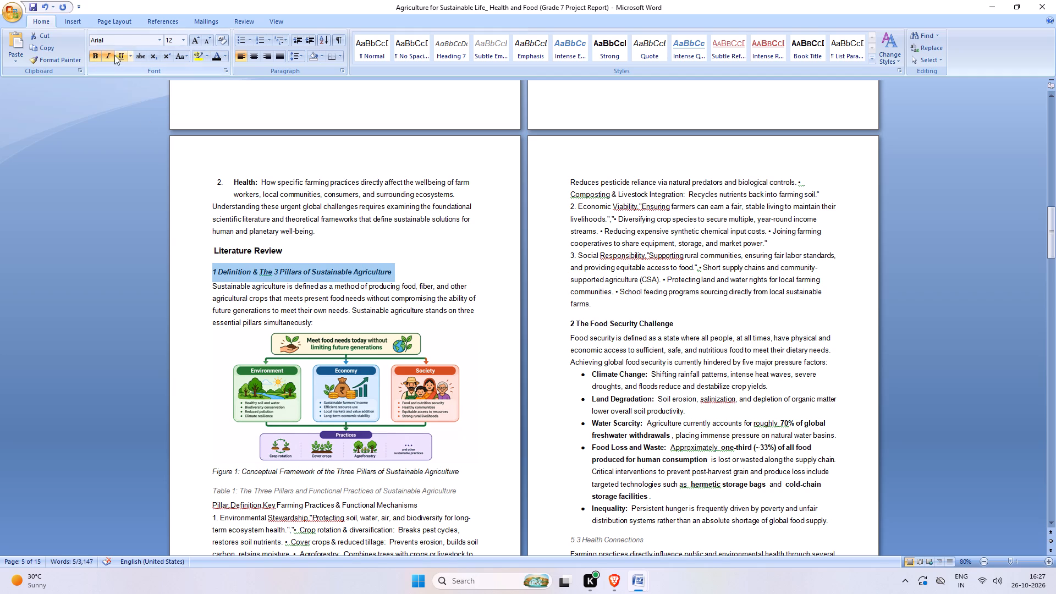
click(111, 54)
Shorten the number of the Health Connections subheading to 3 and make it non-italic, bold and black.
scroll(444, 271, down, 12)
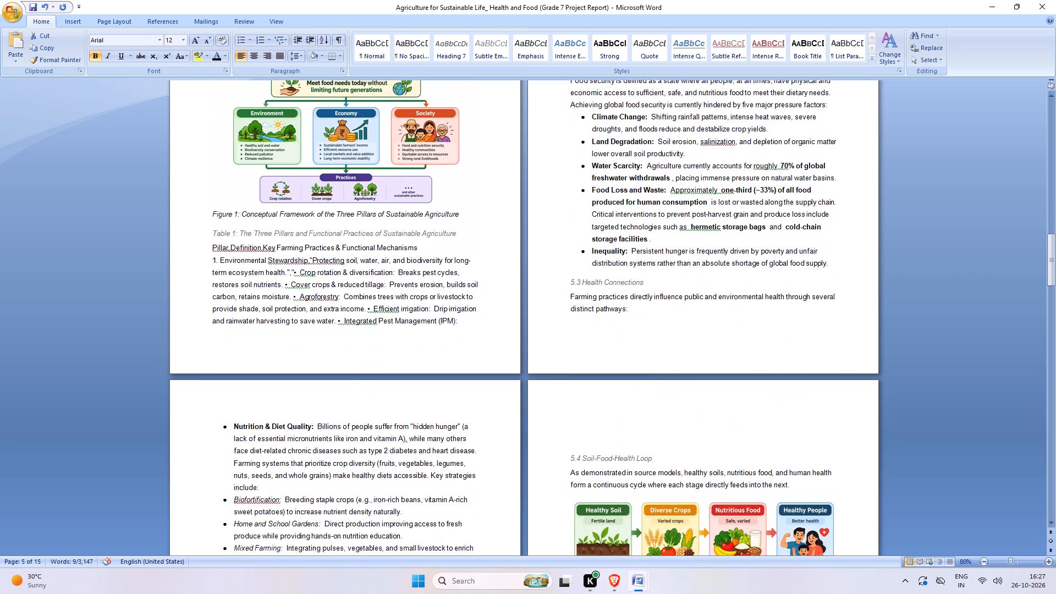
scroll(435, 299, down, 4)
scroll(452, 311, up, 5)
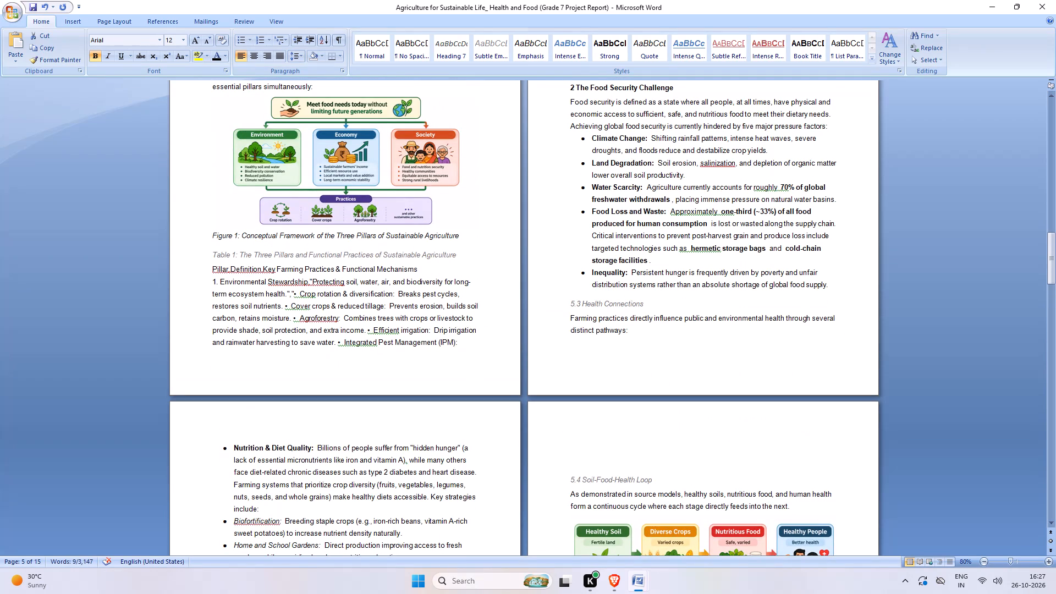
drag(577, 304, 569, 304)
key(BackSpace)
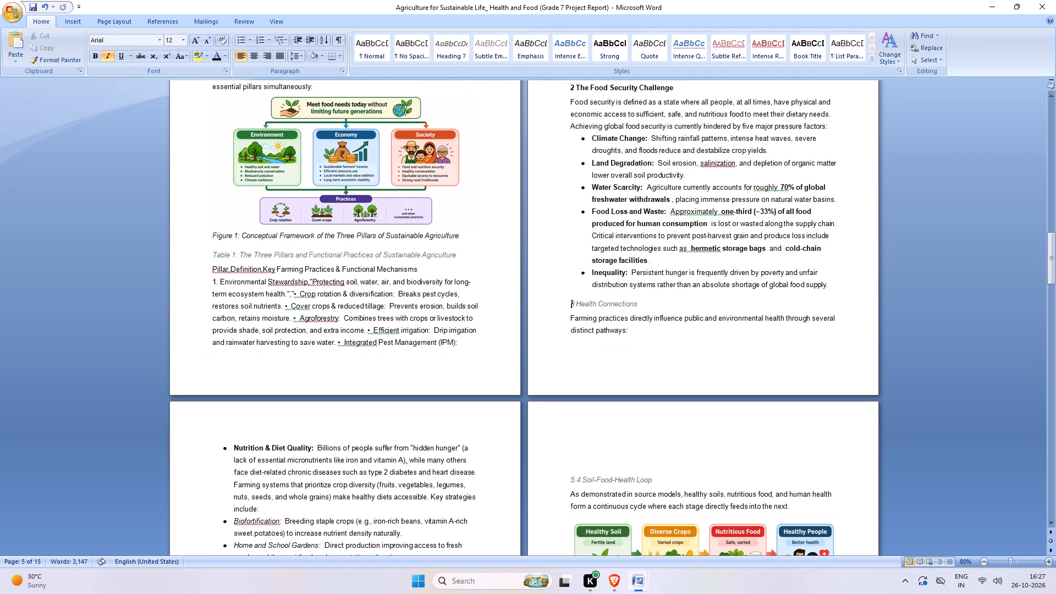
drag(639, 304, 551, 310)
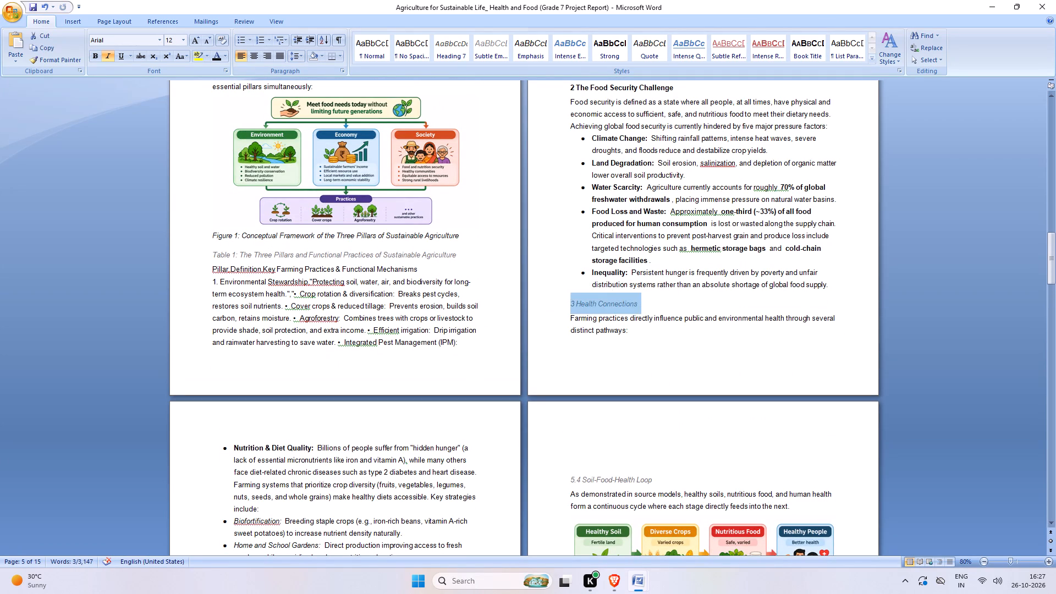
click(106, 56)
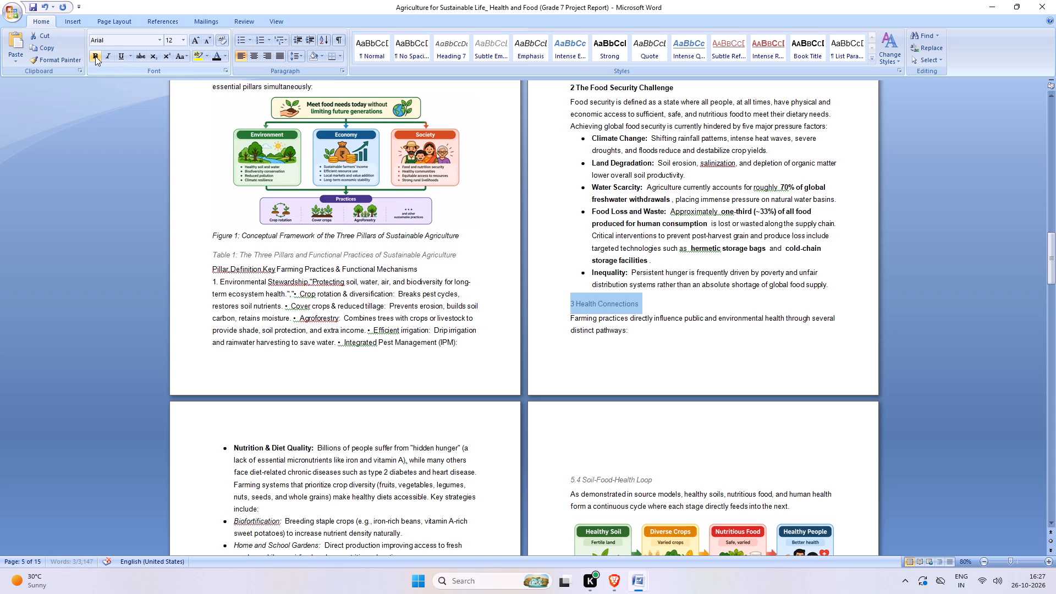
click(94, 56)
click(215, 57)
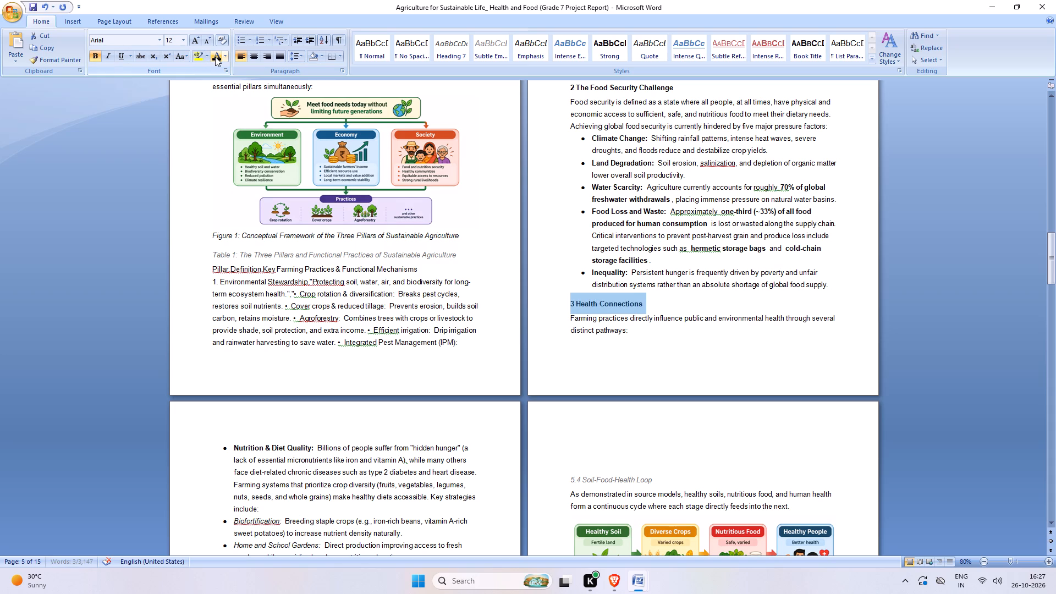
Make the "5.4 Soil-Food-Health Loop" subheading bold, black and non-italic.
scroll(491, 313, down, 9)
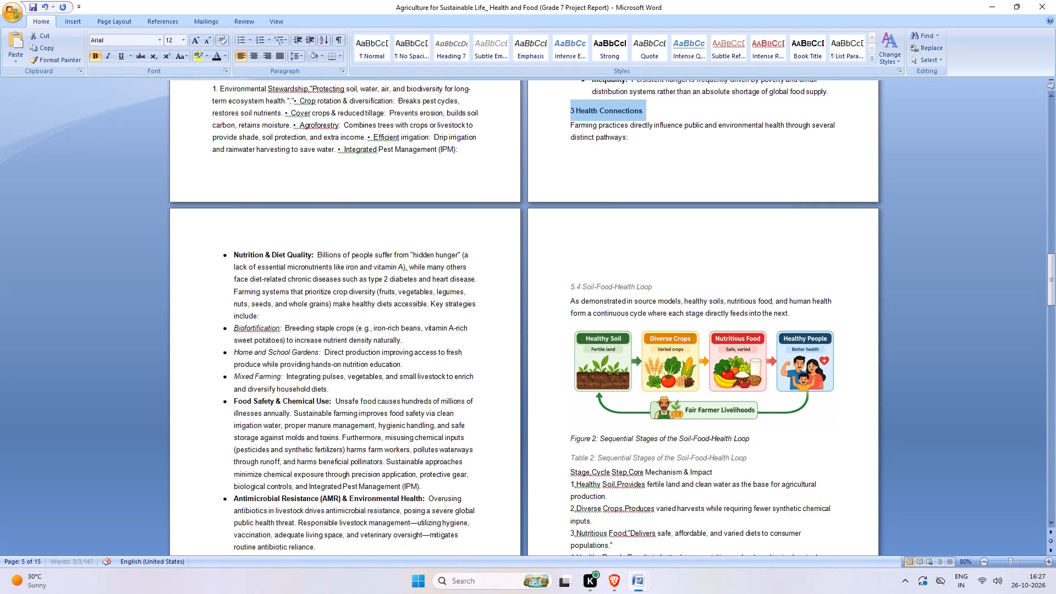
drag(661, 287, 562, 285)
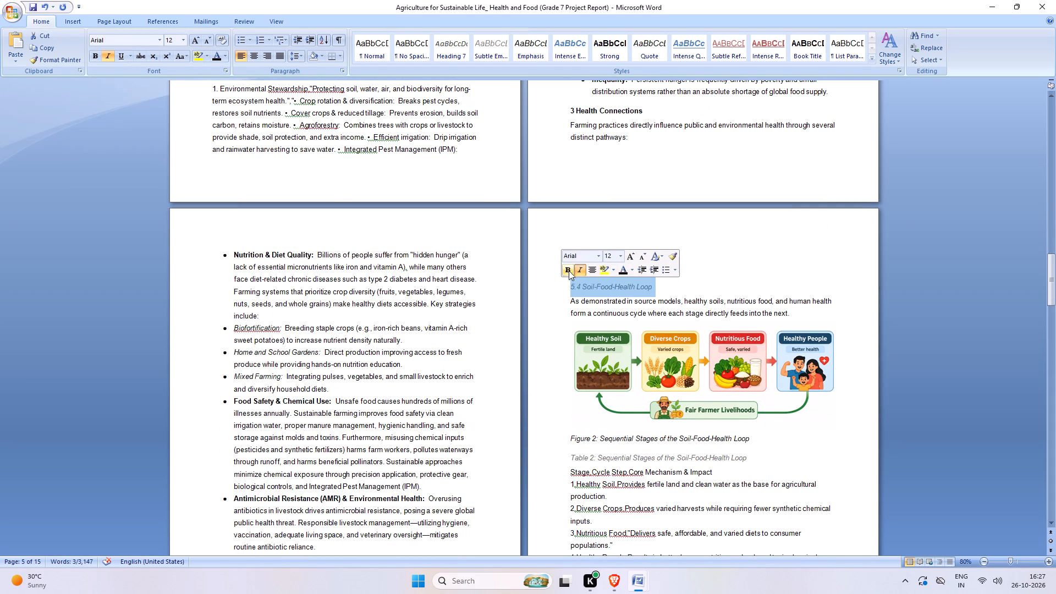
click(570, 271)
click(611, 259)
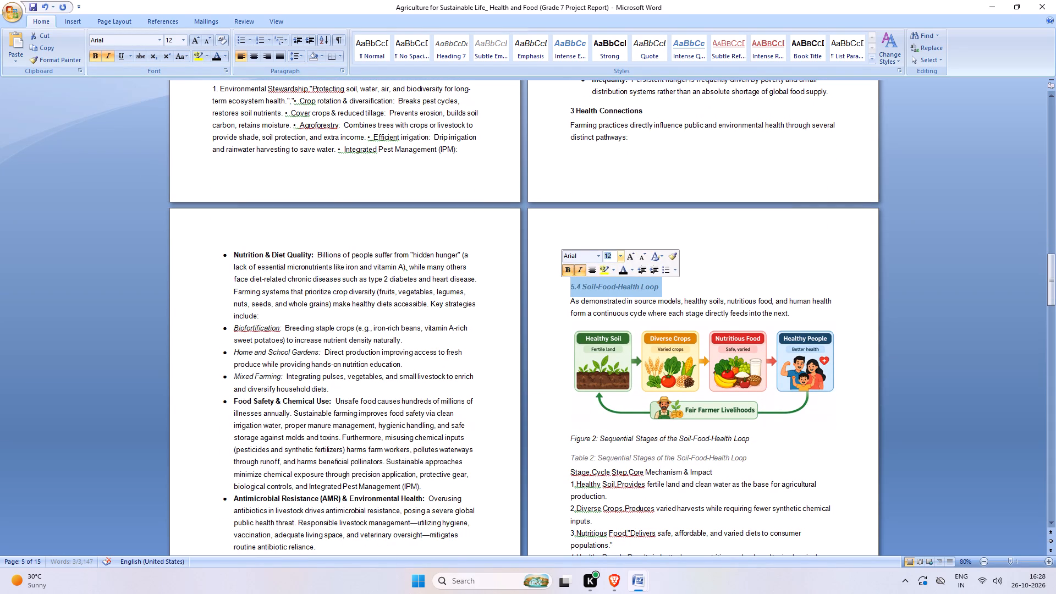
click(624, 269)
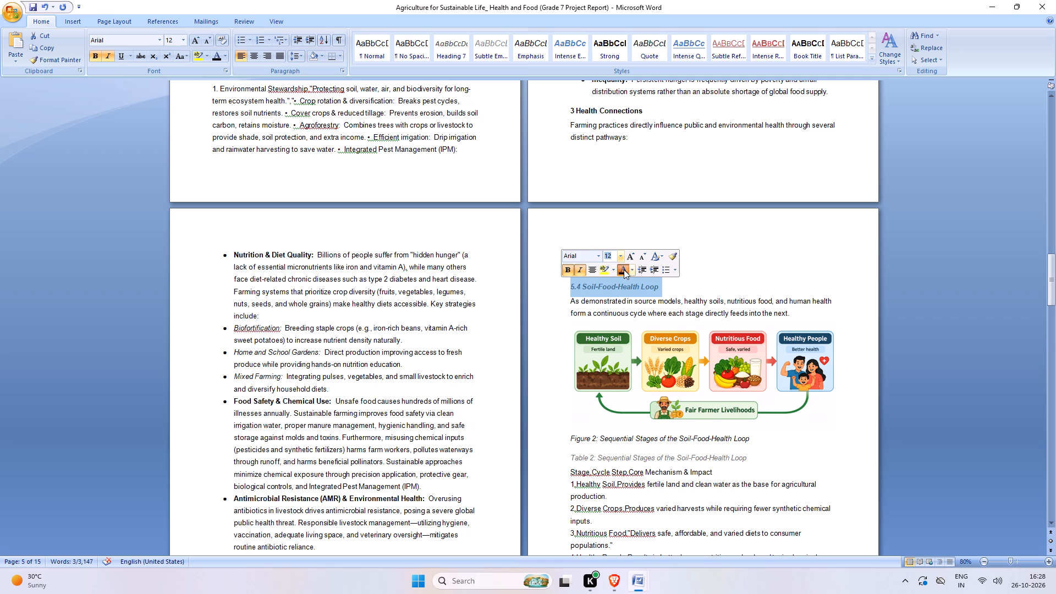
click(582, 272)
Remove the italics from the Table 2 caption "Sequential Stages of the Soil-Food-Health Loop" and color it black.
scroll(521, 305, down, 4)
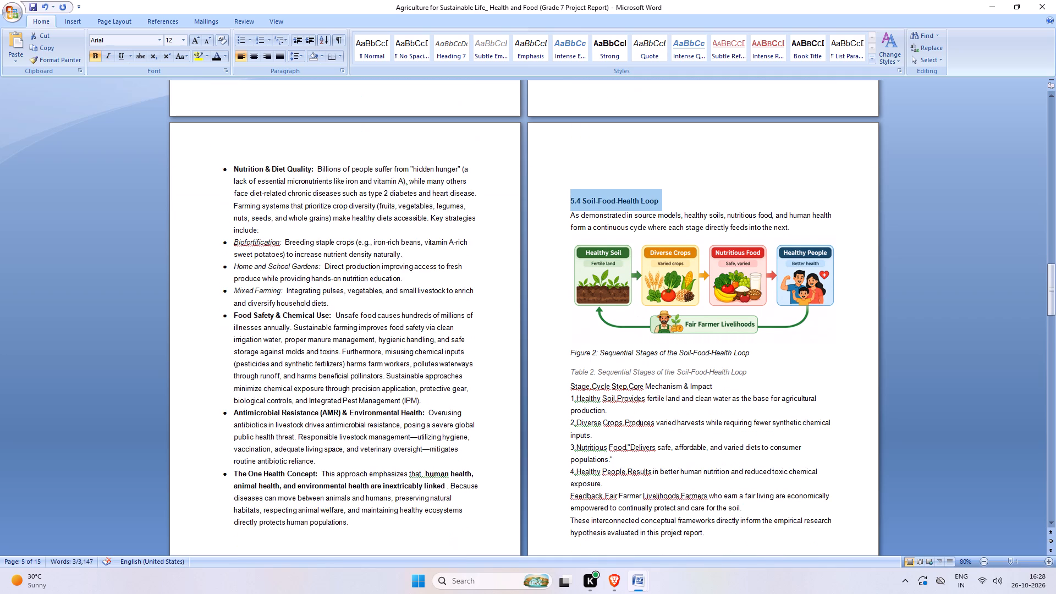
scroll(517, 298, down, 3)
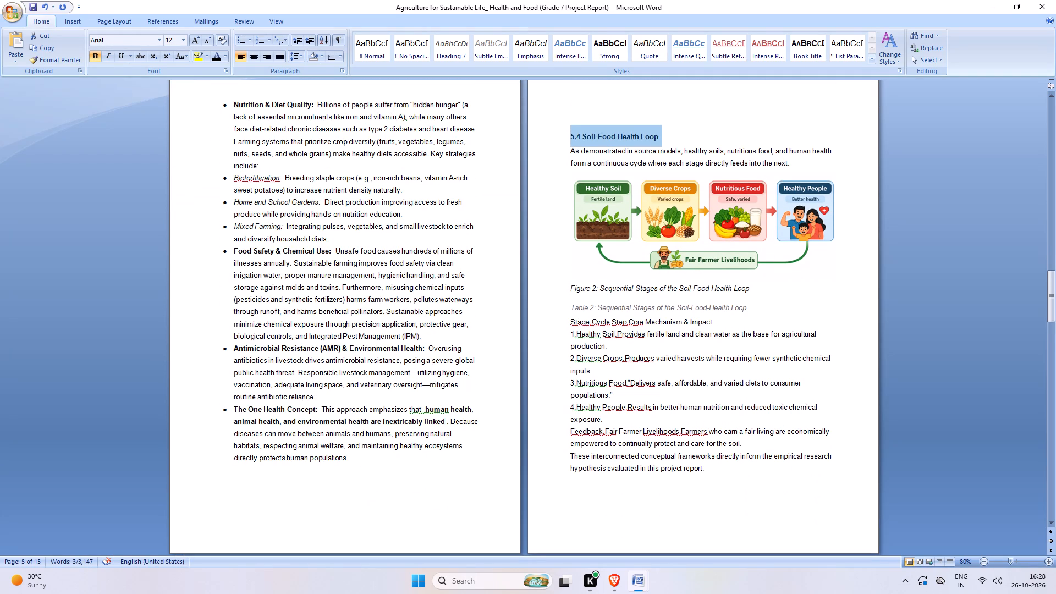
drag(750, 307, 562, 311)
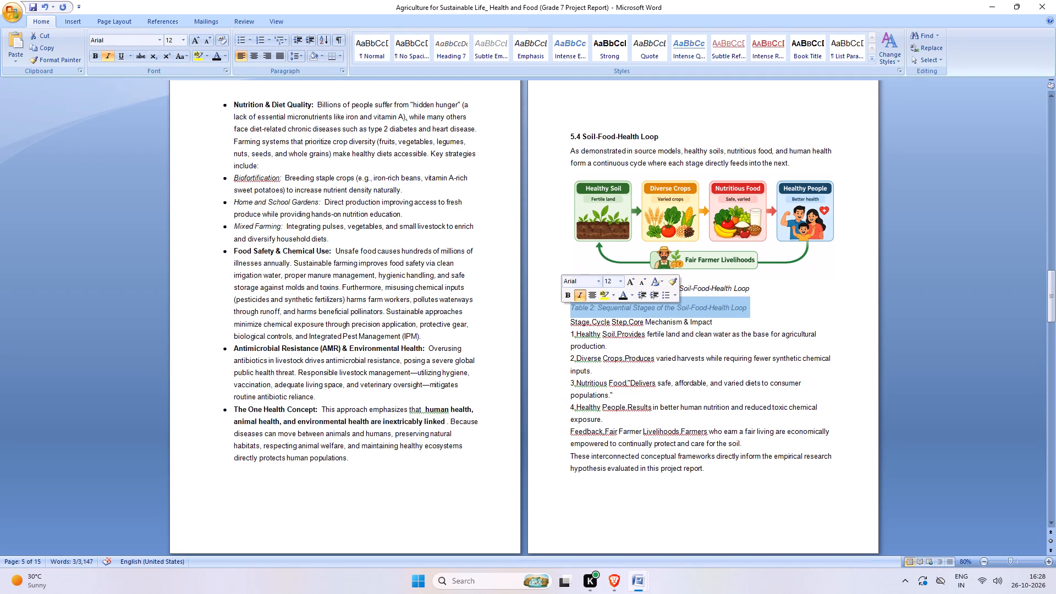
click(579, 296)
click(626, 295)
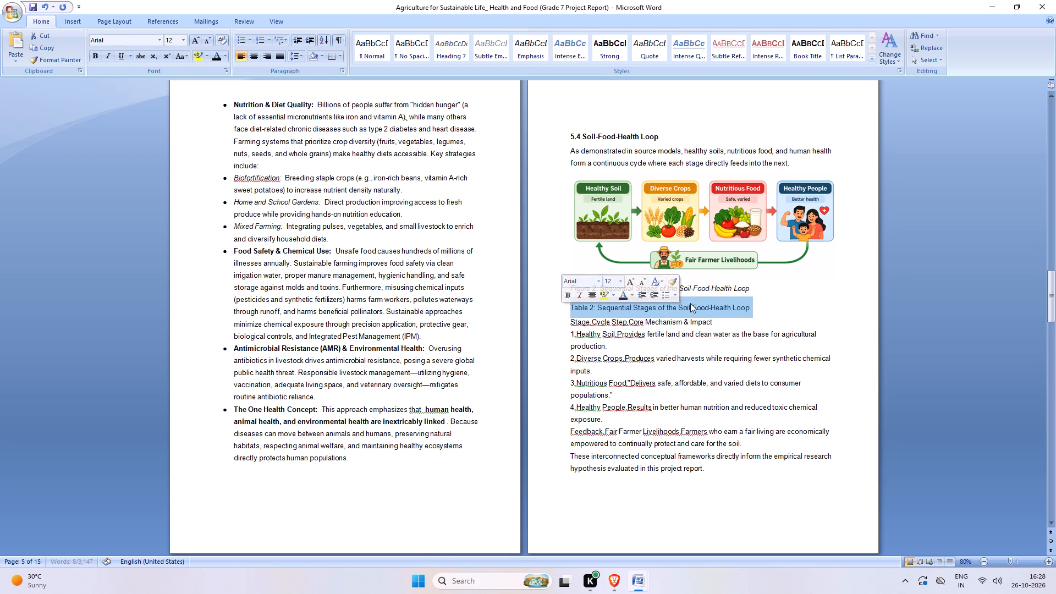
Make the Hypothesis heading bold, 14 pt and black, and remove its number "6.".
scroll(686, 312, down, 10)
scroll(618, 330, down, 4)
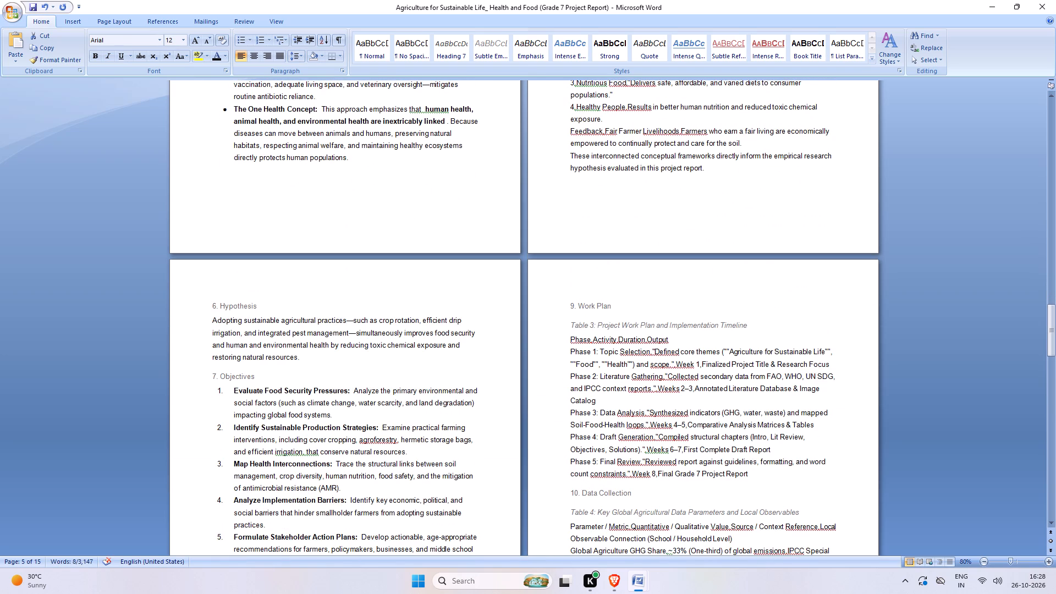
drag(267, 302, 205, 301)
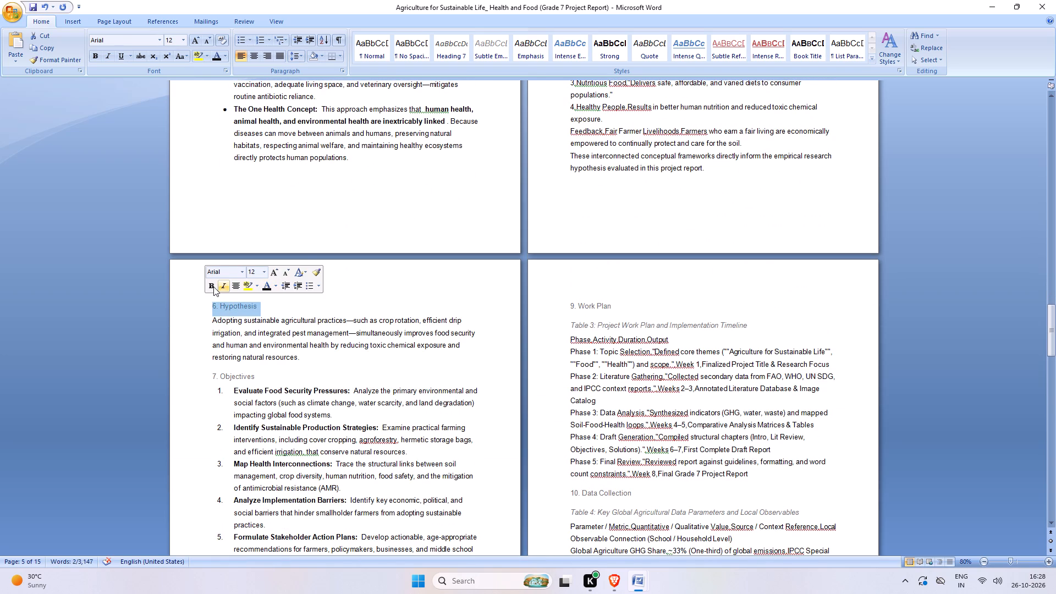
click(213, 287)
click(263, 273)
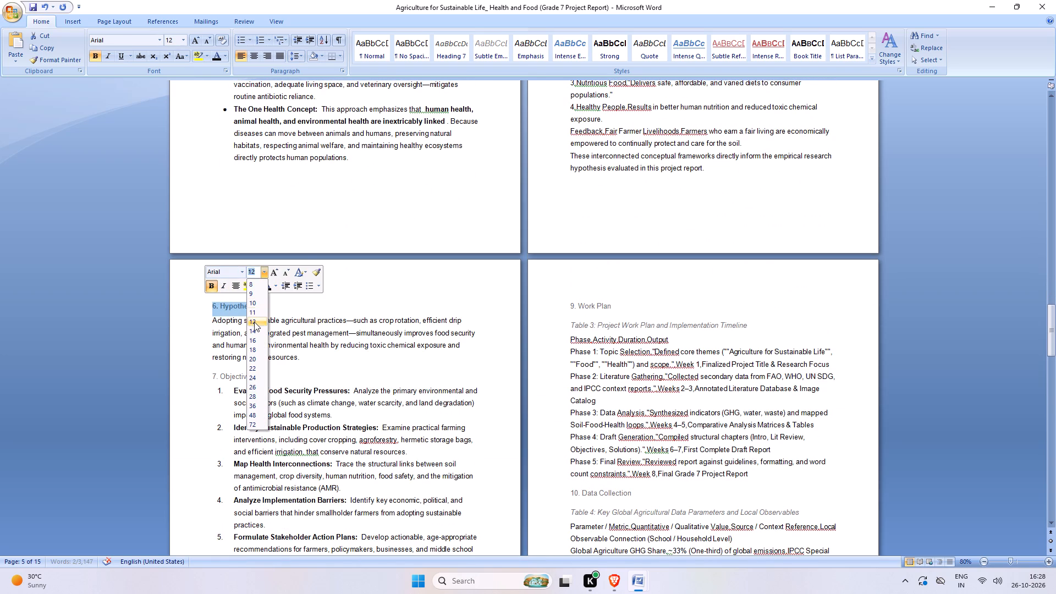
click(256, 327)
click(264, 287)
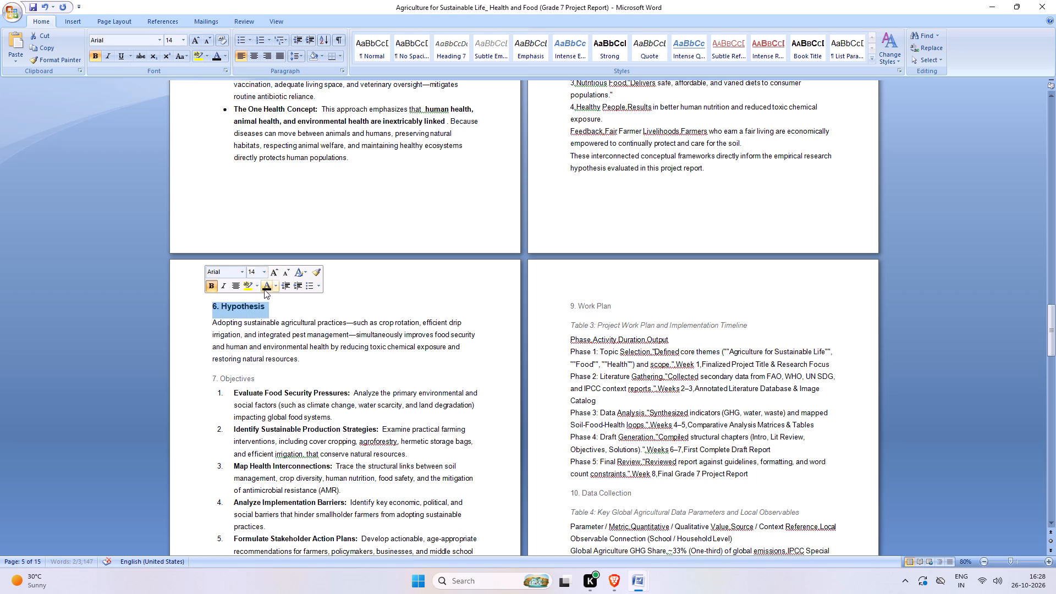
click(218, 305)
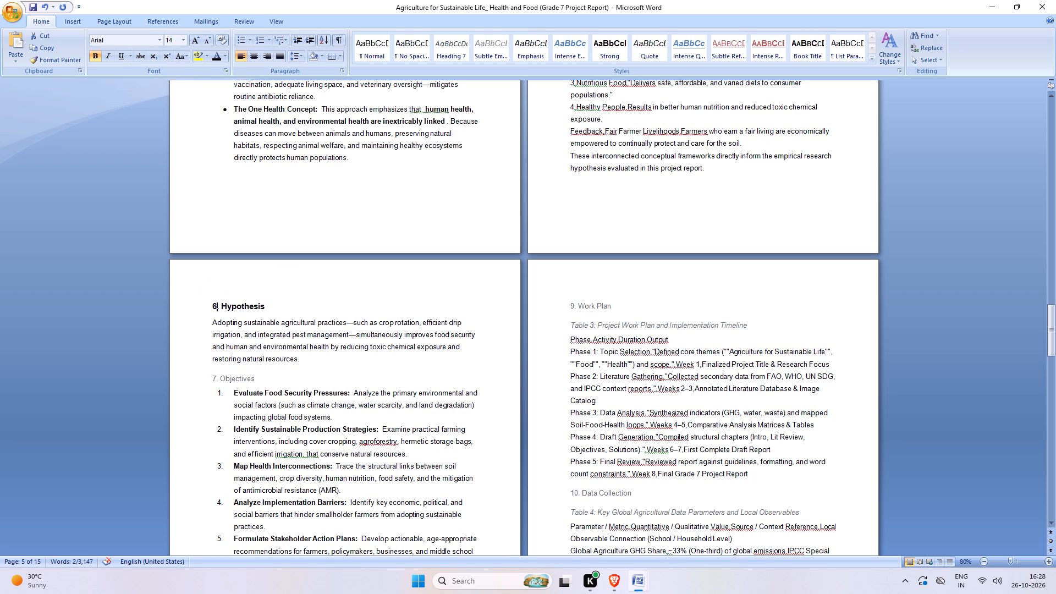
key(BackSpace)
key(Right)
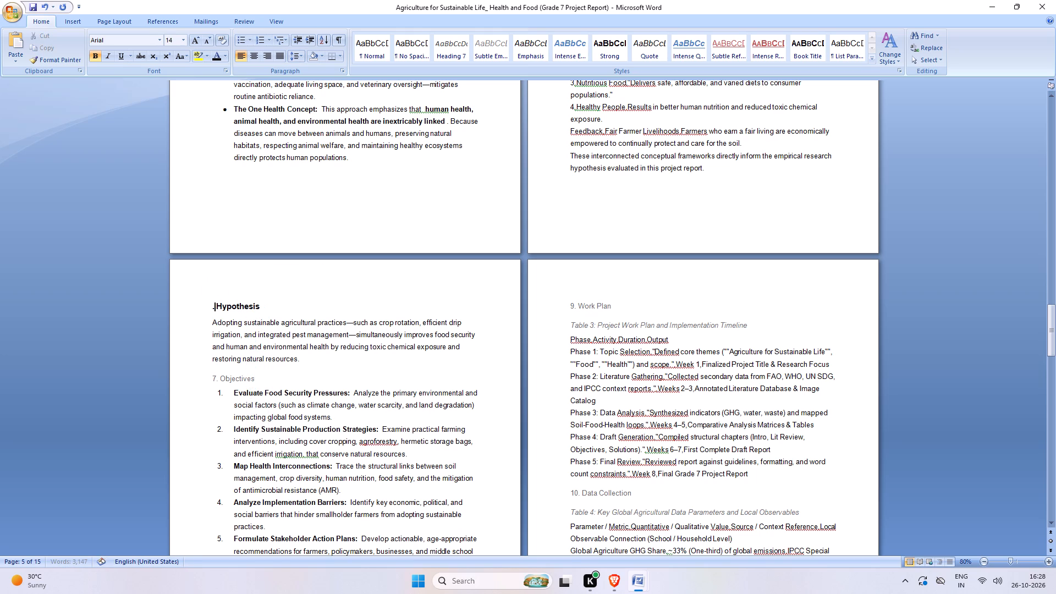
key(BackSpace)
Remove the number "7." from the Objectives heading and make the heading bold, 14 pt and black.
scroll(340, 316, down, 3)
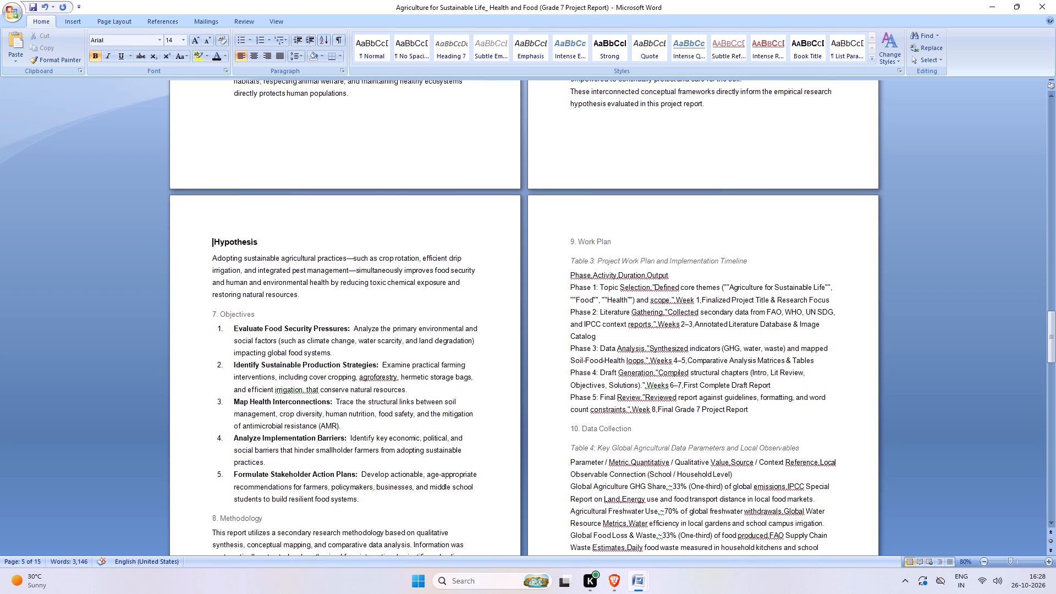
drag(617, 241, 555, 244)
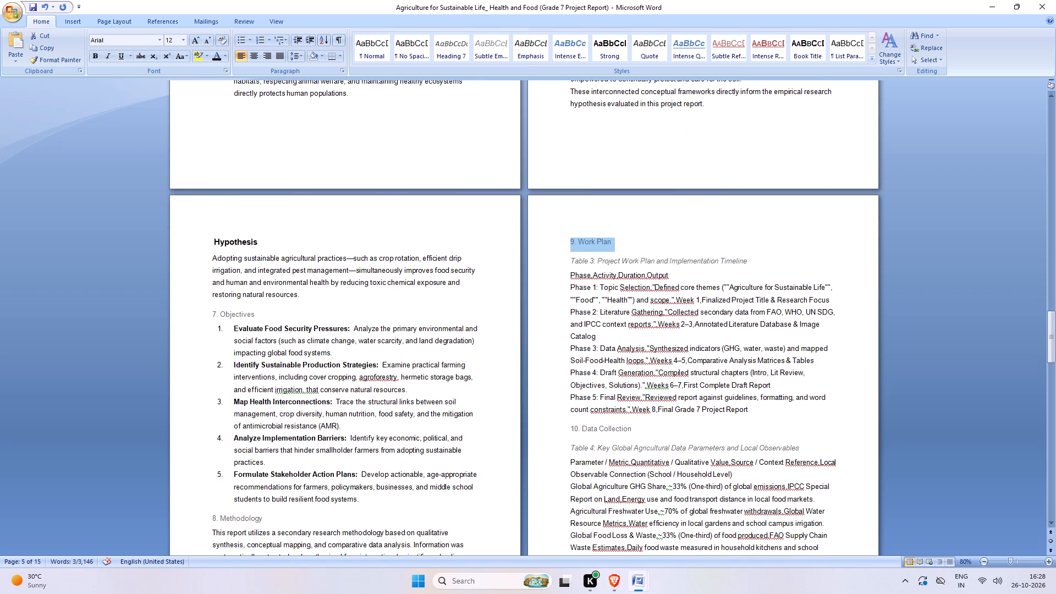
drag(221, 312, 210, 312)
key(BackSpace)
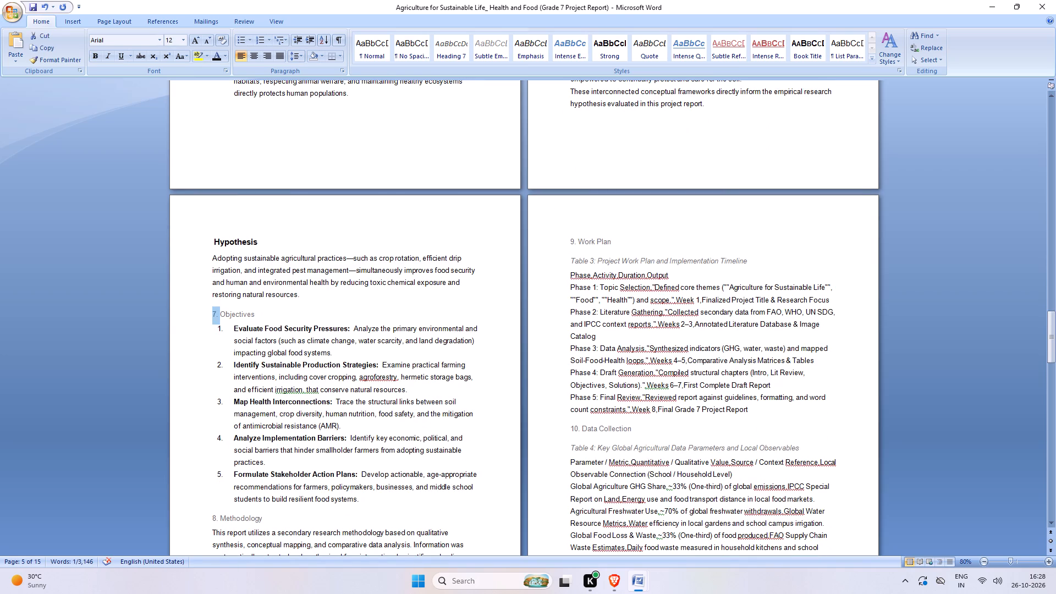
drag(250, 316, 206, 315)
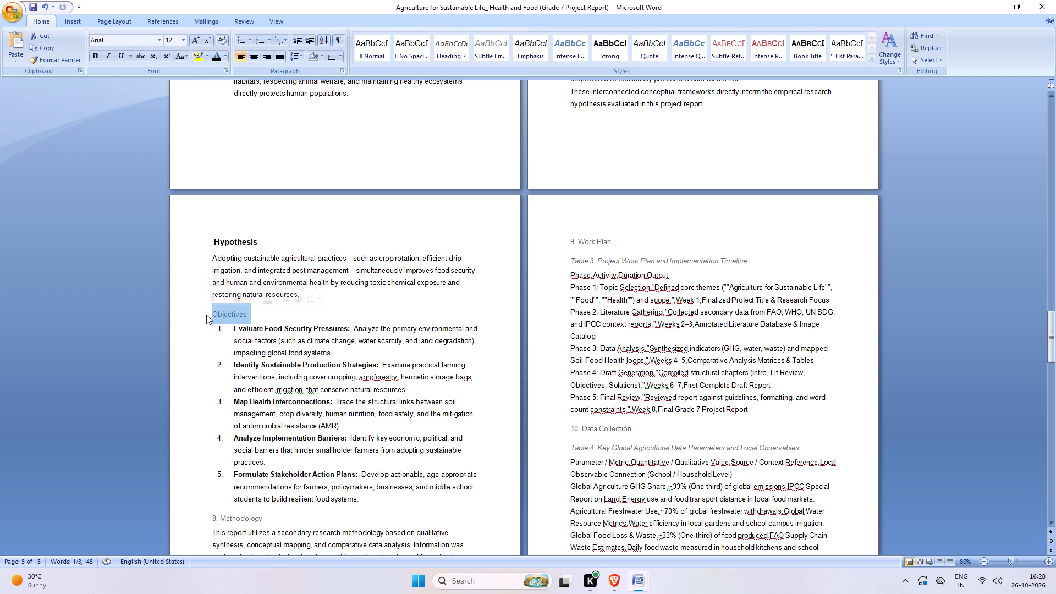
click(212, 297)
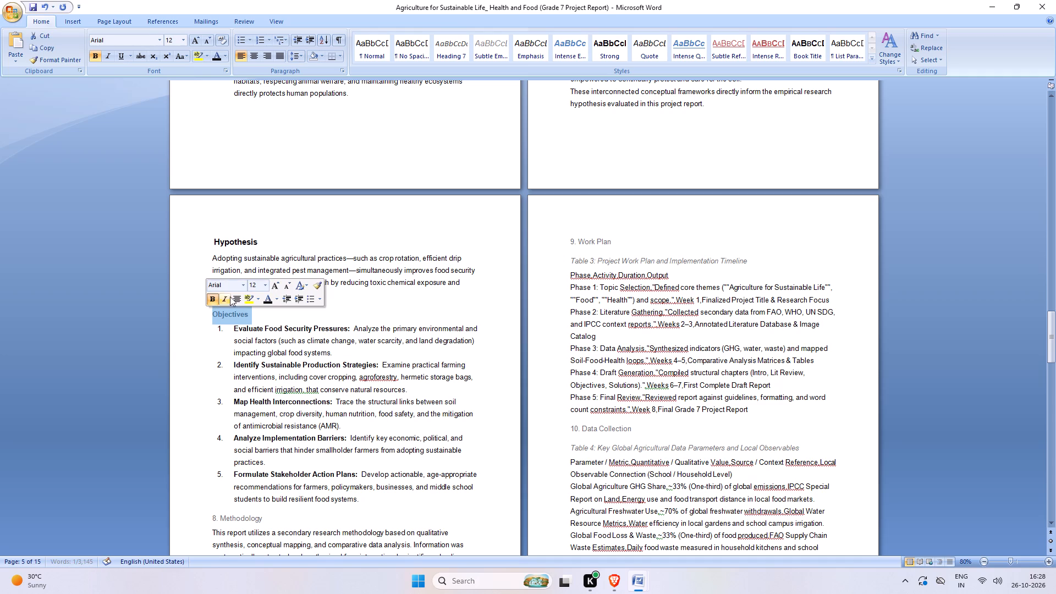
click(266, 285)
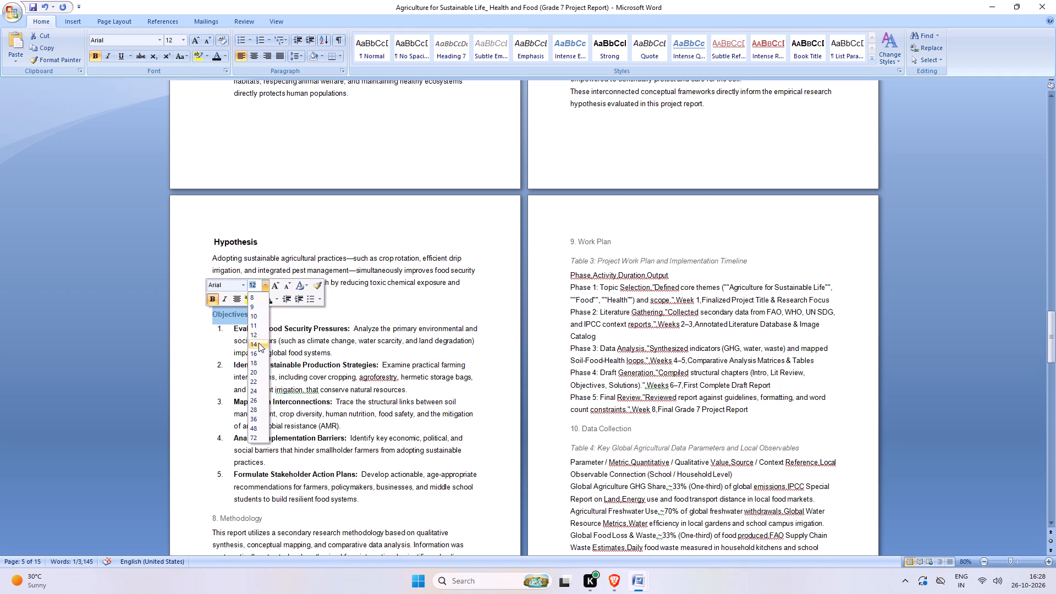
click(258, 343)
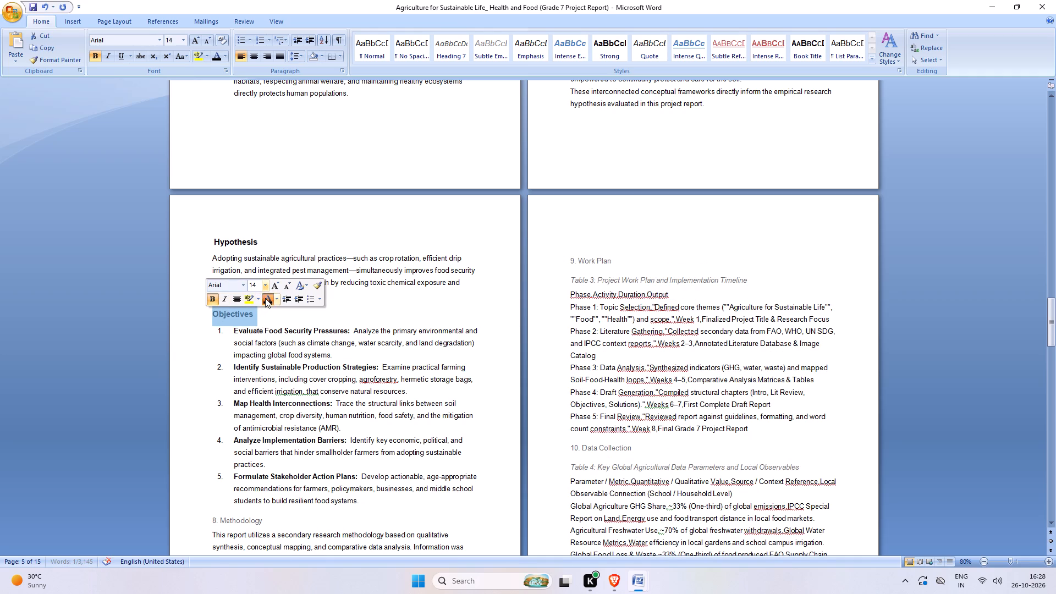
click(265, 298)
Make the Work Plan heading bold, 14 pt and black, and remove its number "9.".
click(604, 268)
drag(612, 263, 548, 264)
click(556, 249)
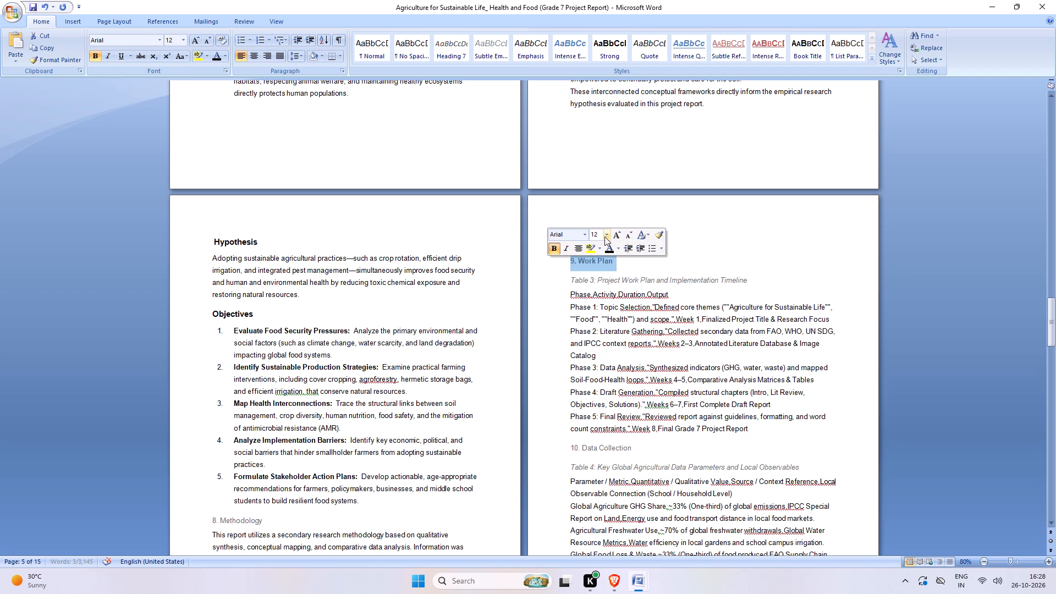
click(606, 237)
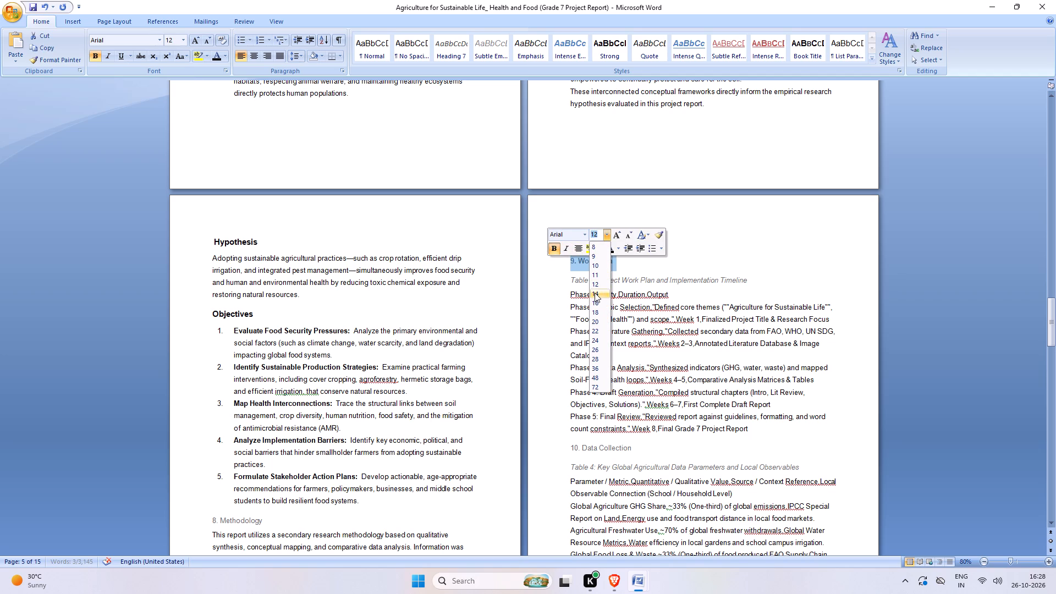
click(595, 293)
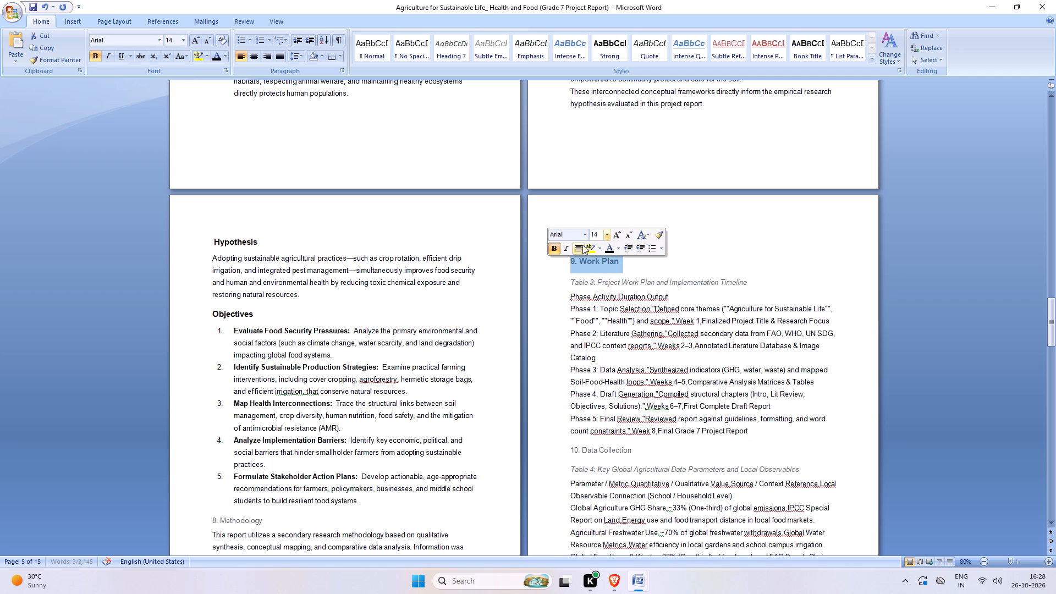
click(607, 251)
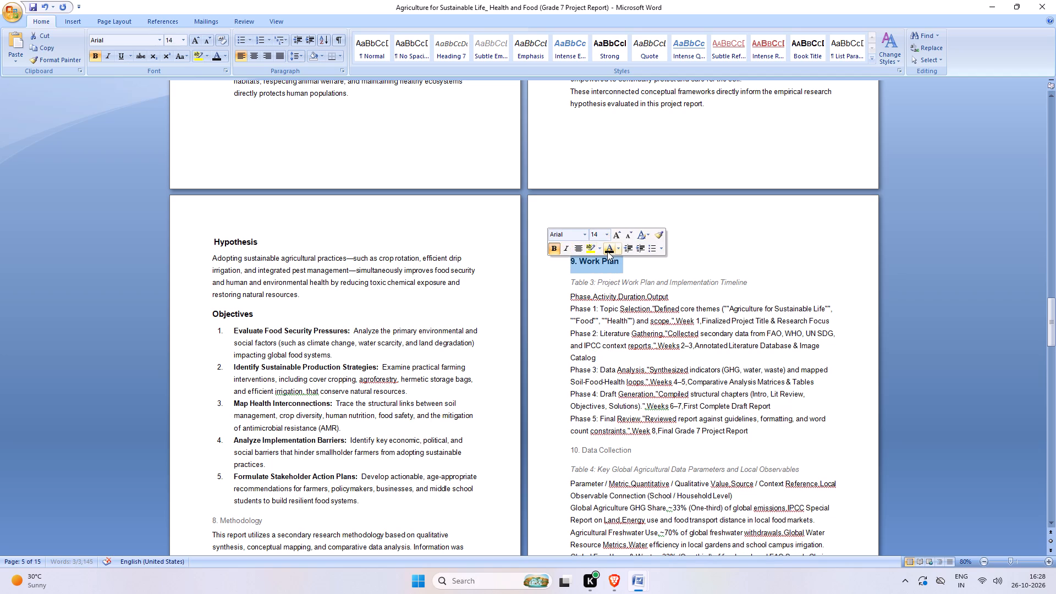
click(580, 259)
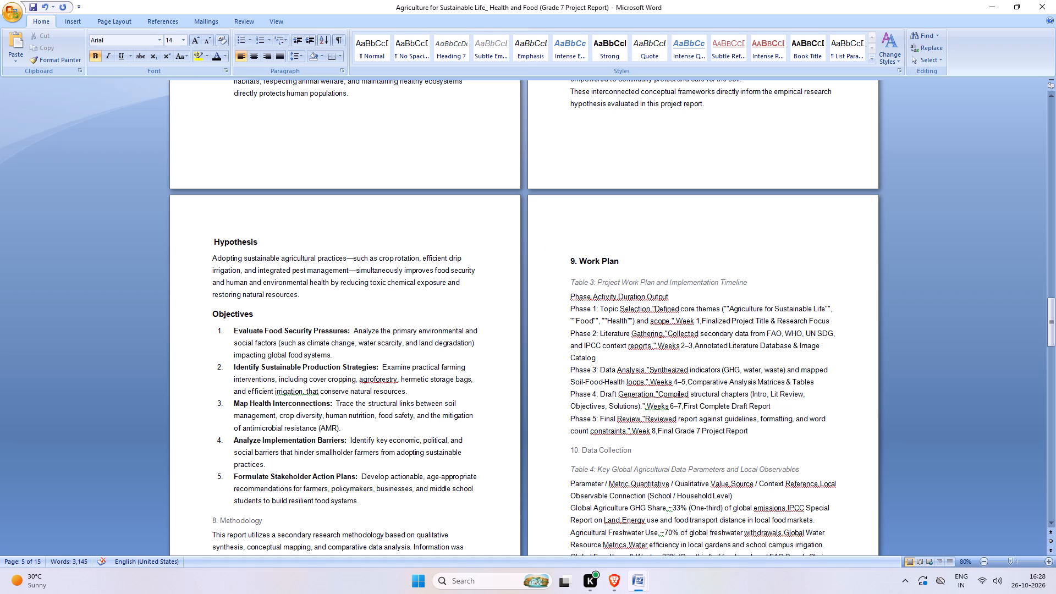
key(BackSpace)
key(BackSpace)
key(BackSpace)
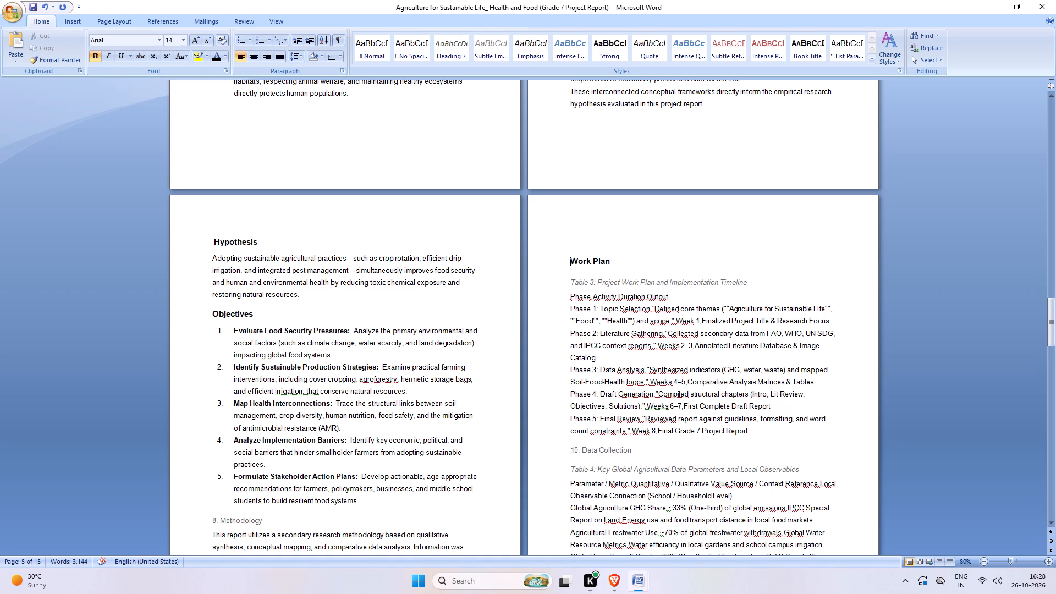
Convert the comma-separated text under the Table 3 caption into a seven-column table, splitting it at the commas.
scroll(643, 285, down, 3)
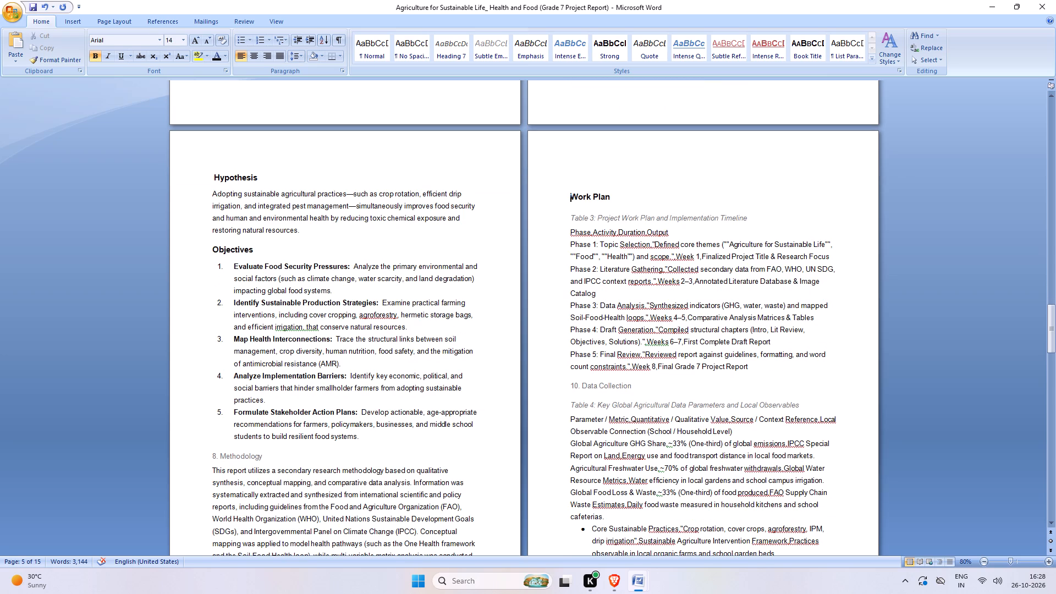
drag(777, 373, 568, 230)
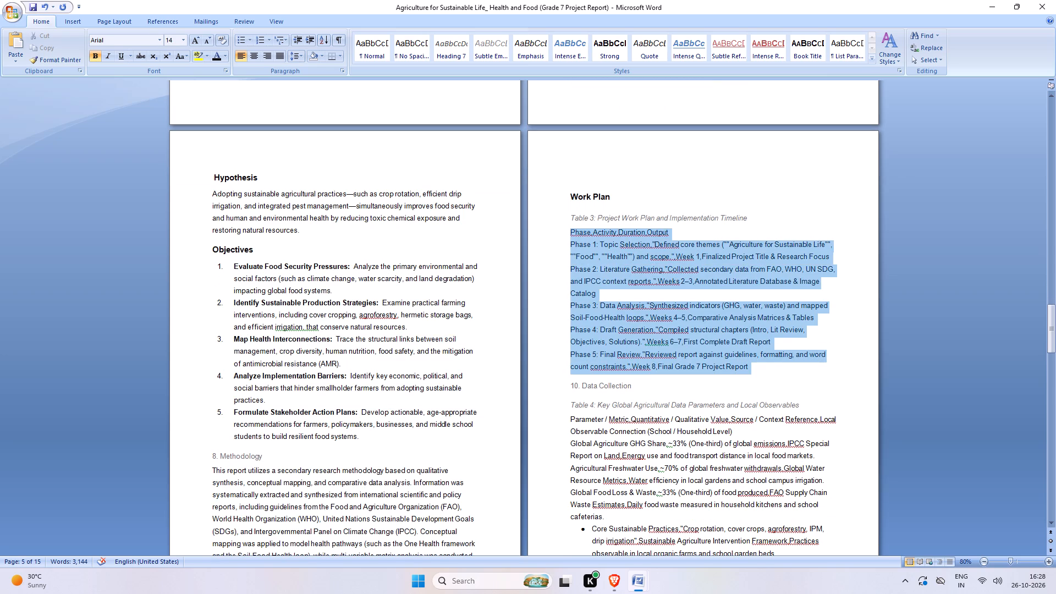
drag(568, 230, 568, 232)
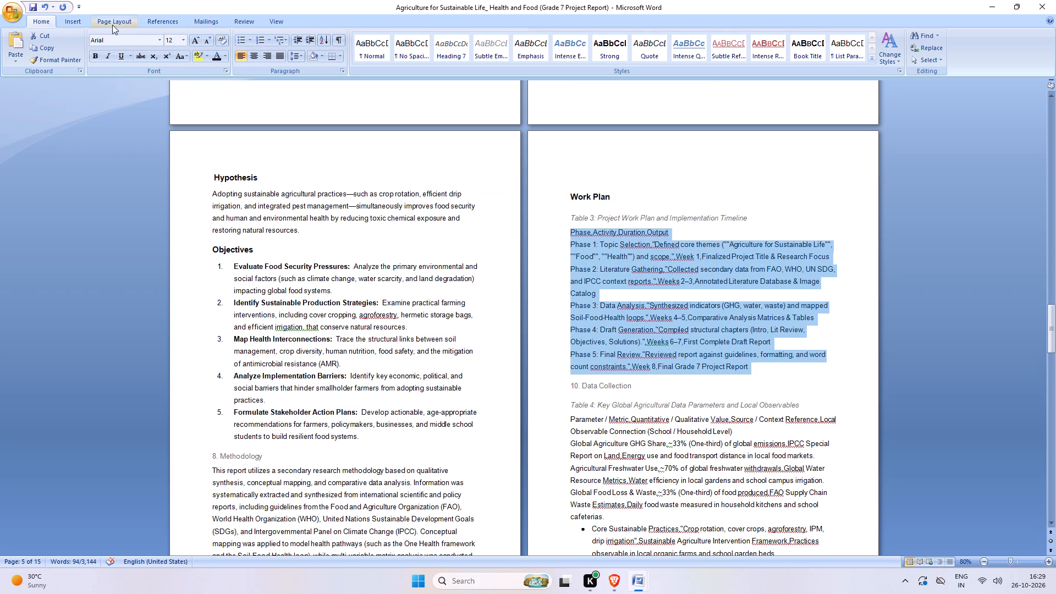
click(127, 20)
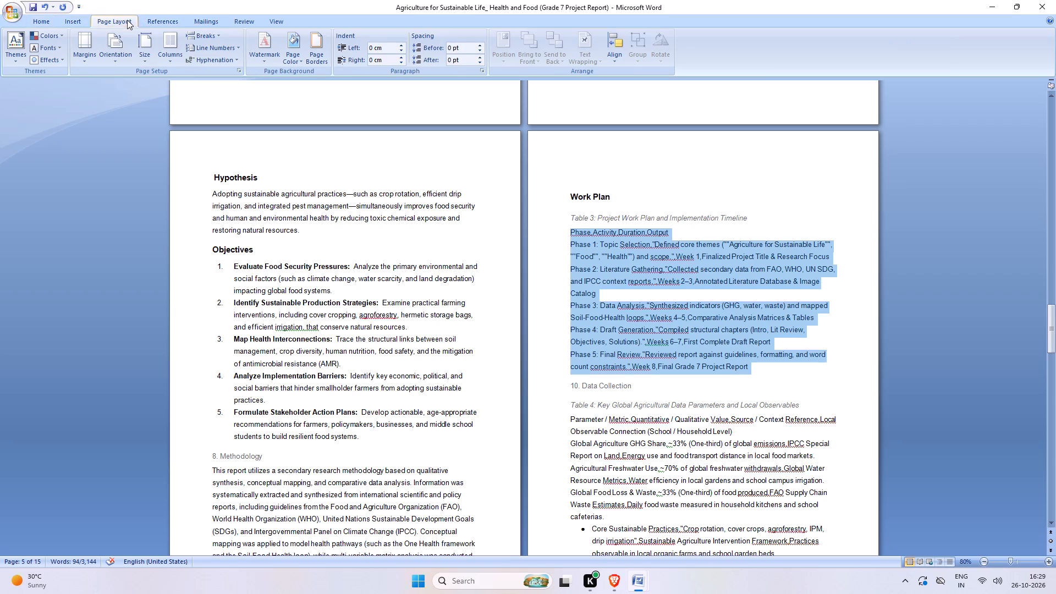
click(164, 23)
click(207, 20)
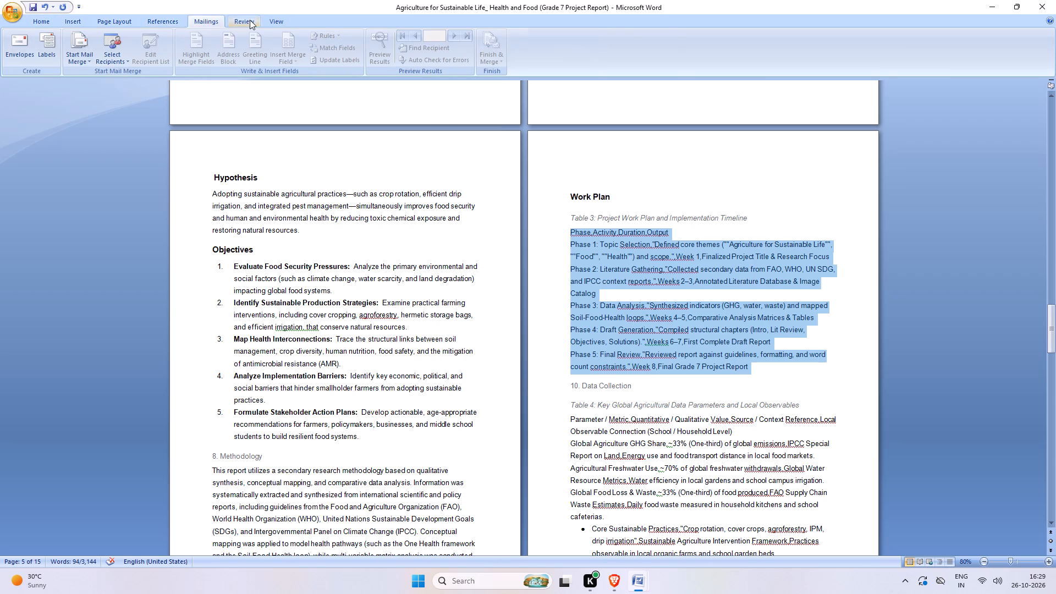
click(250, 20)
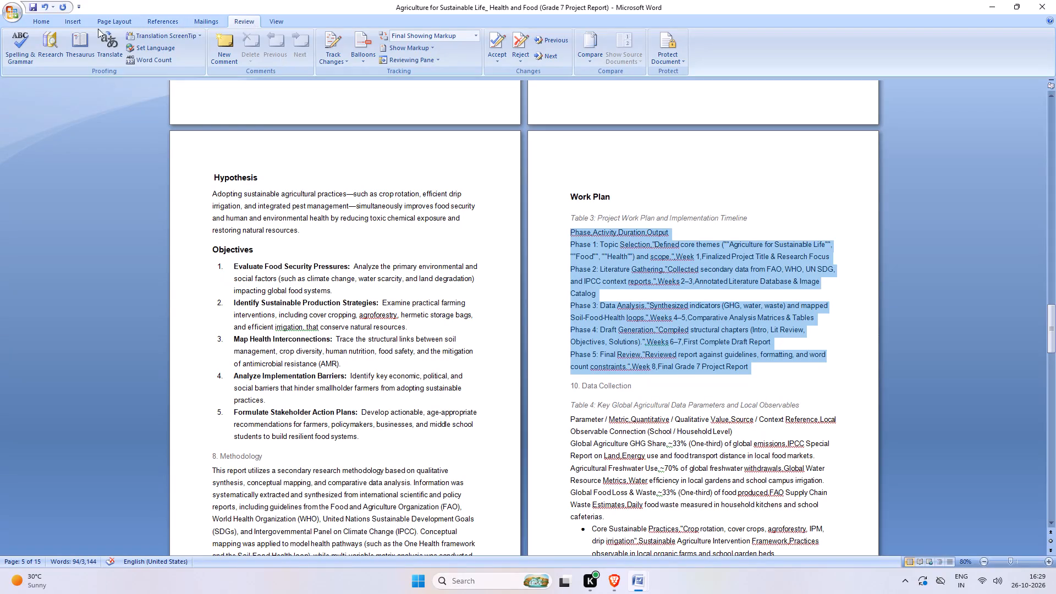
click(69, 24)
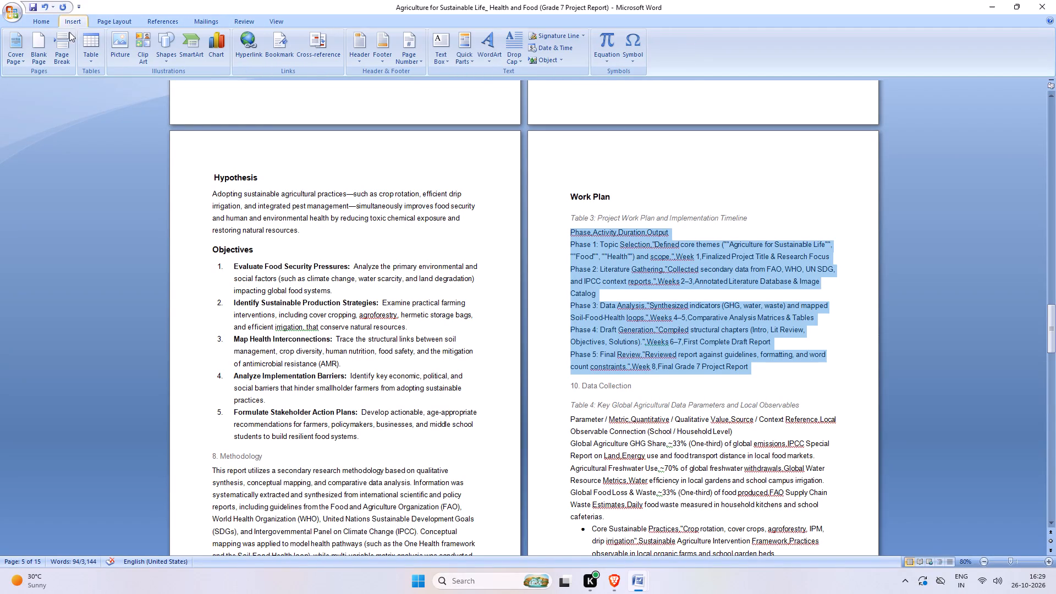
click(93, 45)
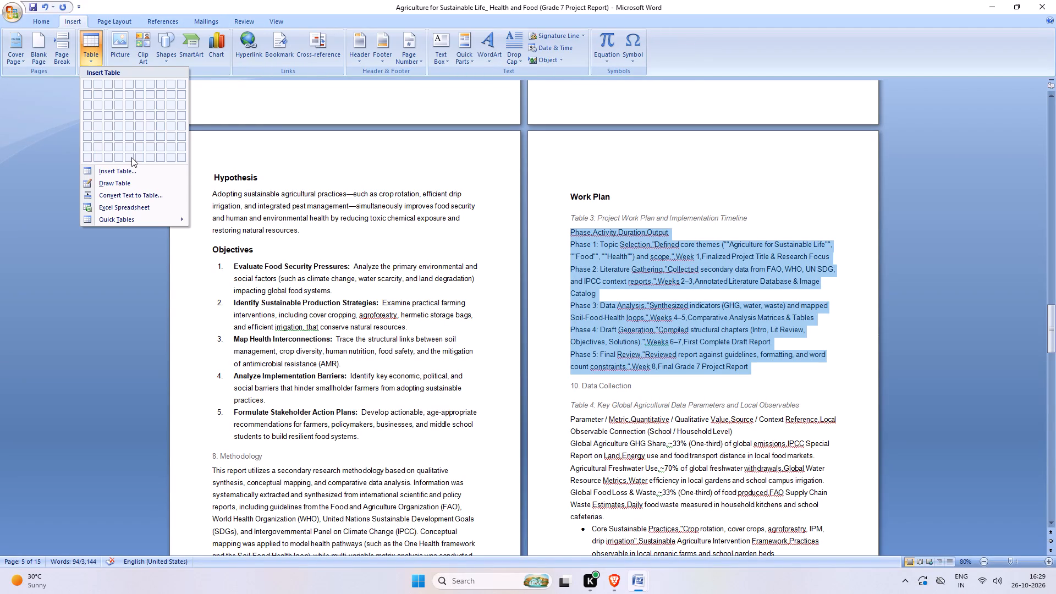
click(124, 197)
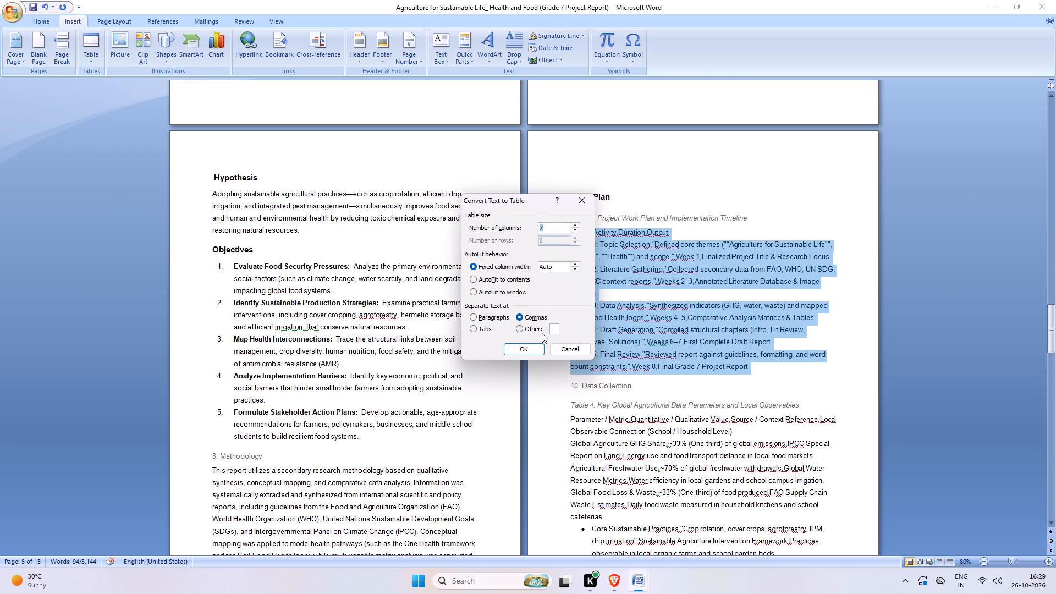
click(532, 346)
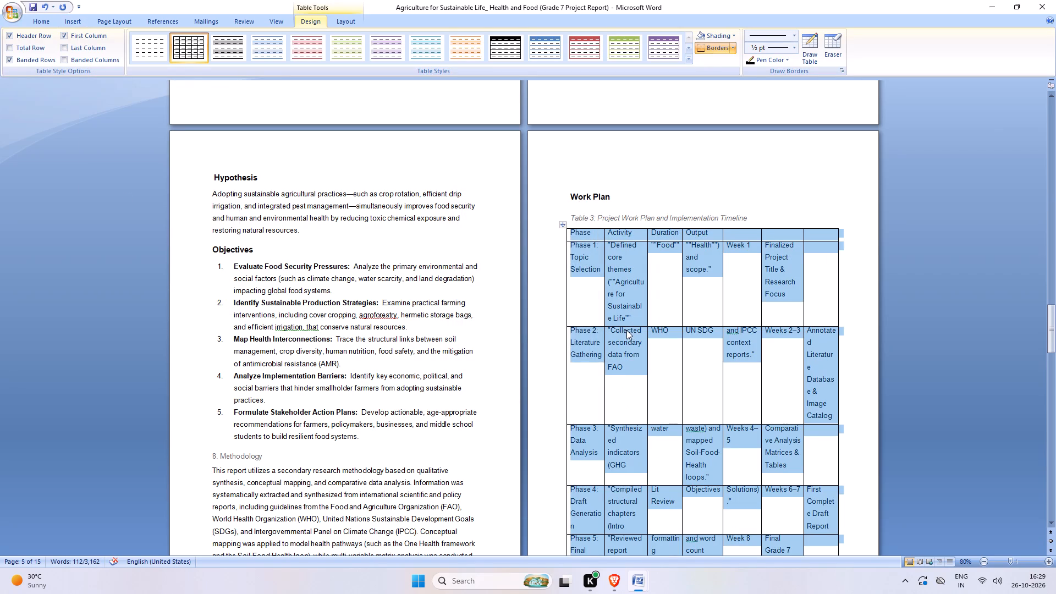
Apply the red table style with shaded banded rows to the Work Plan table, after trying the black version.
scroll(619, 329, down, 9)
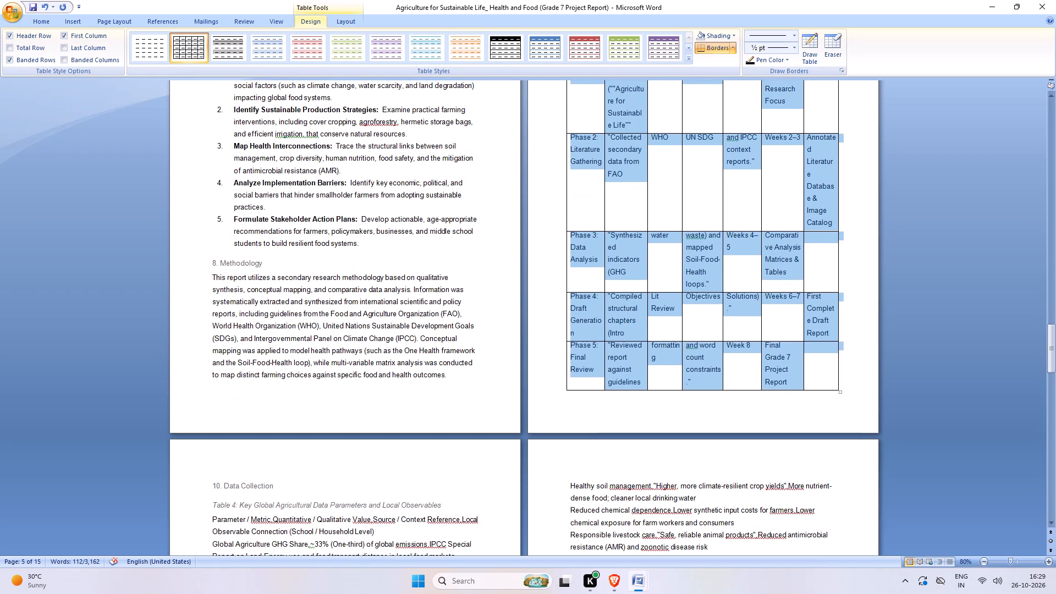
click(711, 222)
scroll(694, 288, down, 2)
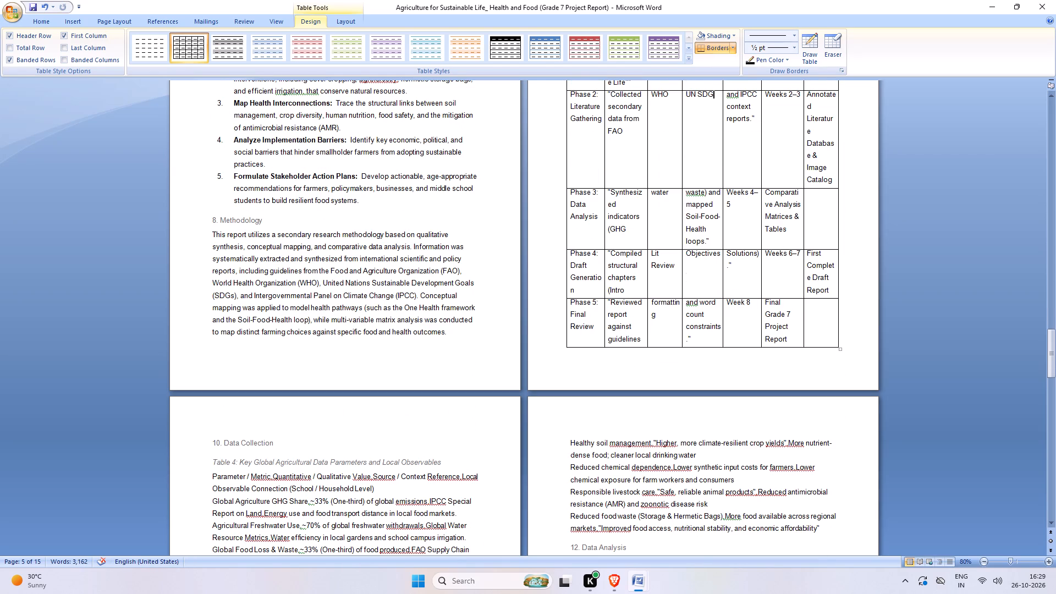
scroll(652, 304, up, 8)
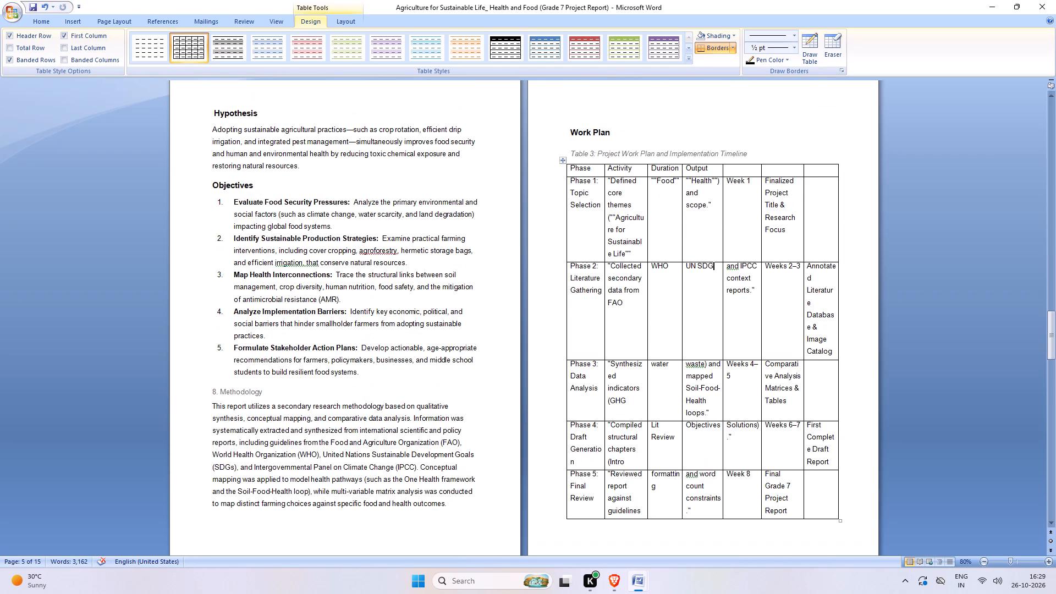
click(549, 179)
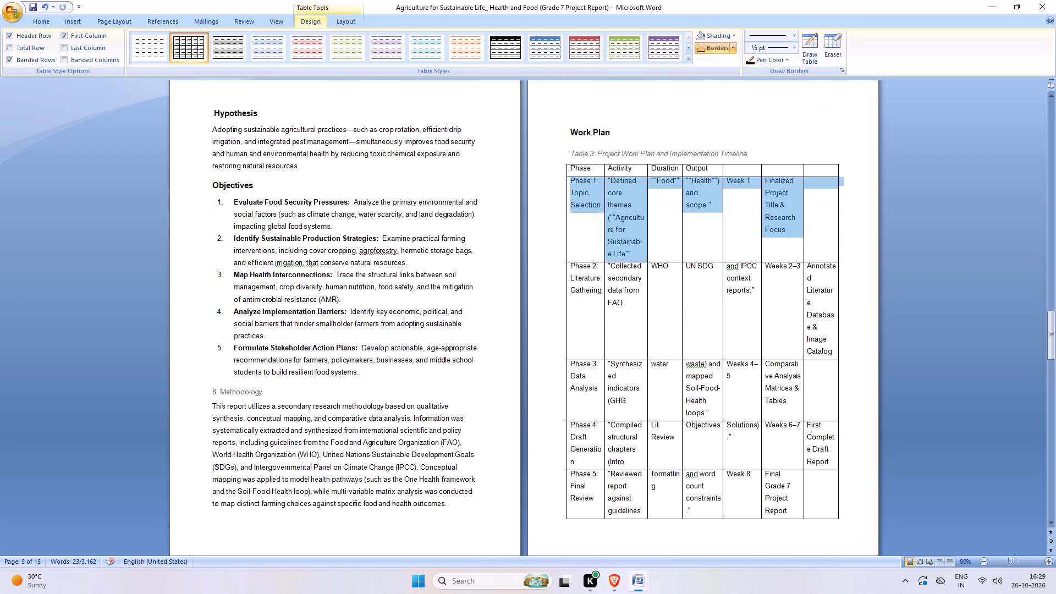
click(223, 45)
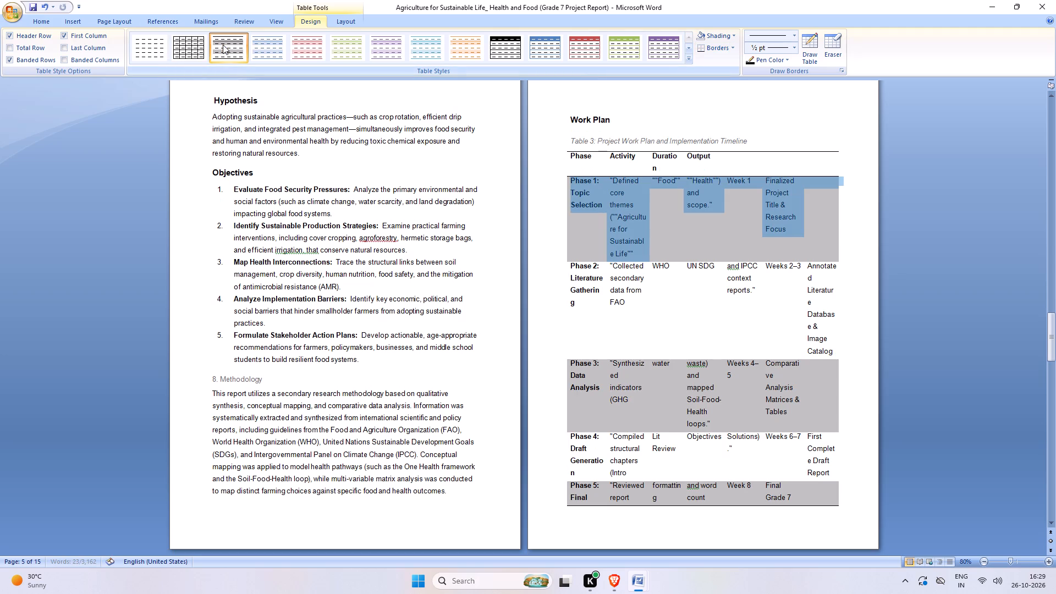
click(309, 54)
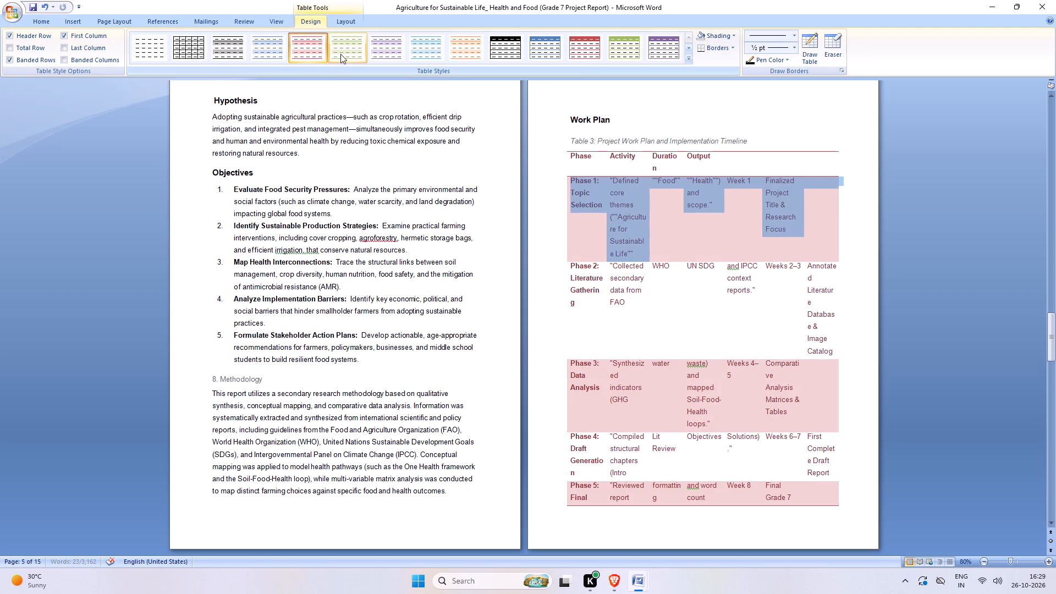
Apply the plain black grid table style to the Work Plan table, after trying the green banded and black-header styles.
click(340, 54)
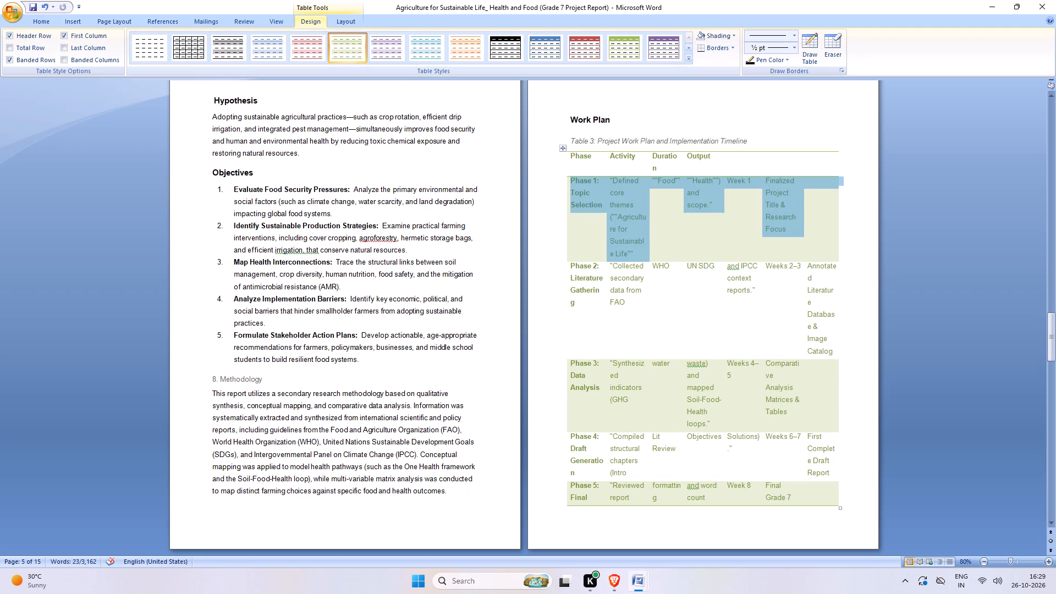
click(659, 254)
scroll(654, 328, down, 4)
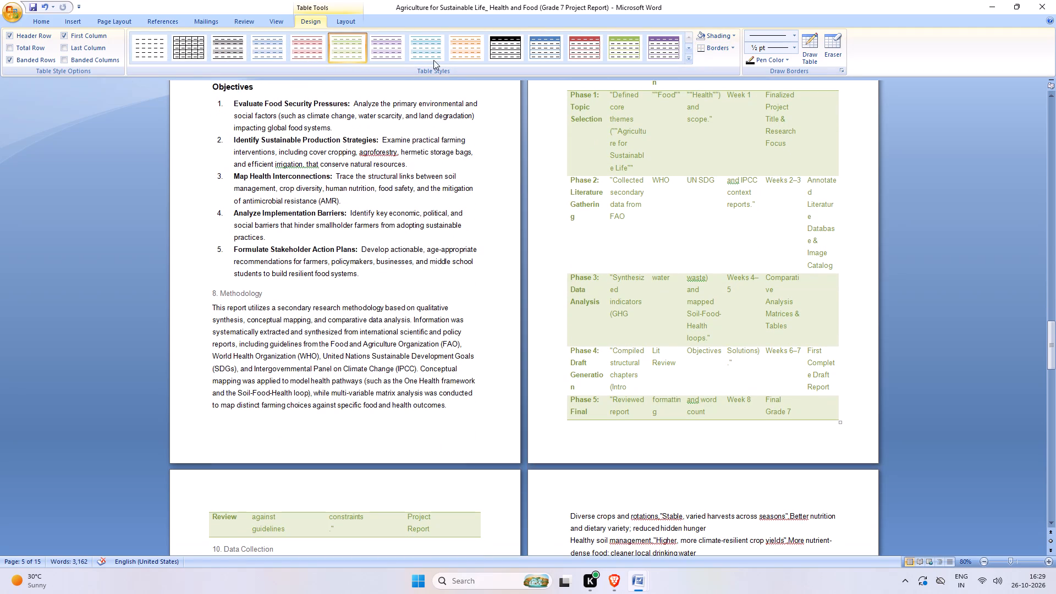
click(497, 51)
scroll(632, 195, up, 2)
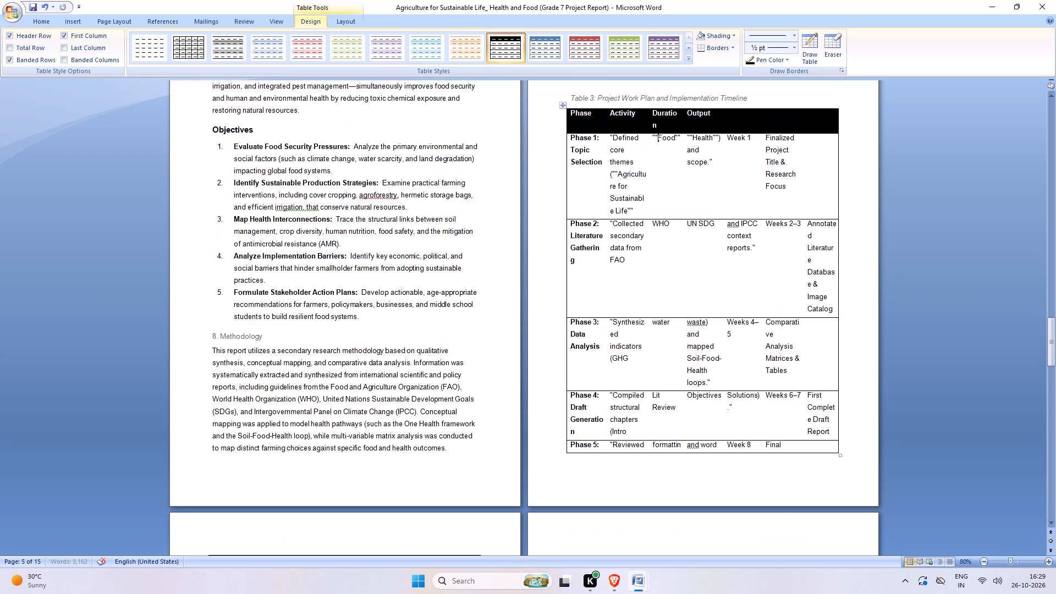
scroll(630, 196, down, 3)
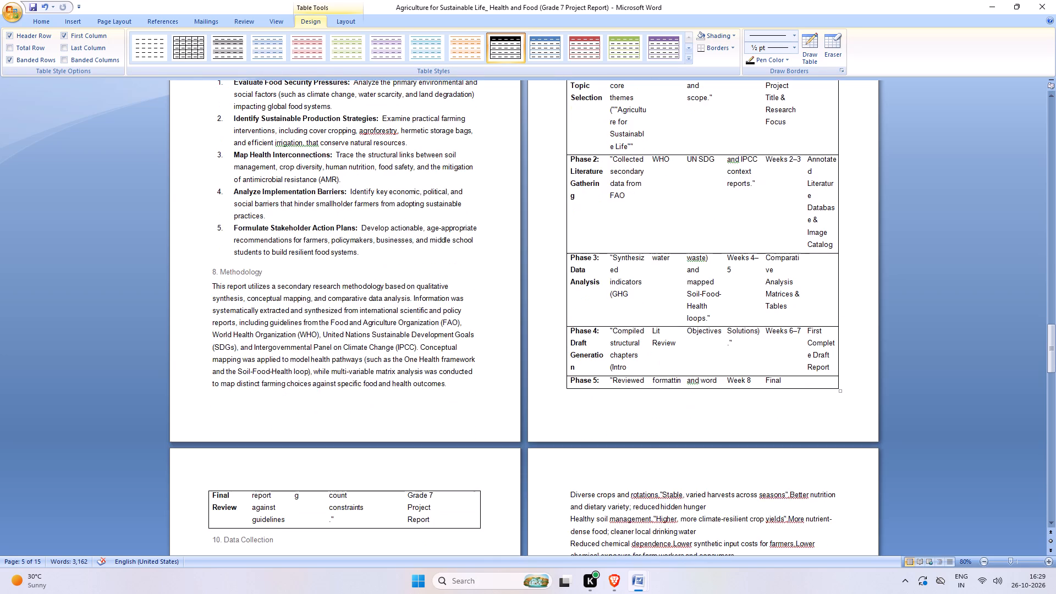
scroll(631, 194, up, 2)
click(180, 35)
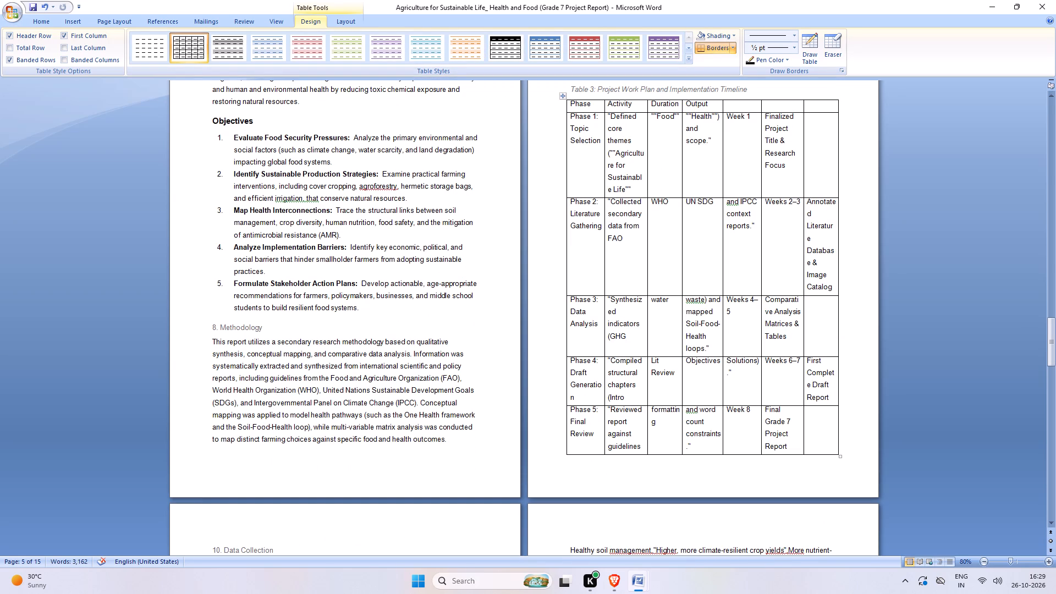
Widen the Activity column of the Work Plan table, extend the last column outward, and slightly widen the Duration column.
scroll(724, 191, up, 1)
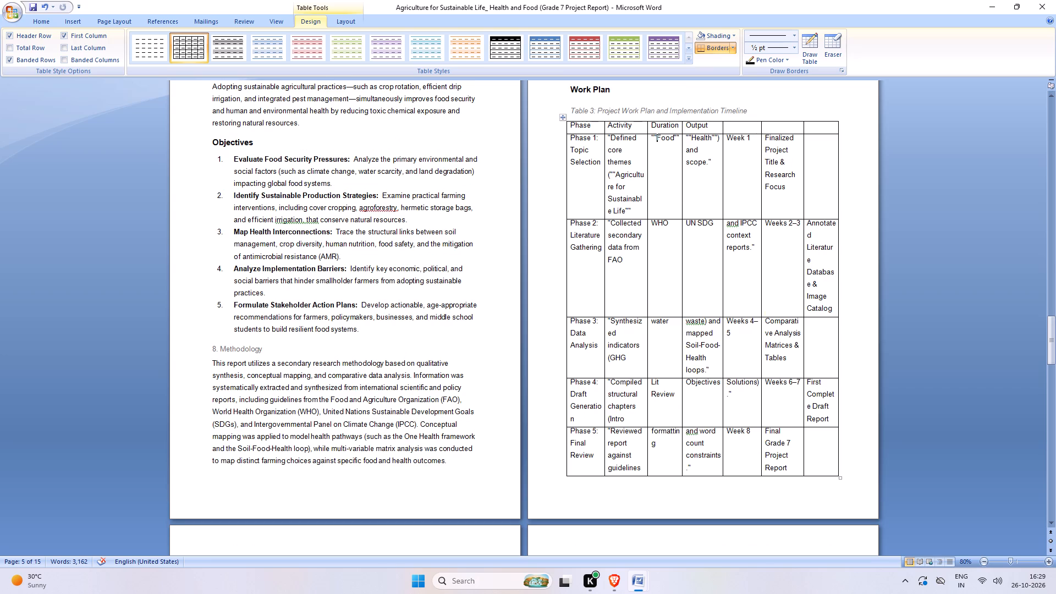
drag(647, 182, 662, 183)
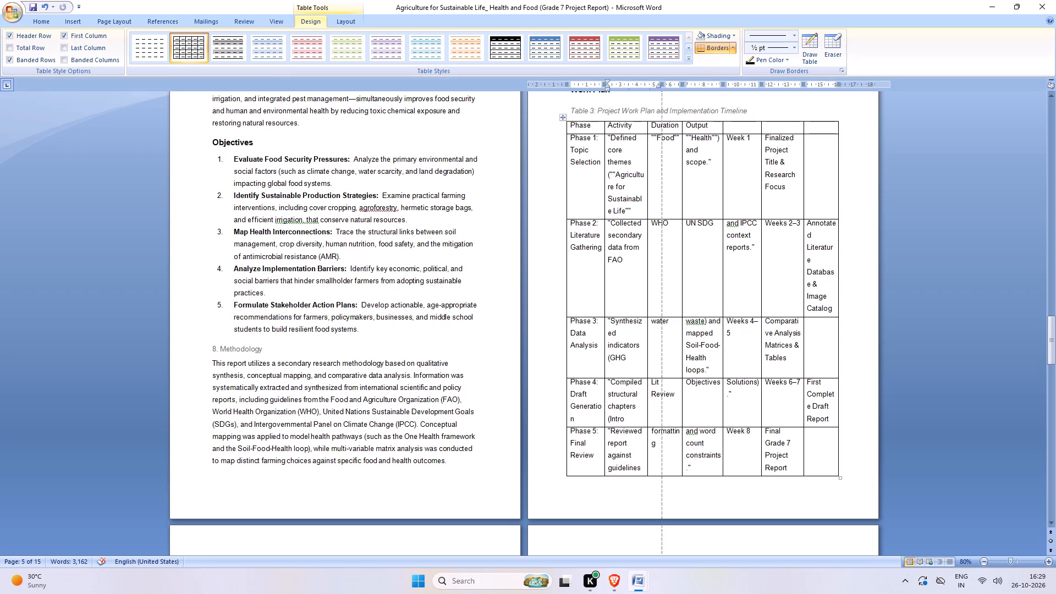
drag(662, 183, 665, 184)
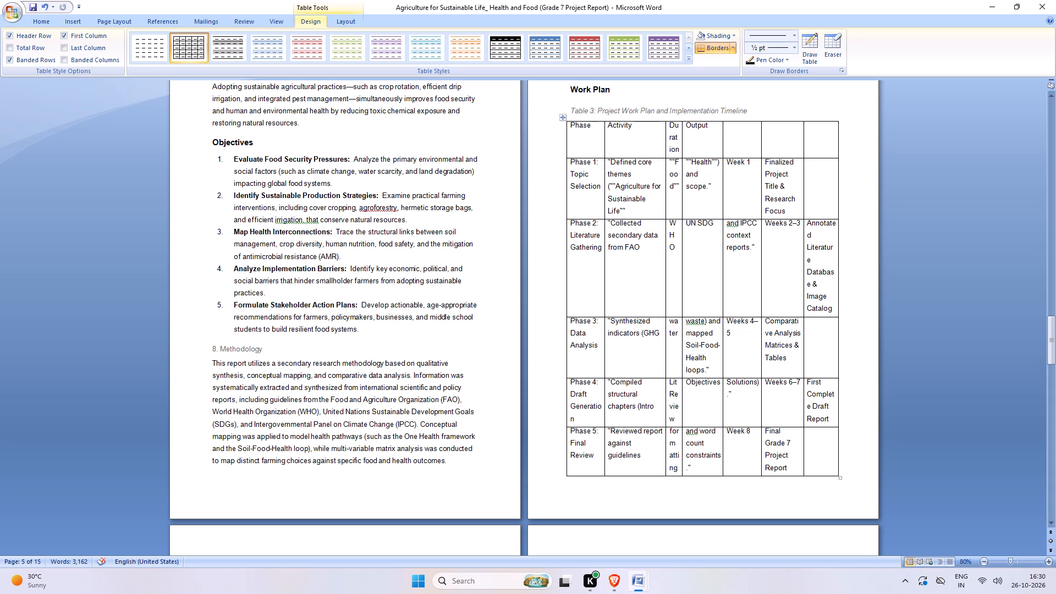
drag(838, 228, 848, 228)
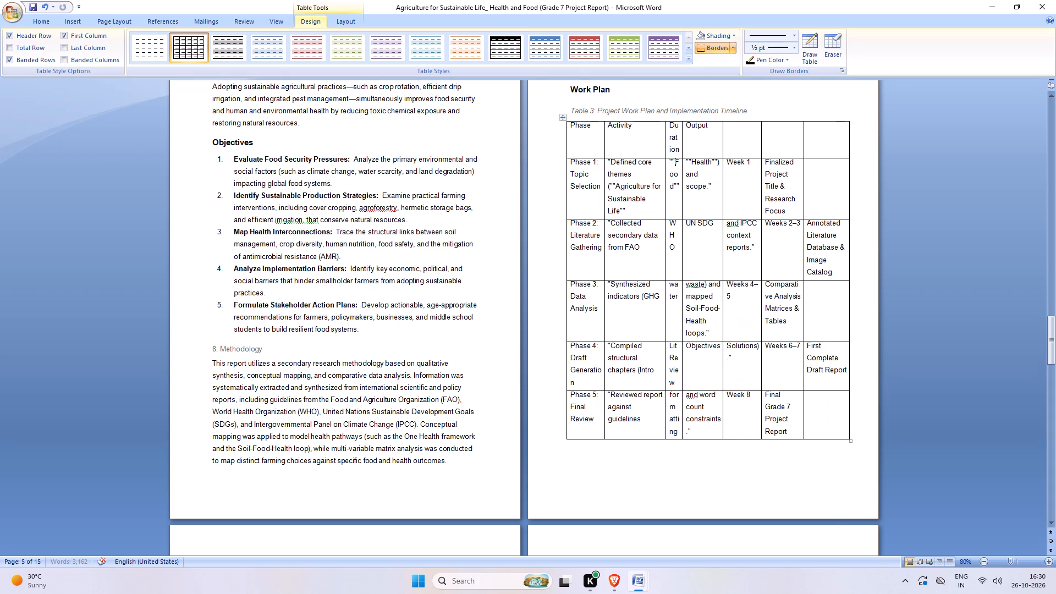
scroll(741, 299, down, 5)
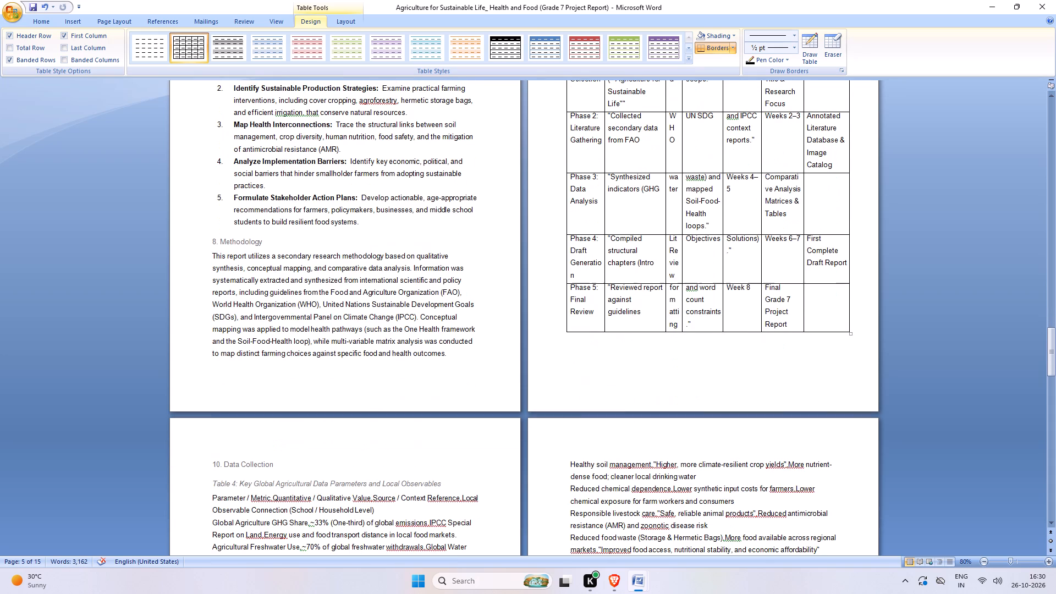
scroll(721, 300, up, 6)
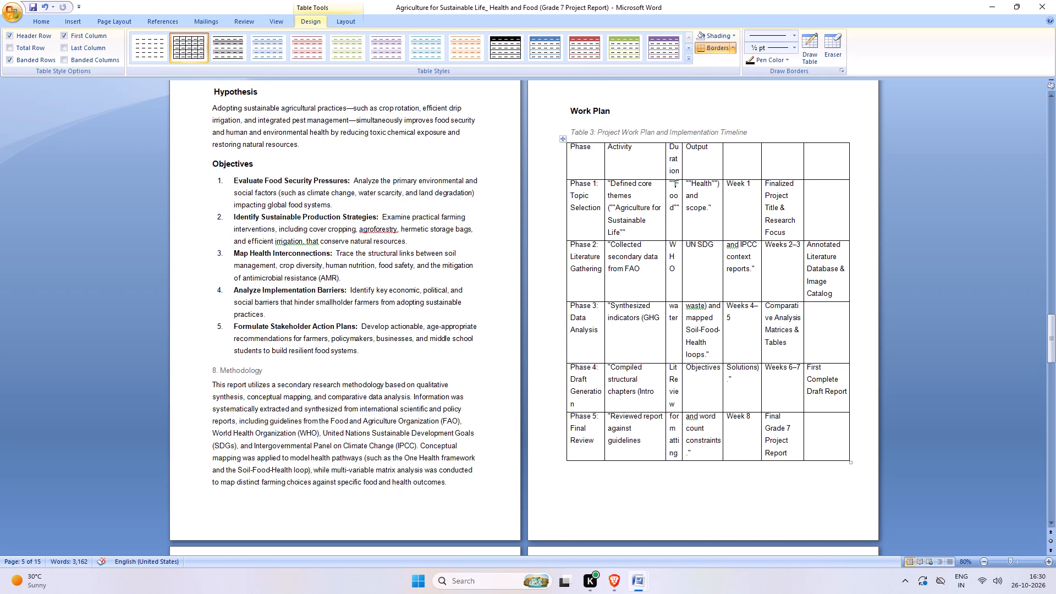
drag(681, 207, 686, 207)
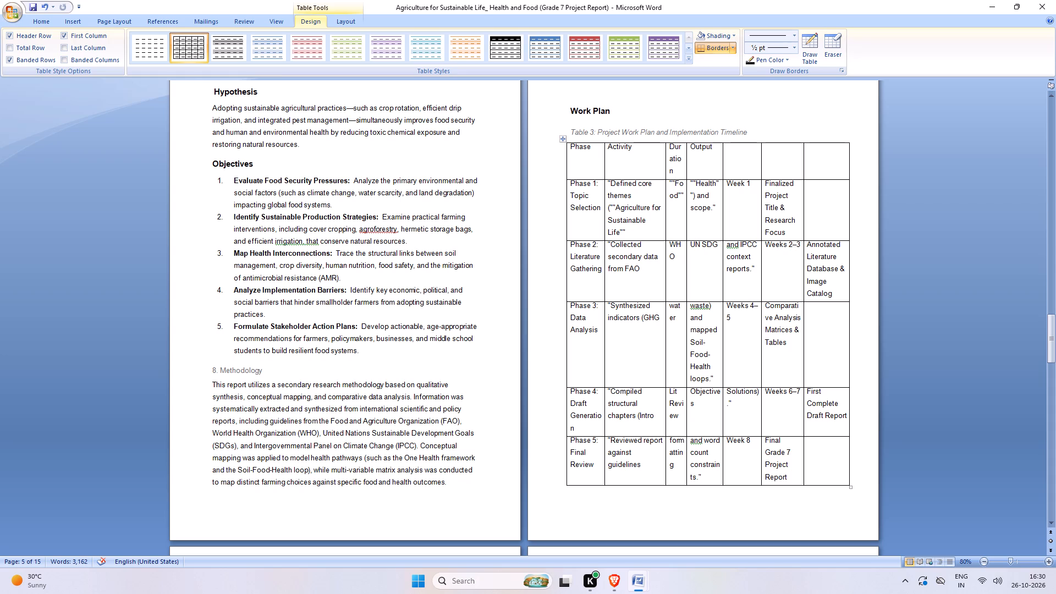
Delete the unlabelled column directly after Output from the Work Plan table.
scroll(736, 267, down, 5)
scroll(738, 256, up, 3)
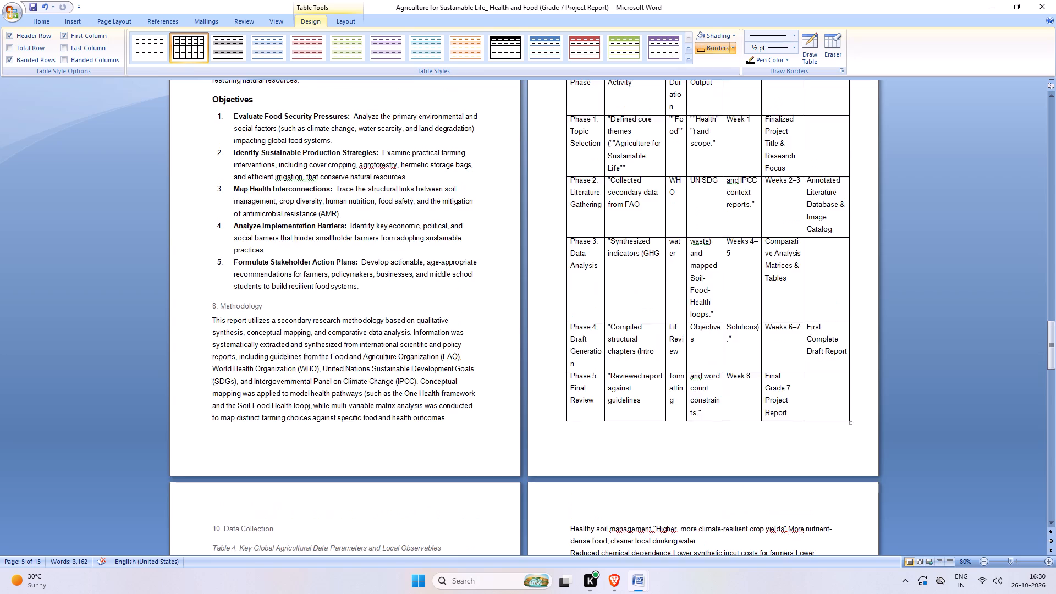
scroll(738, 254, up, 1)
click(738, 138)
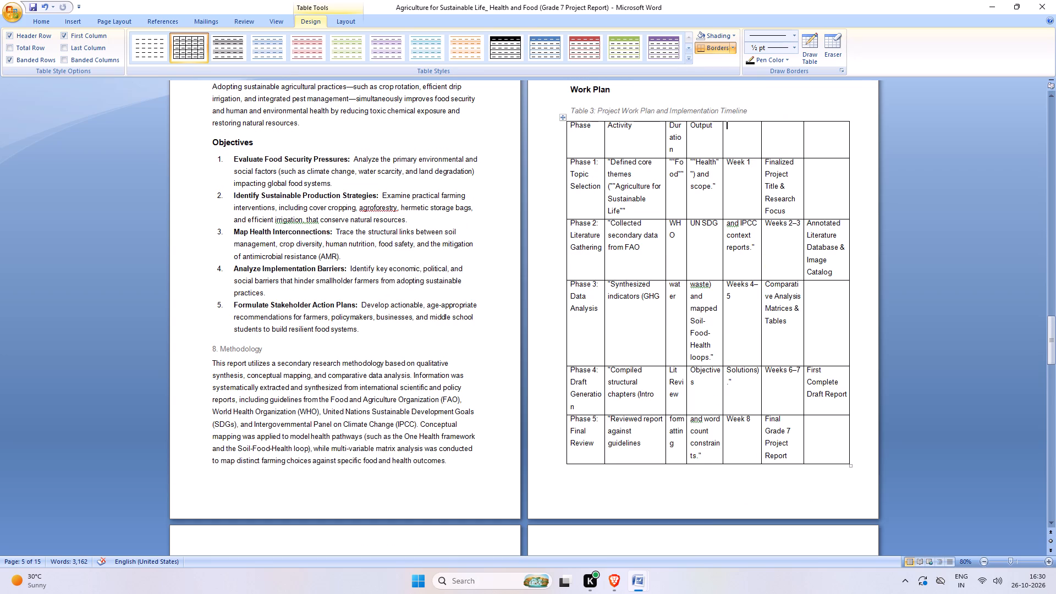
click(750, 123)
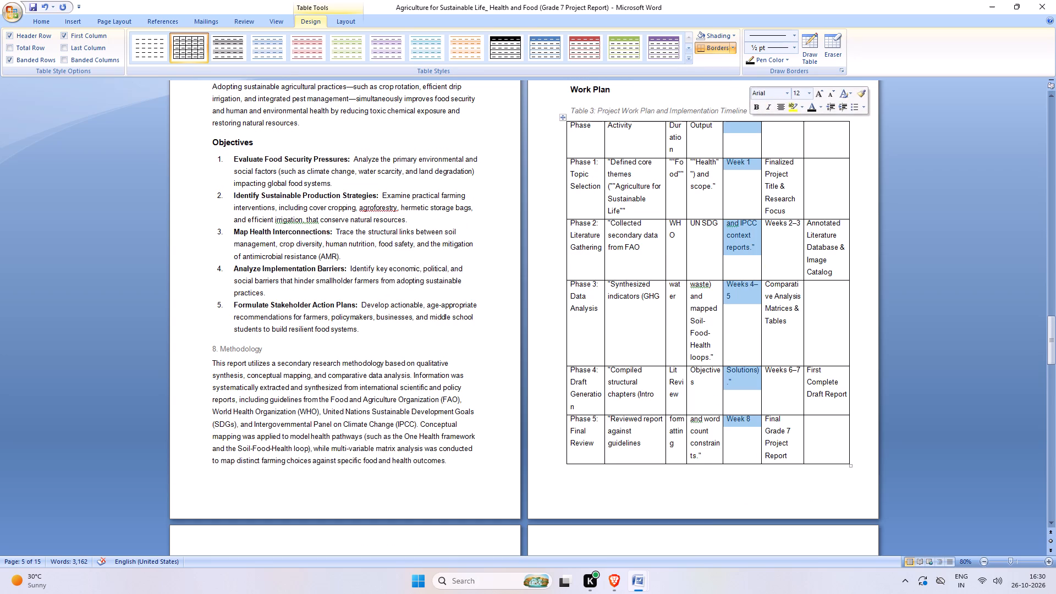
key(BackSpace)
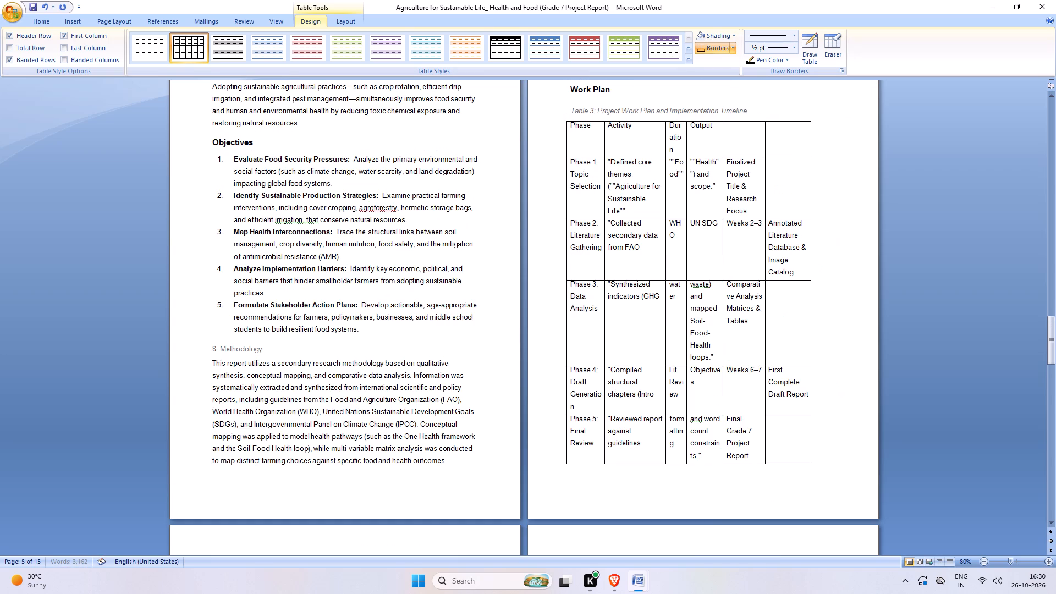
Extend the last column of the Work Plan table outward and widen the column directly after Output.
click(811, 192)
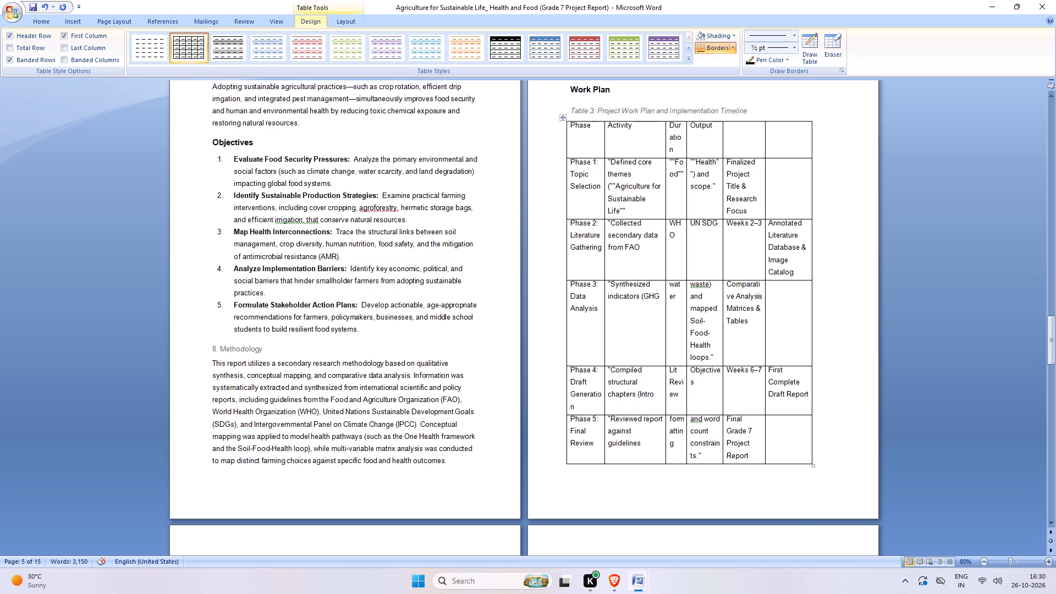
drag(812, 241, 834, 244)
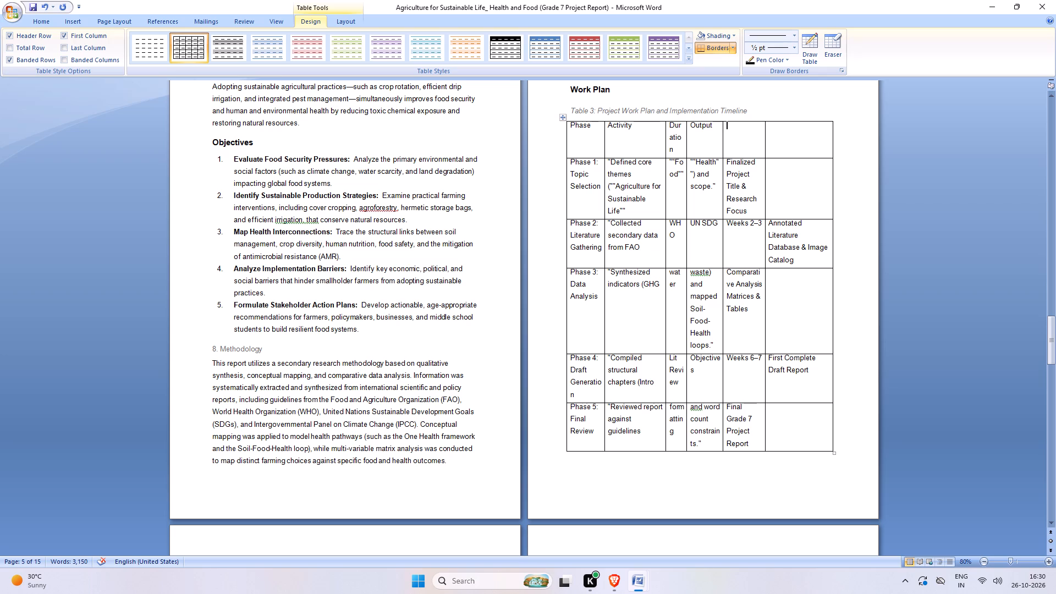
drag(764, 170, 774, 172)
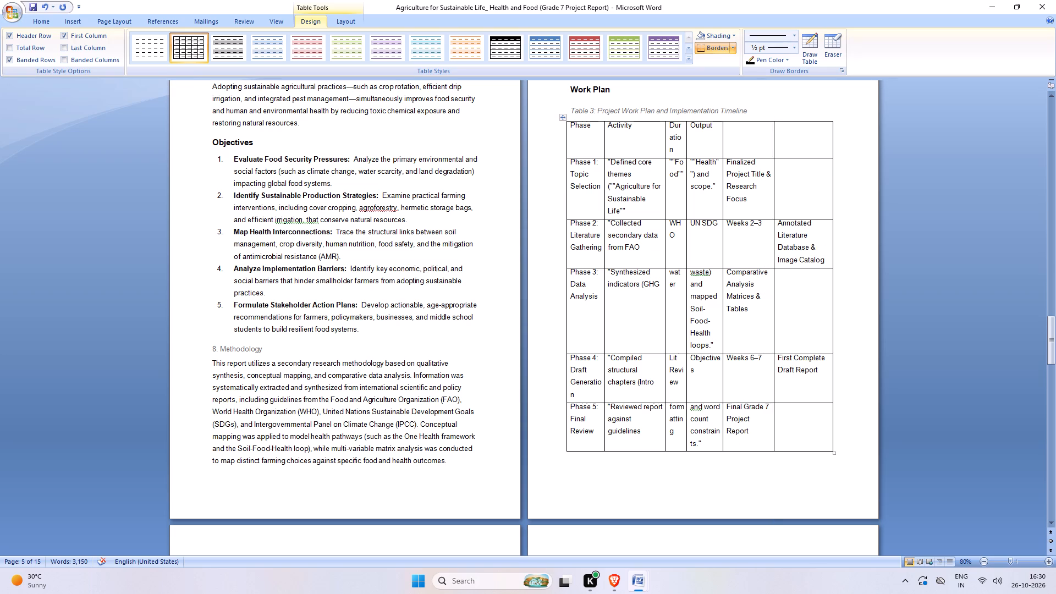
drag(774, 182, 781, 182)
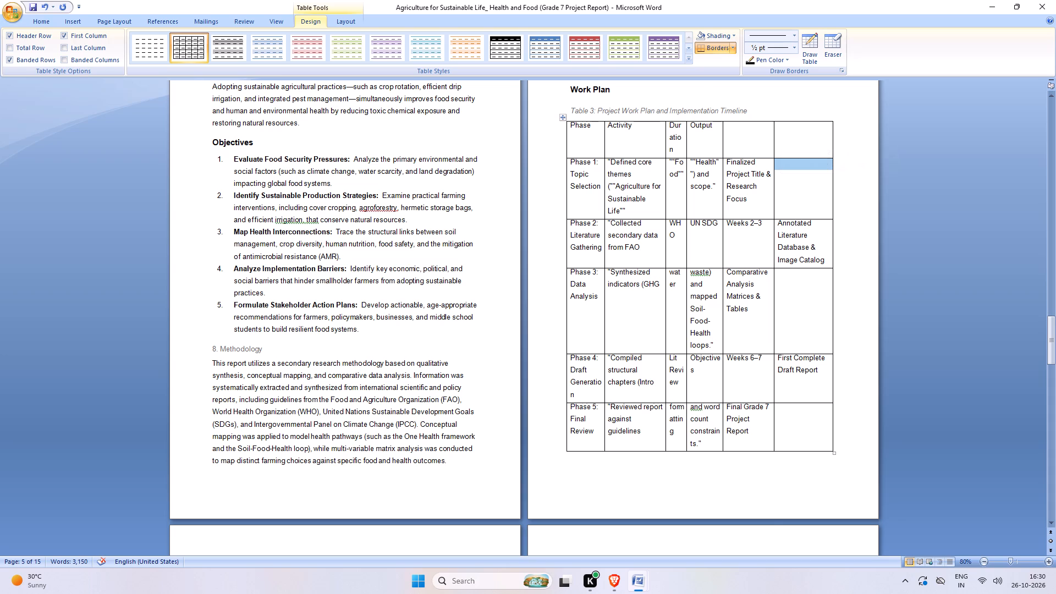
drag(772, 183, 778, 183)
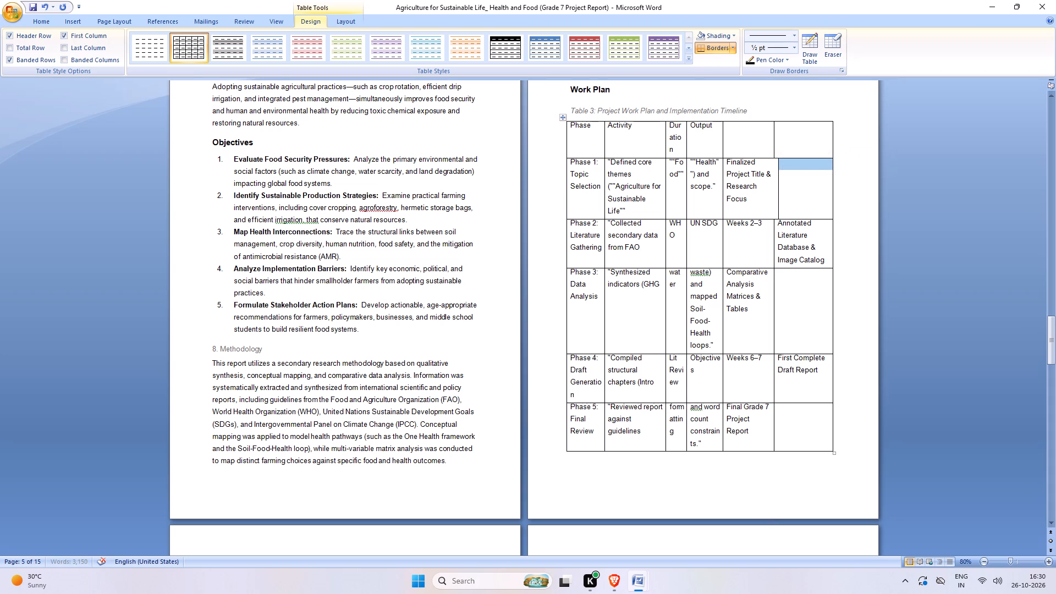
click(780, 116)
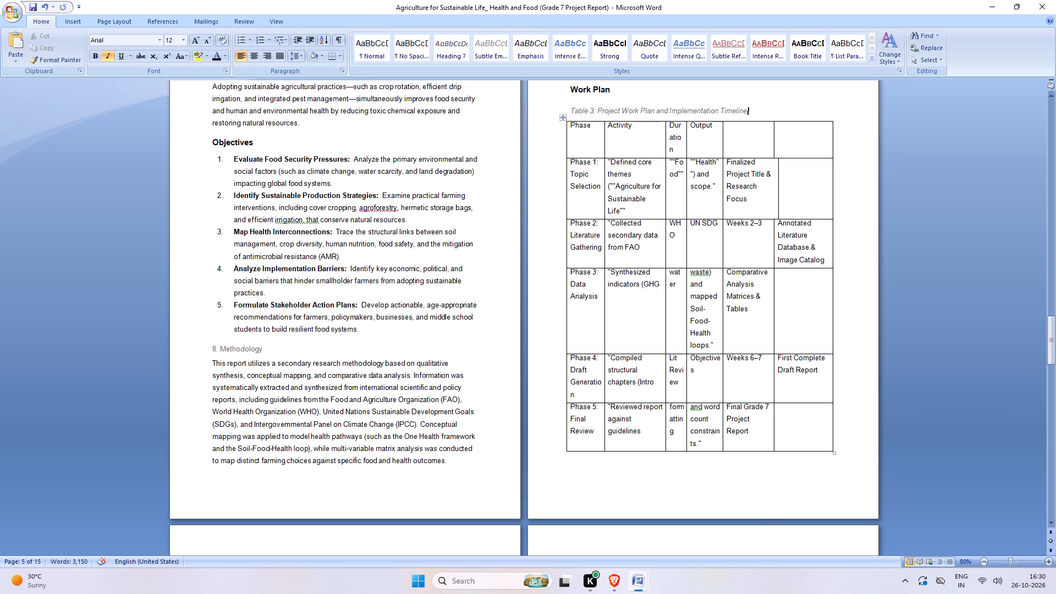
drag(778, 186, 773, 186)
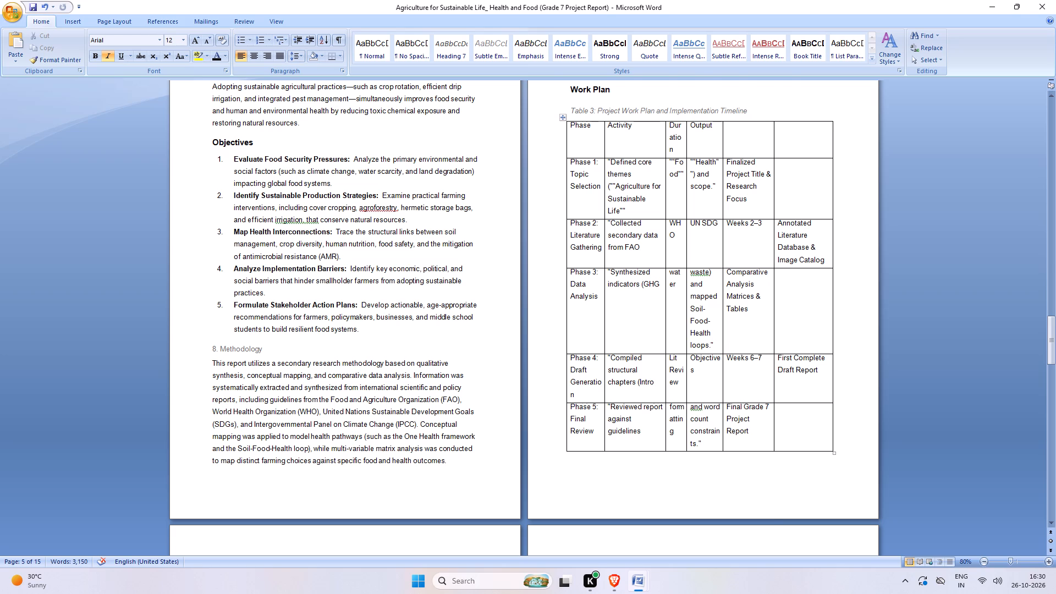
Fine-tune the Work Plan table's column borders, widening the Duration column and extending the last column further outward.
drag(774, 136, 781, 138)
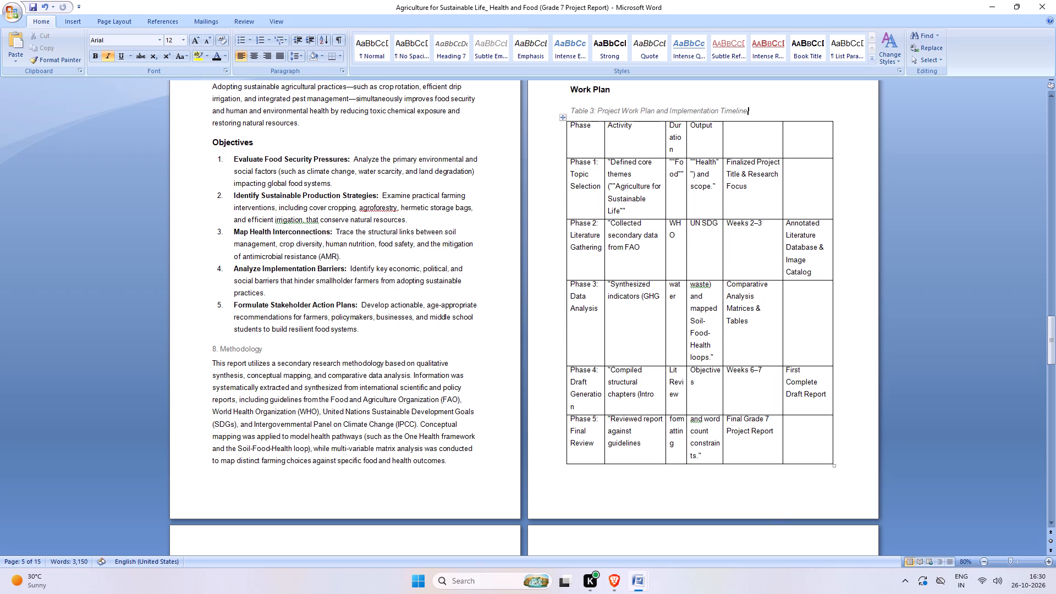
scroll(696, 297, down, 2)
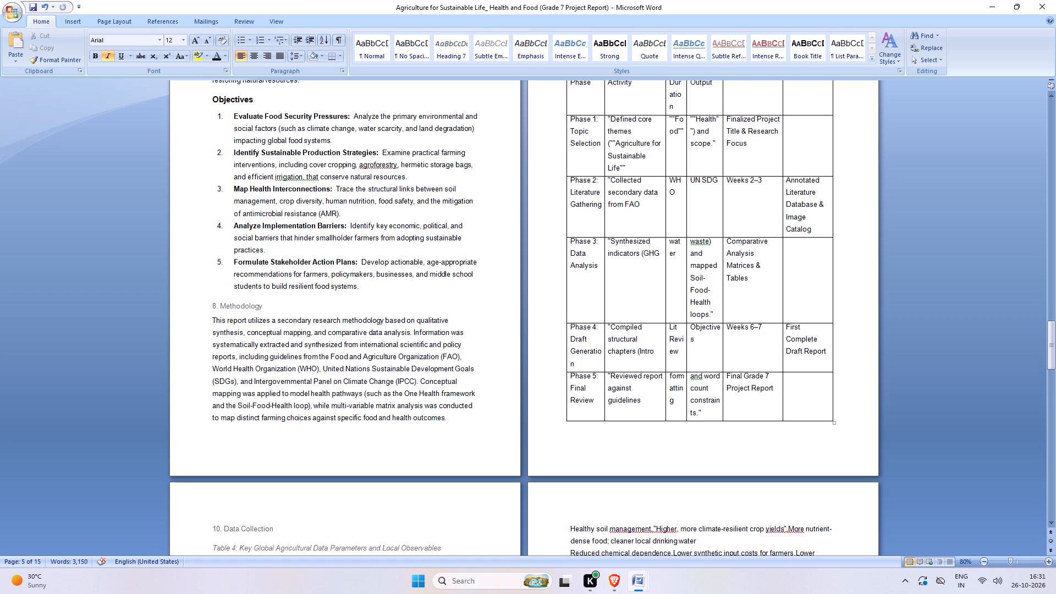
drag(723, 207, 728, 208)
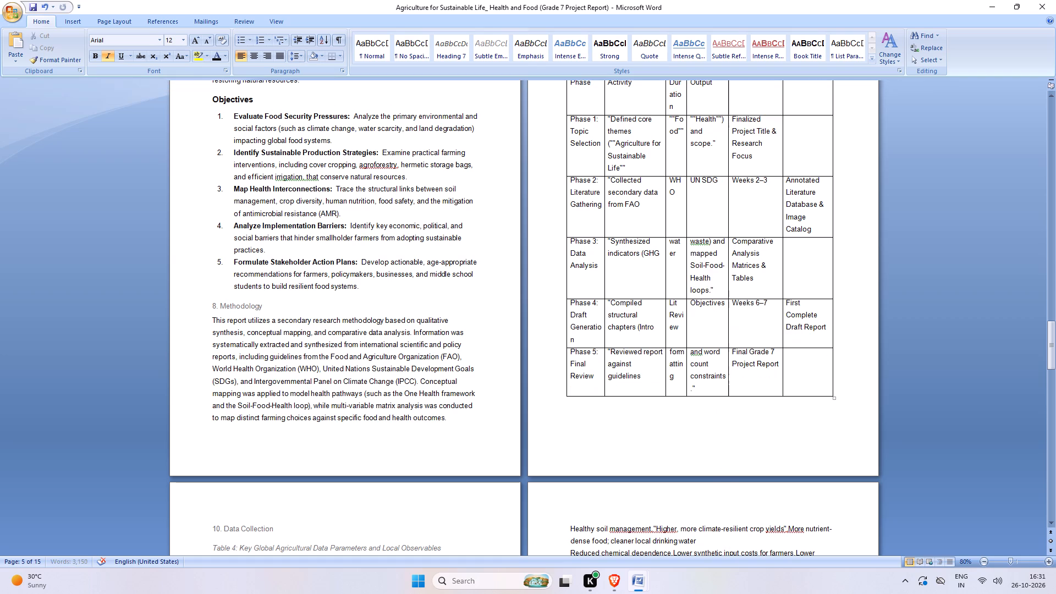
scroll(701, 215, up, 1)
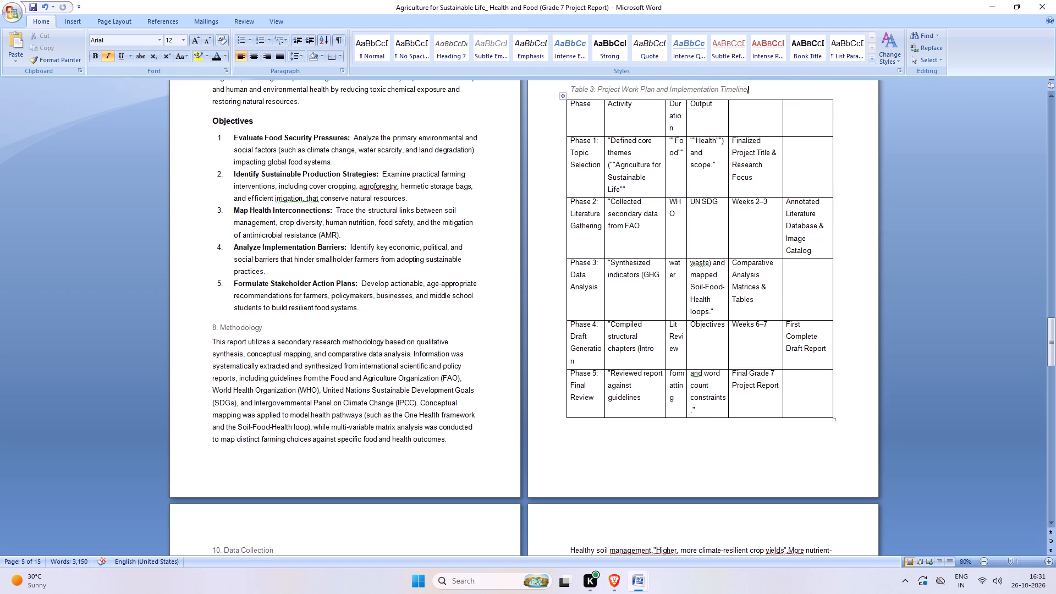
drag(686, 174, 692, 174)
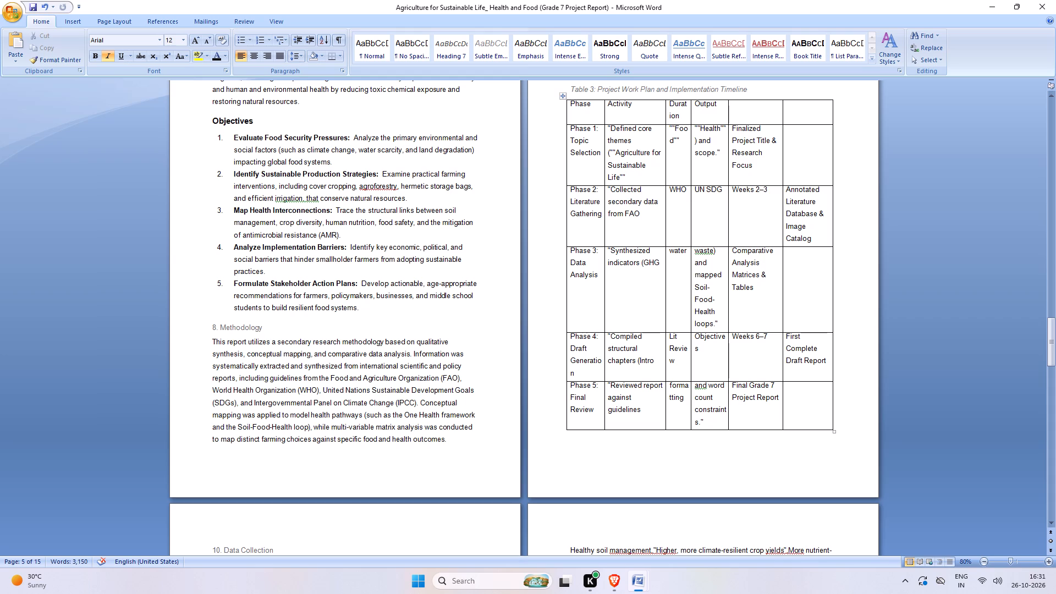
drag(833, 192, 842, 193)
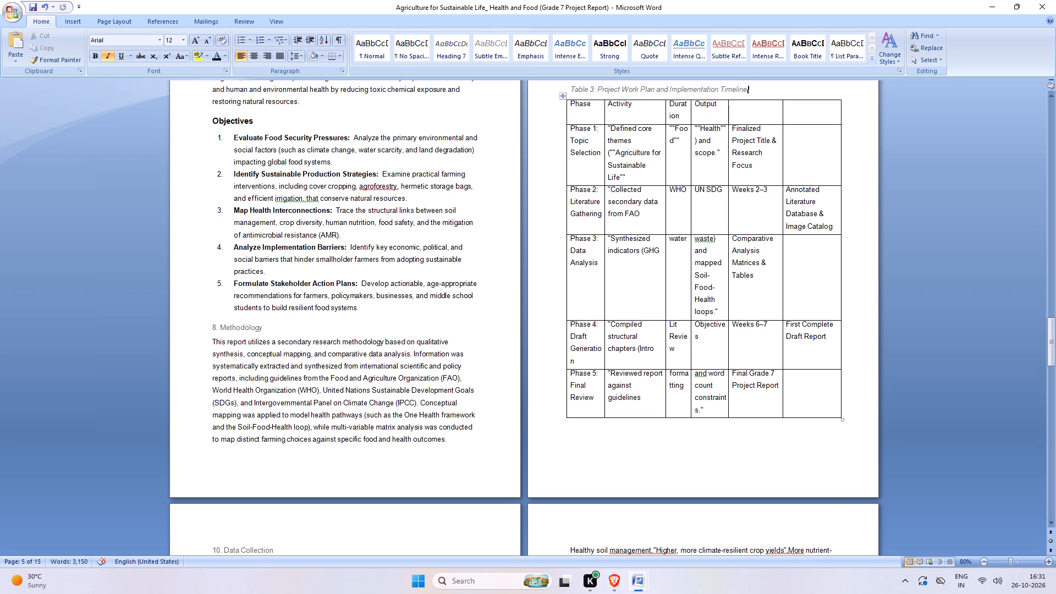
drag(691, 208, 697, 208)
drag(728, 205, 733, 205)
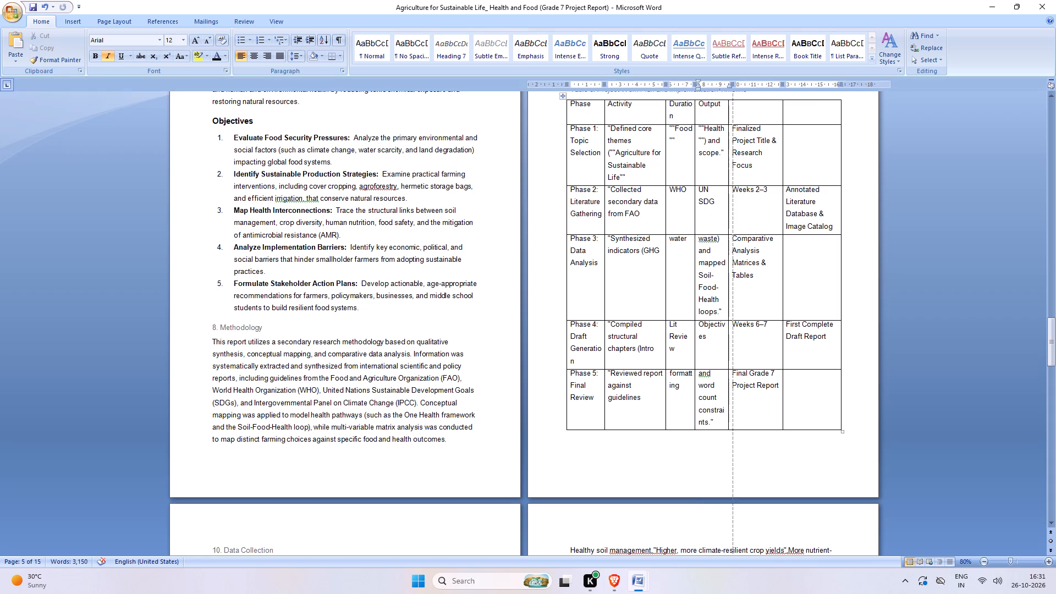
drag(733, 205, 734, 205)
scroll(691, 250, up, 4)
scroll(691, 256, down, 4)
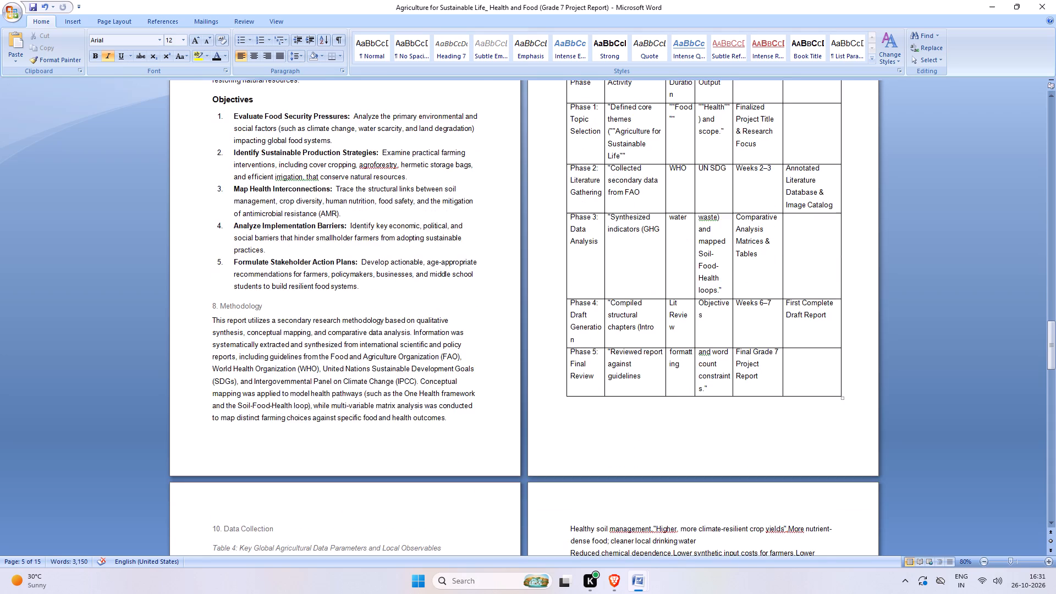
Make the "8. Methodology" heading bold, black and 14 pt.
scroll(665, 260, down, 16)
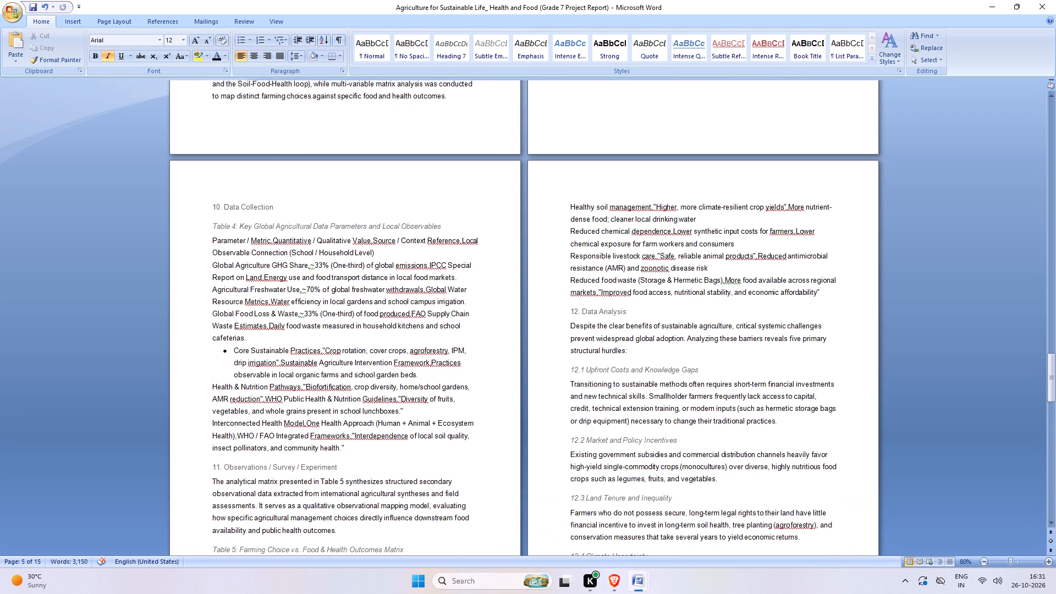
scroll(280, 212, up, 11)
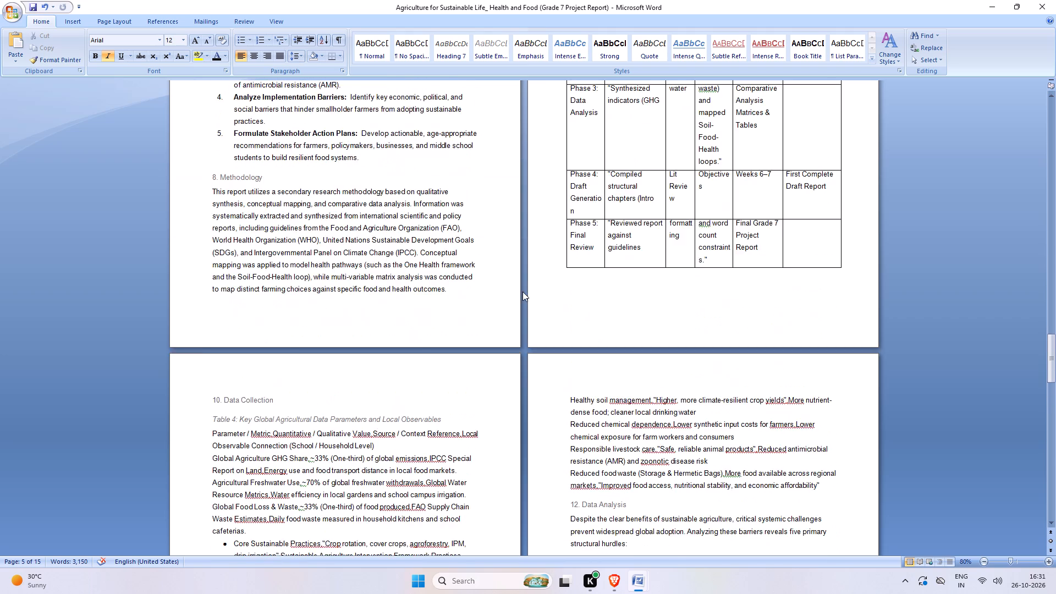
scroll(522, 291, up, 10)
scroll(521, 293, down, 12)
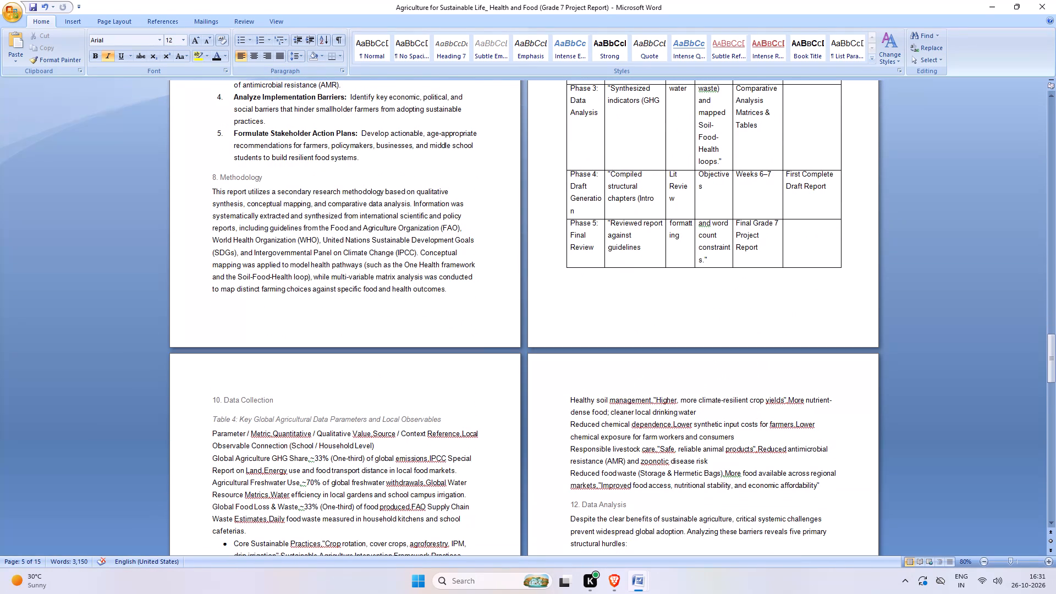
drag(261, 177, 206, 174)
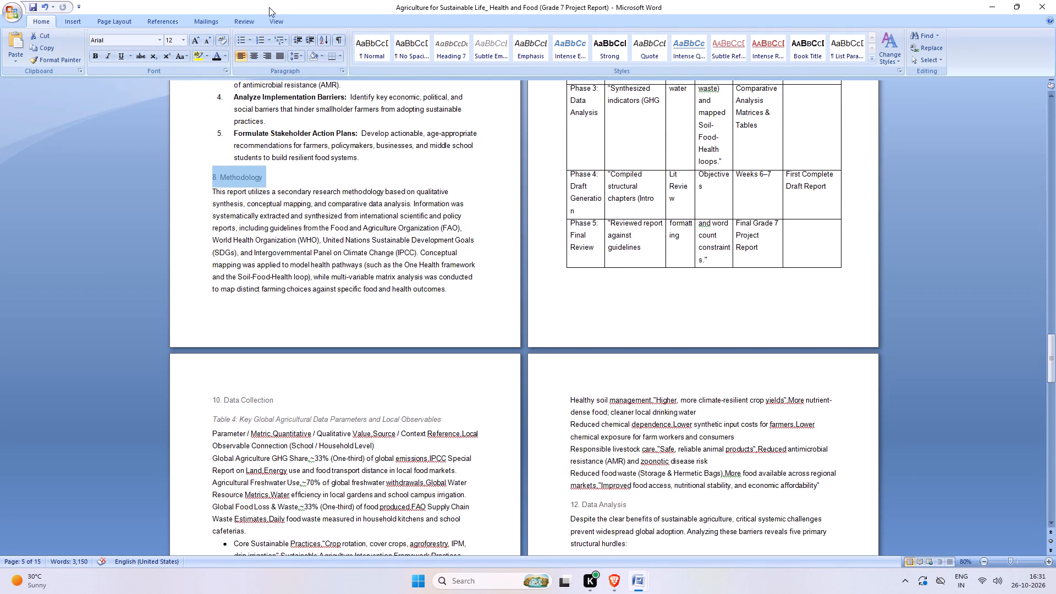
click(278, 176)
drag(262, 173, 269, 177)
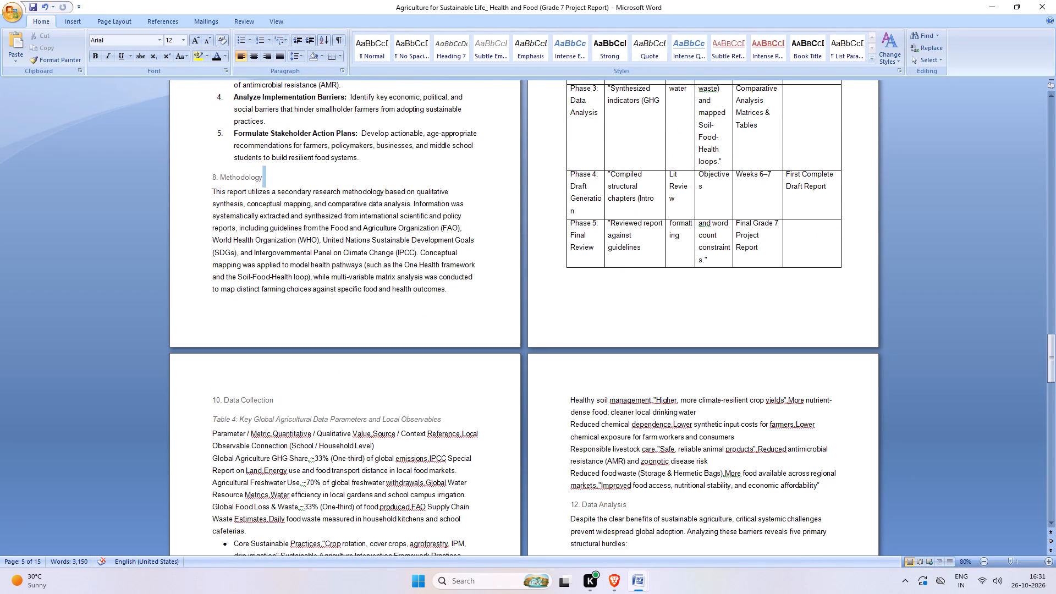
drag(269, 177, 198, 175)
click(210, 158)
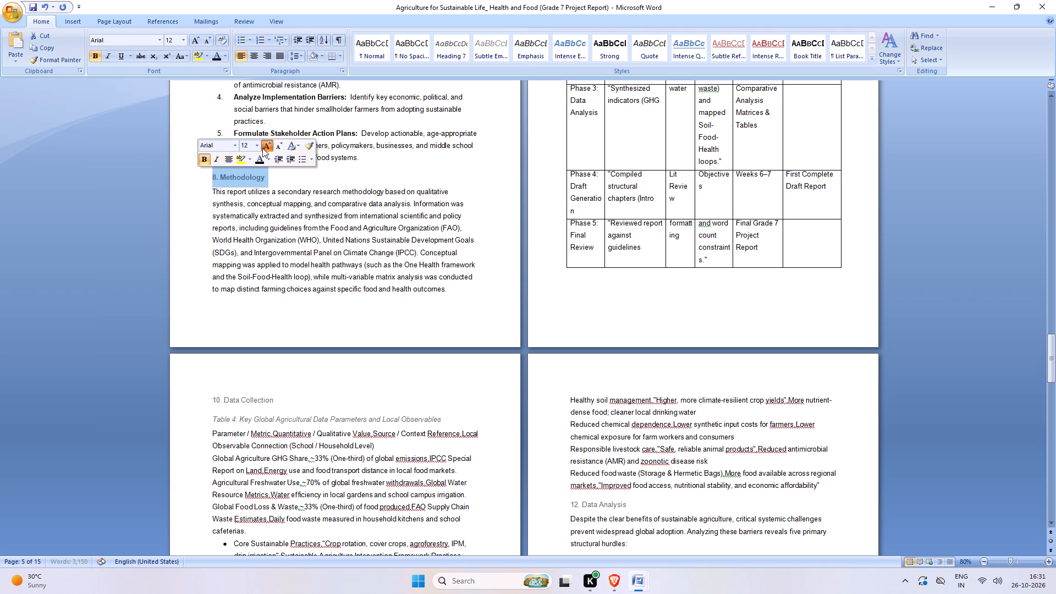
click(262, 148)
click(258, 148)
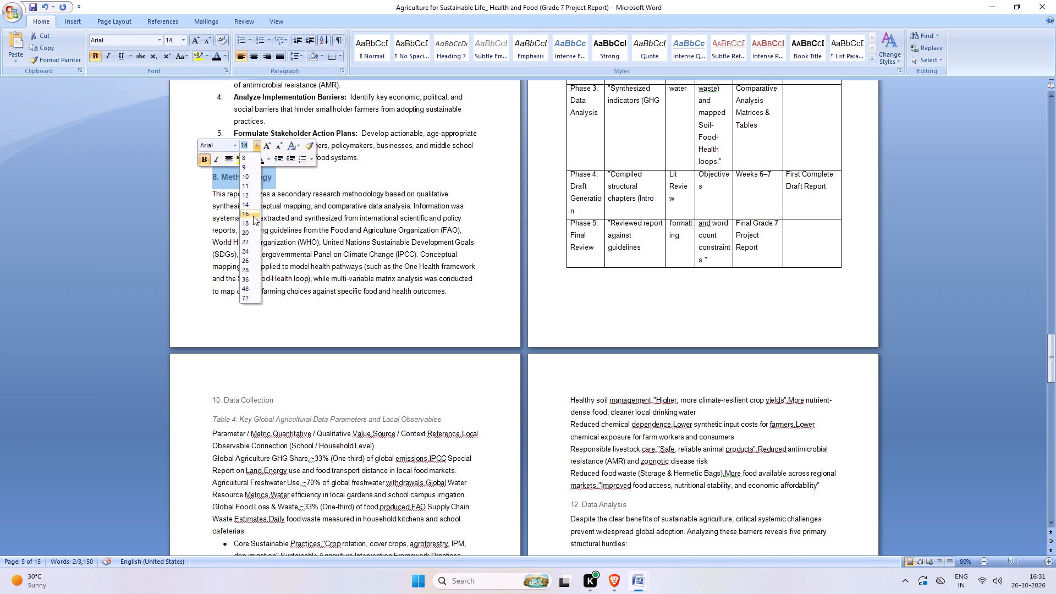
click(249, 204)
click(261, 161)
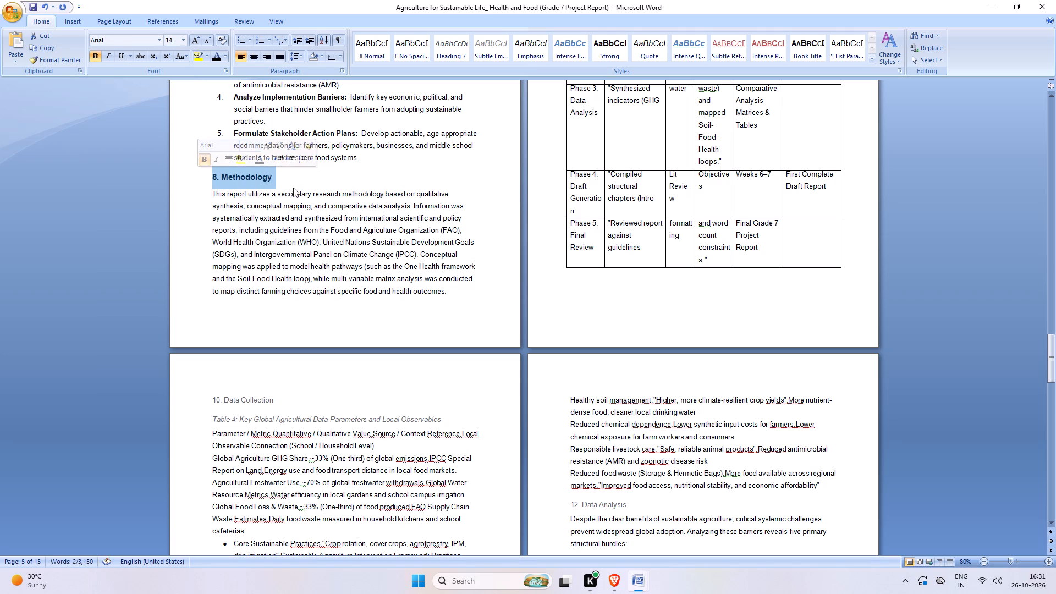
Remove the "8." from the Methodology heading and keep it as an unnumbered, unindented line below the objectives list.
click(224, 171)
click(218, 172)
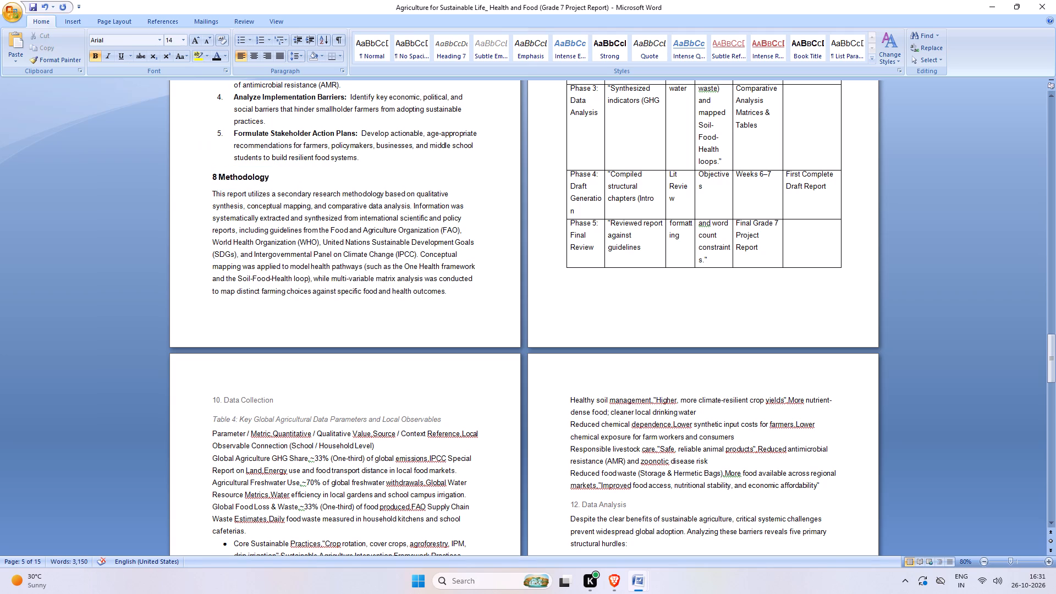
key(BackSpace)
key(BackSpace)
key(BackSpace)
key(Return)
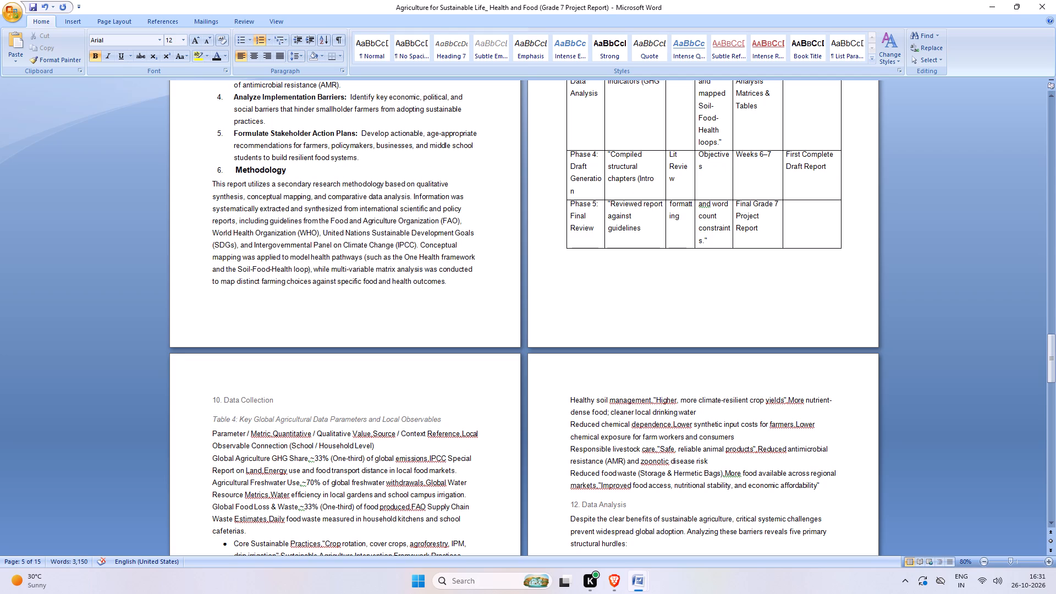
key(ctrl+z)
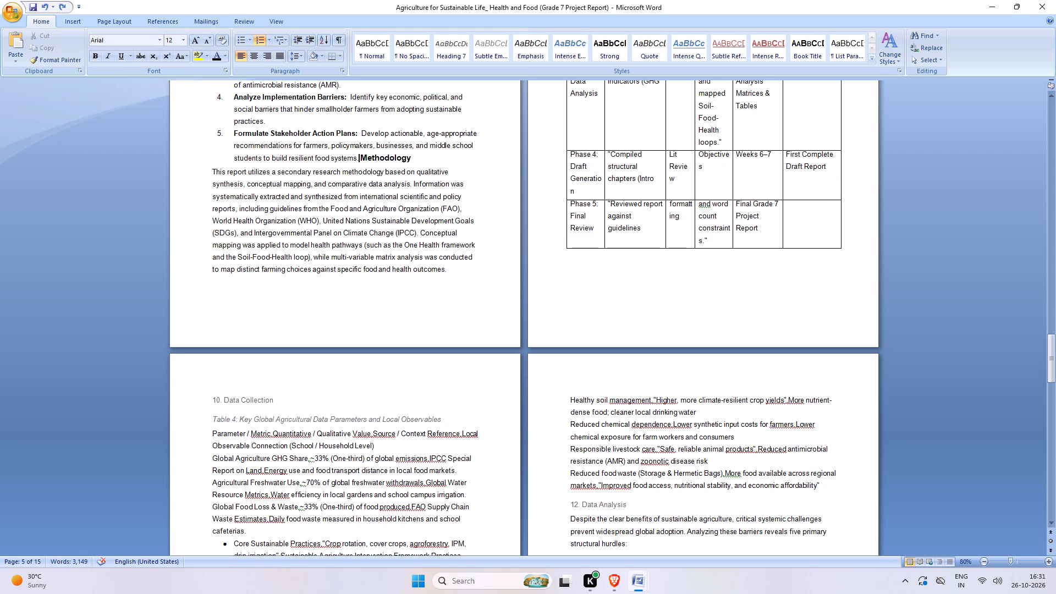
key(Return)
click(227, 173)
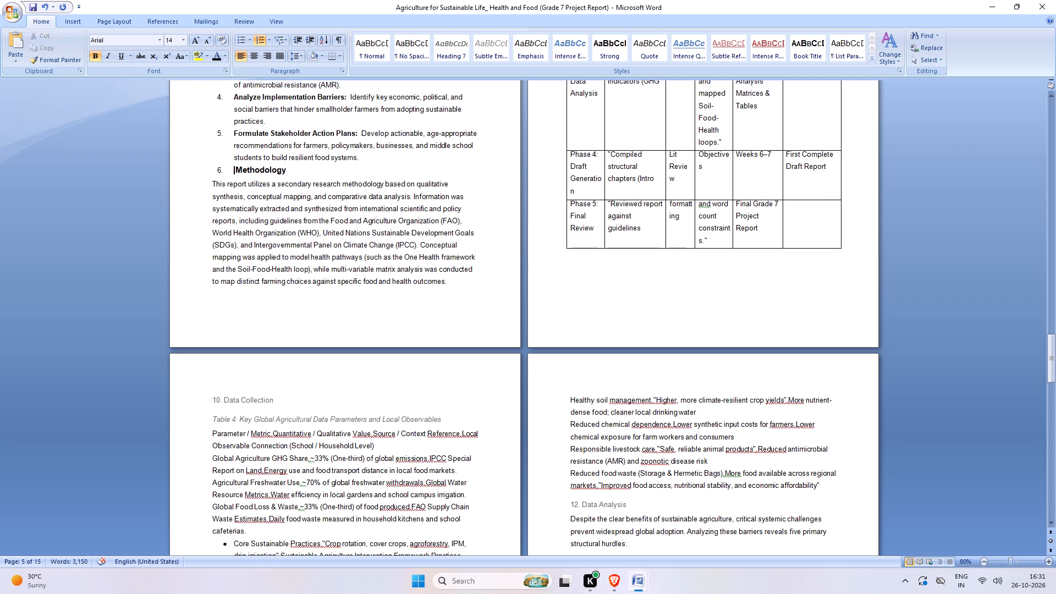
click(224, 171)
key(BackSpace)
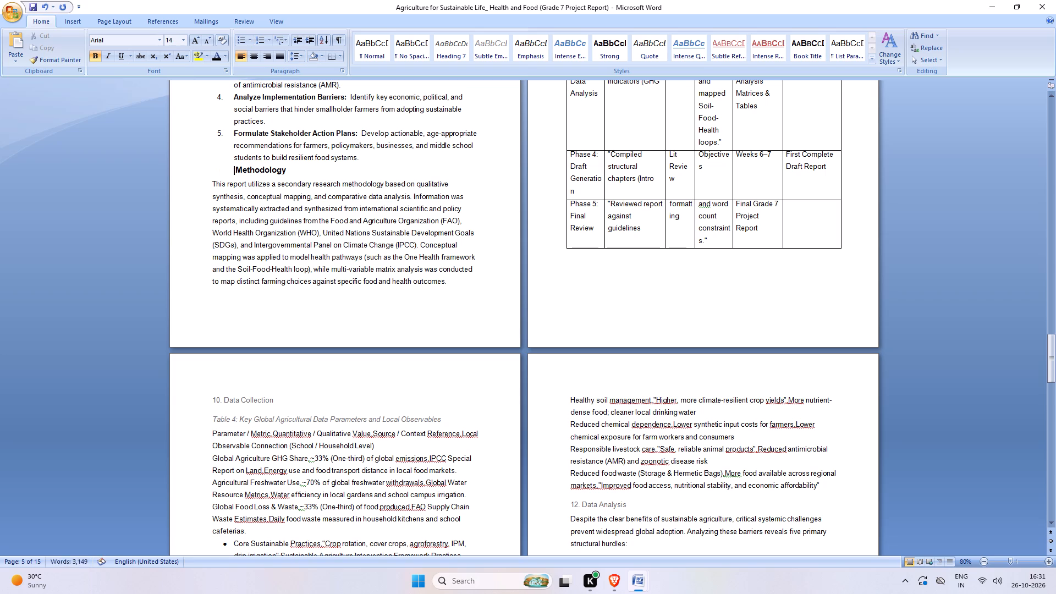
key(BackSpace)
key(BackSpace)
Insert a blank line between the objectives list and the Methodology heading.
click(372, 160)
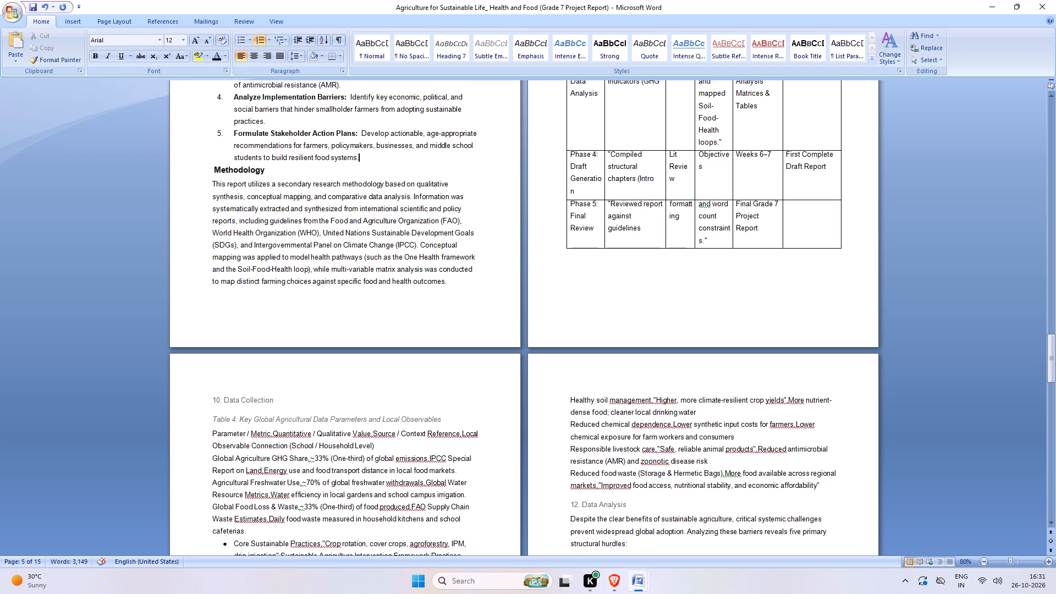
click(212, 166)
key(Return)
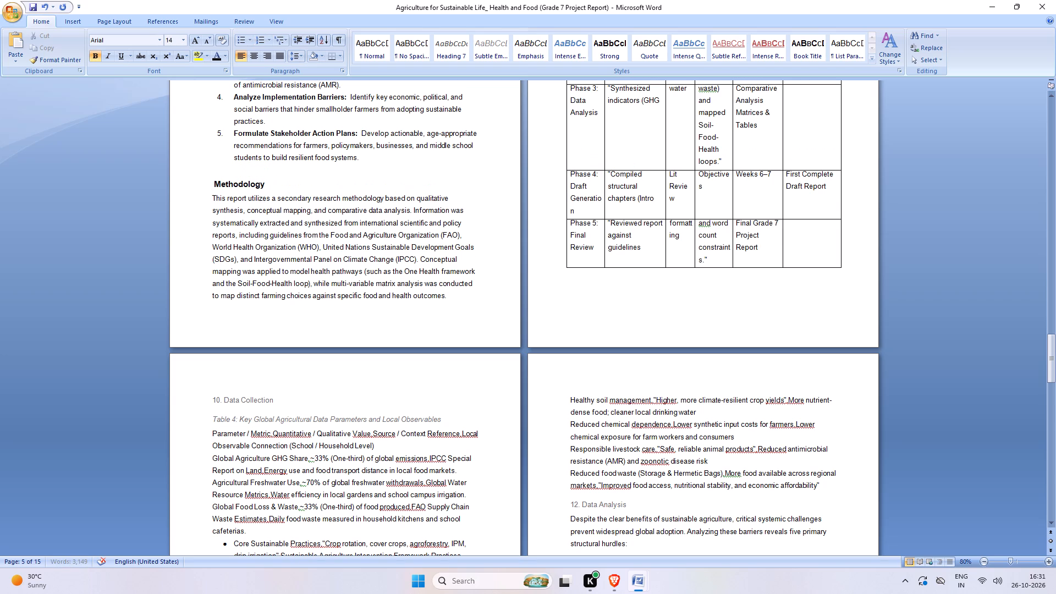
Set the Methodology heading's font size to 16 pt.
drag(264, 183, 212, 179)
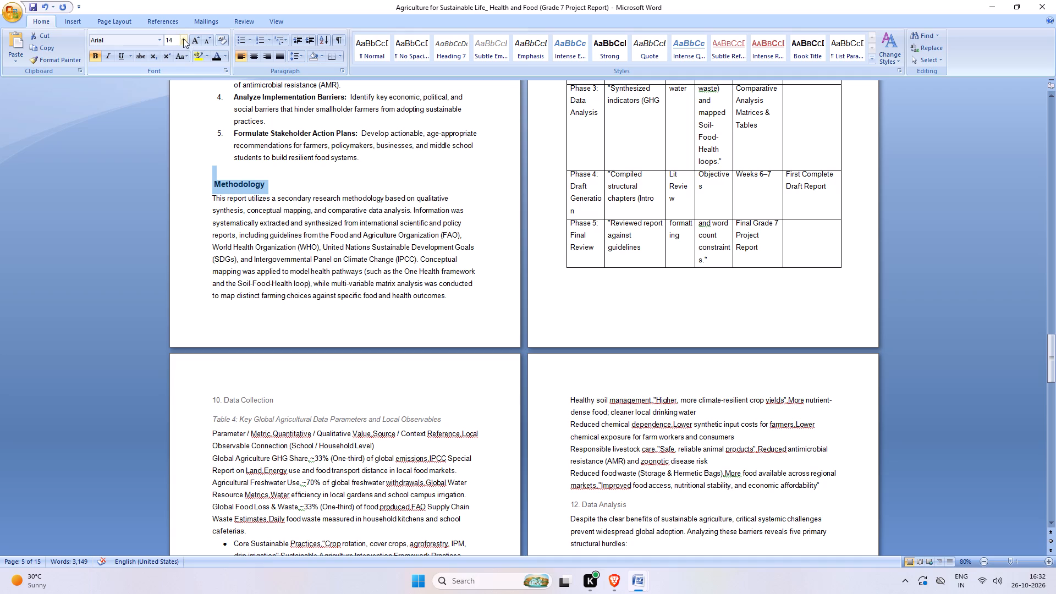
click(182, 40)
click(173, 107)
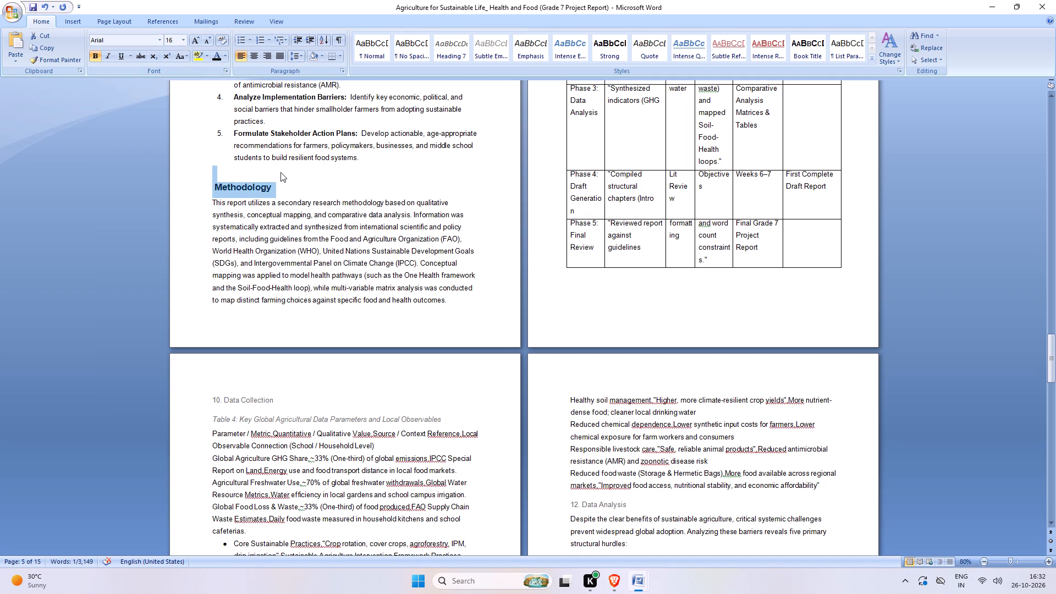
click(280, 172)
Make the "10. Data Collection" heading bold, black and 14 pt, and delete its number.
scroll(277, 381, down, 2)
drag(283, 357, 226, 353)
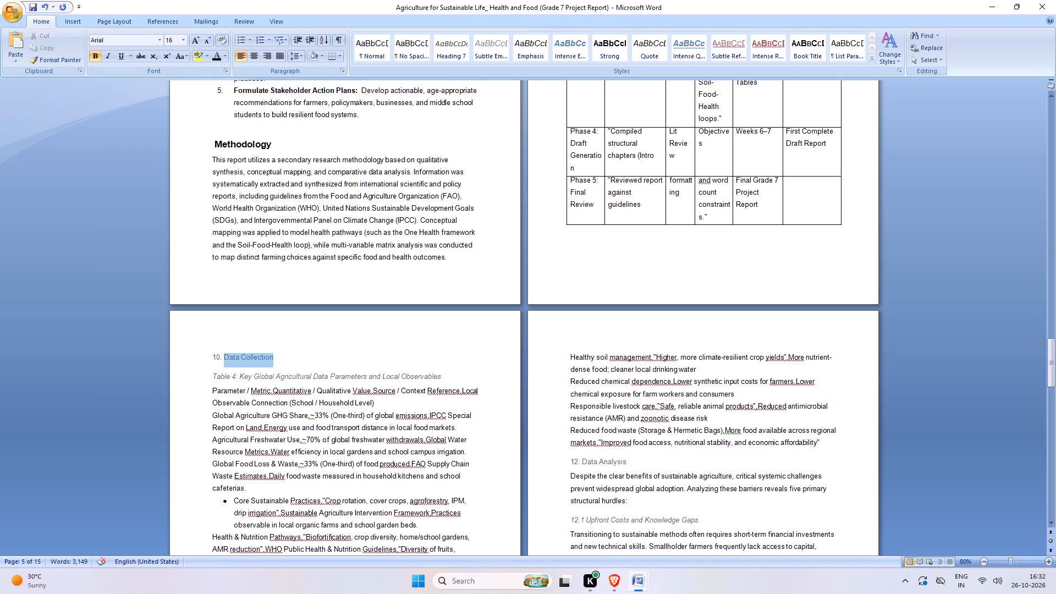
drag(226, 353, 204, 349)
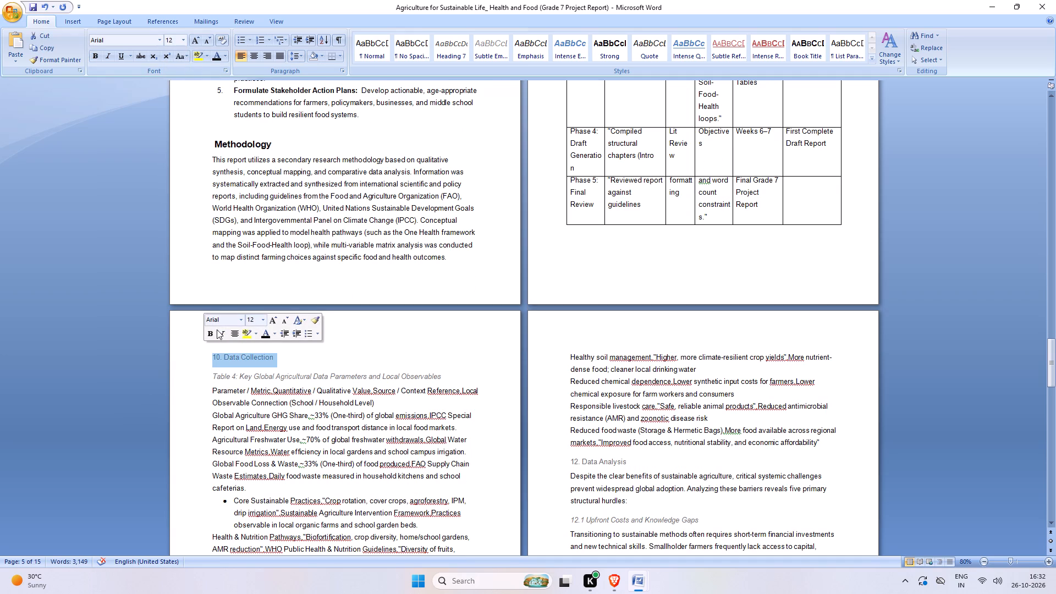
click(207, 333)
click(261, 320)
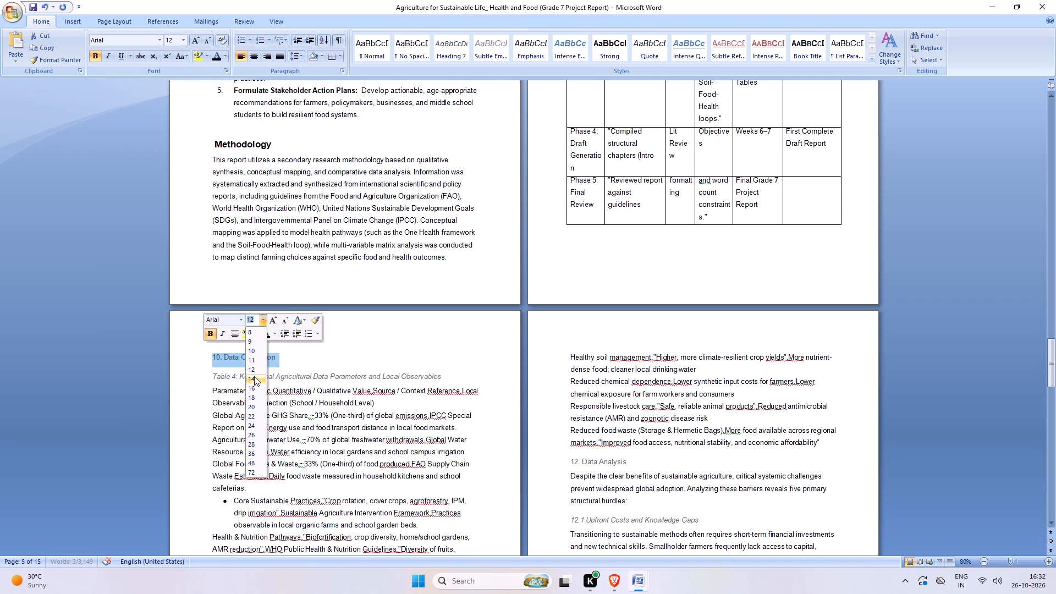
click(254, 377)
click(266, 331)
click(344, 349)
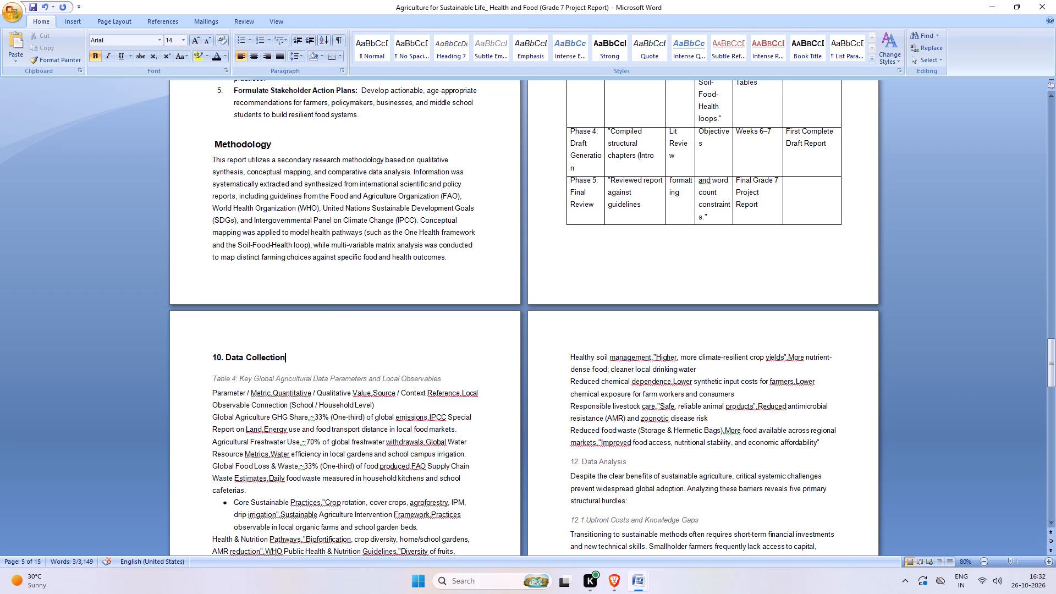
drag(226, 356, 214, 353)
key(BackSpace)
Make the "12. Data Analysis" heading bold, black and 14 pt, and delete its number.
scroll(321, 353, down, 3)
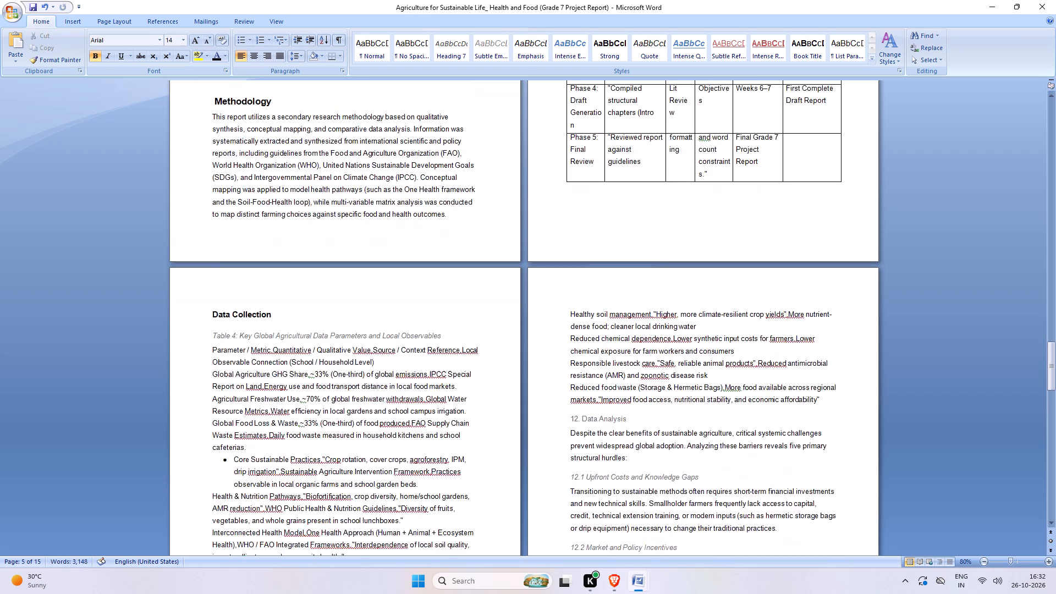
scroll(321, 353, down, 1)
scroll(389, 354, down, 4)
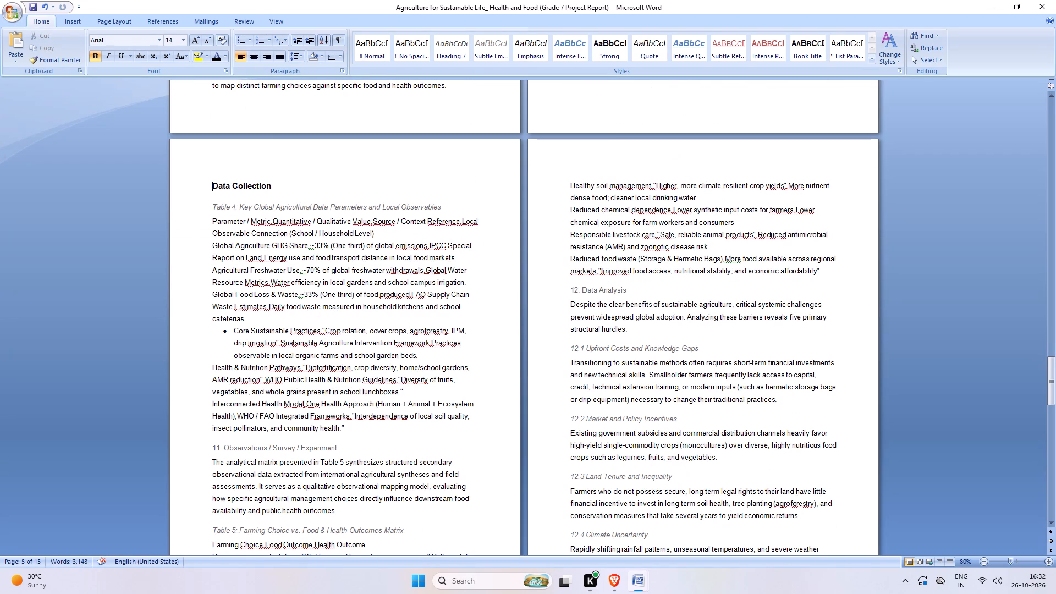
drag(643, 293, 532, 294)
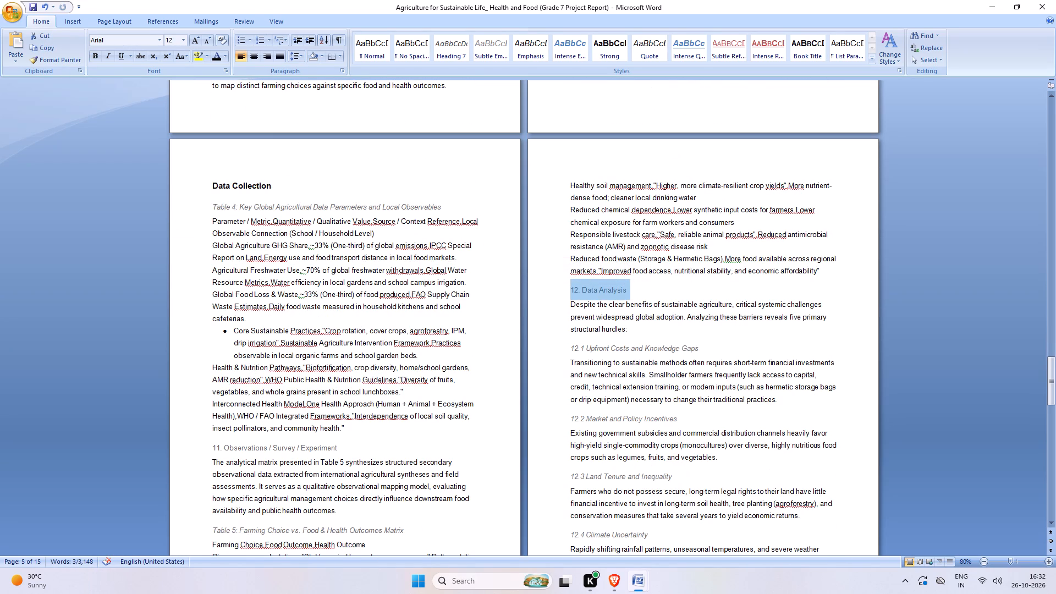
click(621, 290)
drag(638, 290, 617, 290)
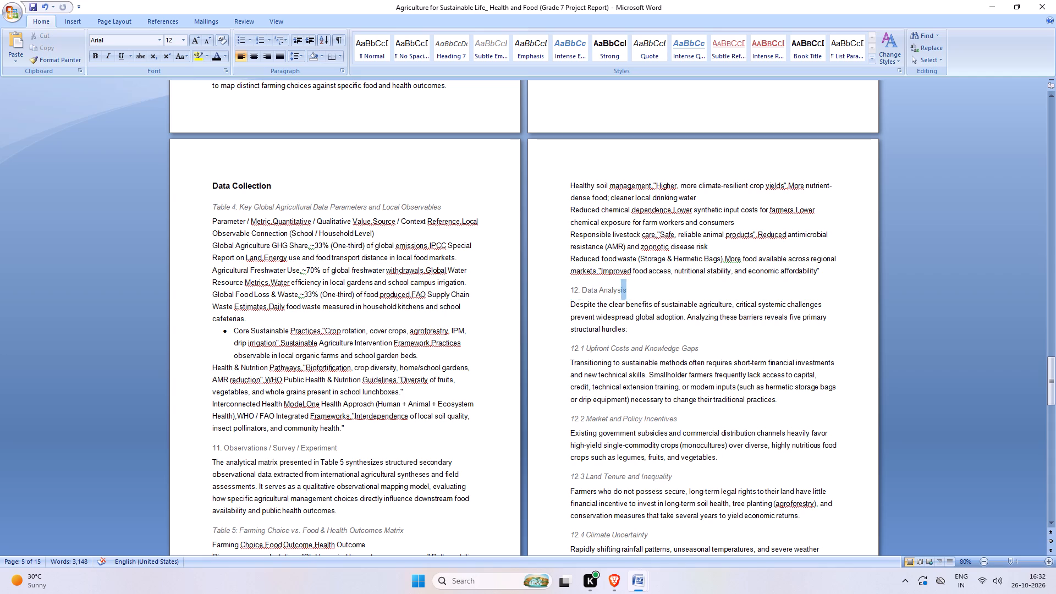
drag(617, 290, 569, 290)
click(571, 272)
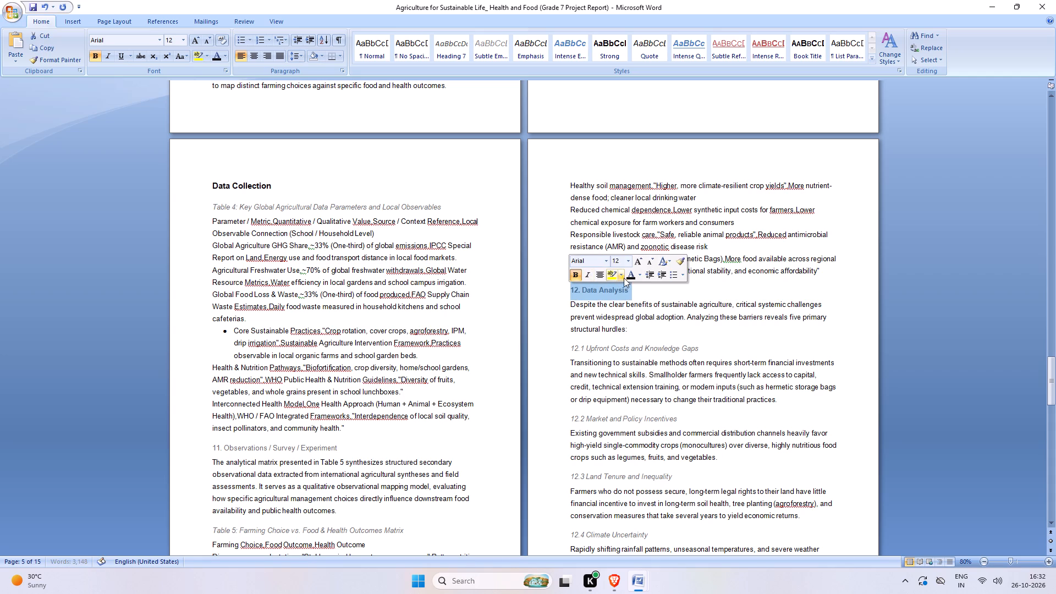
click(629, 263)
click(615, 317)
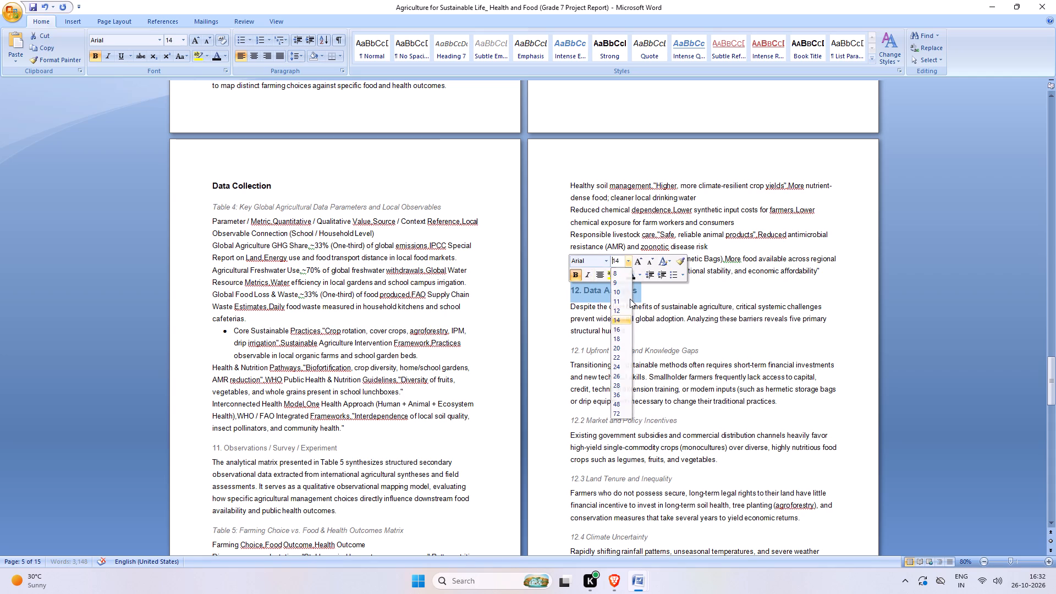
click(633, 278)
click(579, 289)
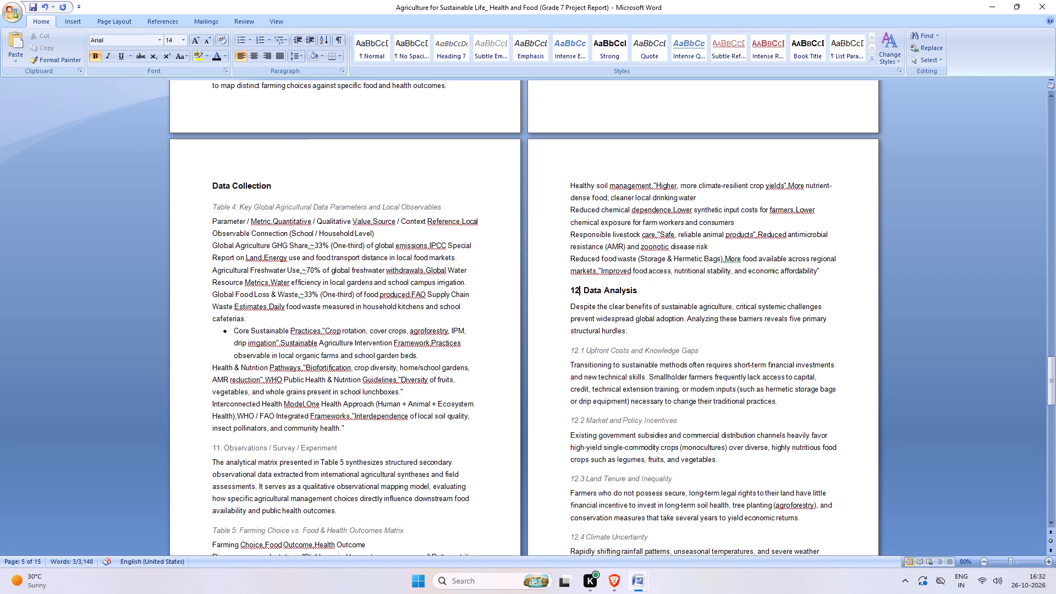
drag(579, 289, 559, 290)
key(BackSpace)
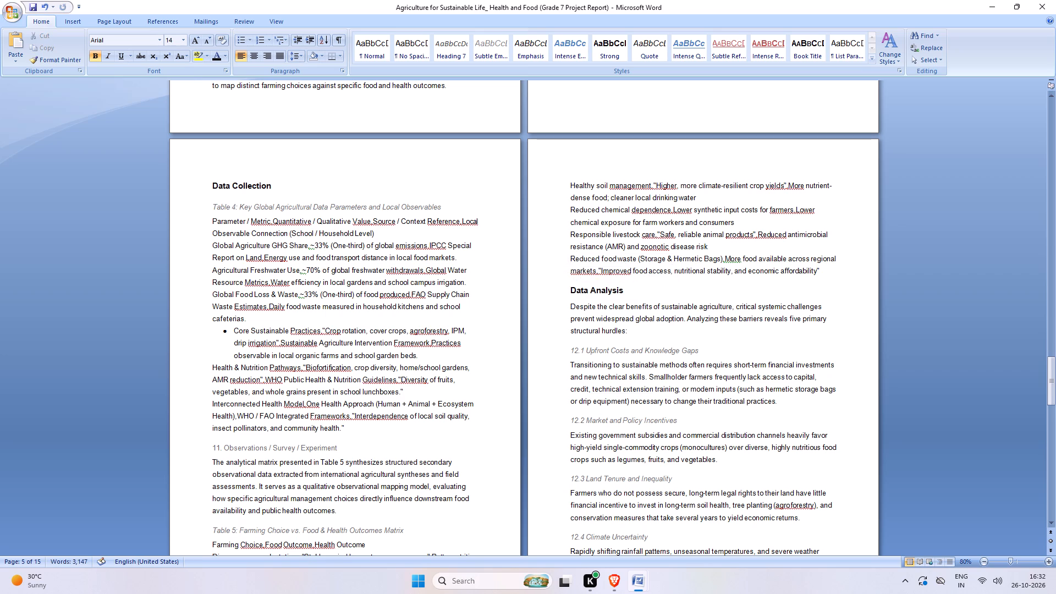
Make the "12.1 Upfront Costs and Knowledge Gaps" subheading bold, black and non-italic, and shorten its number to 1.
scroll(617, 274, down, 6)
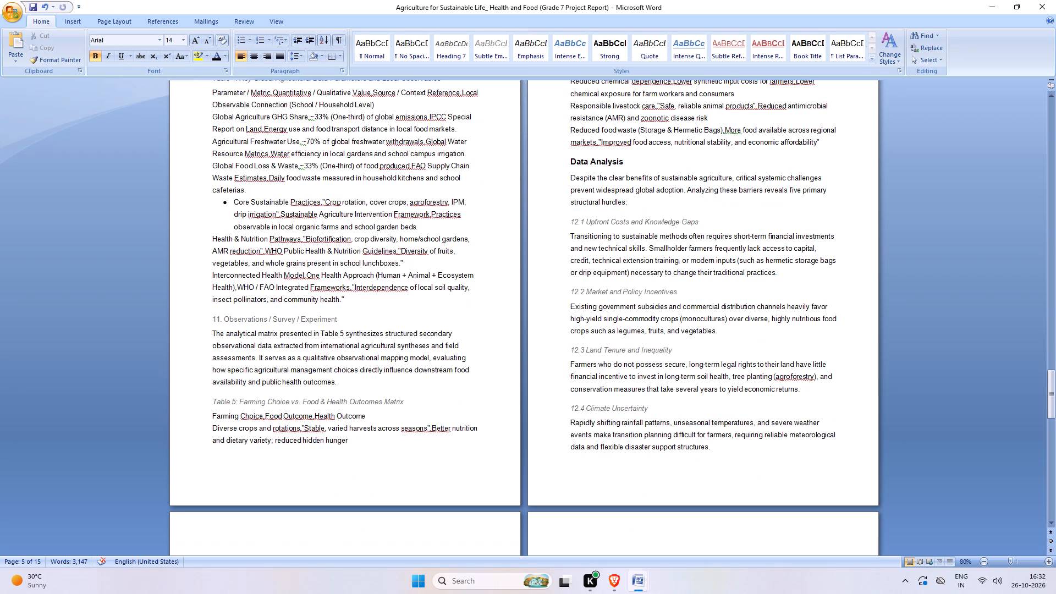
drag(710, 222, 574, 217)
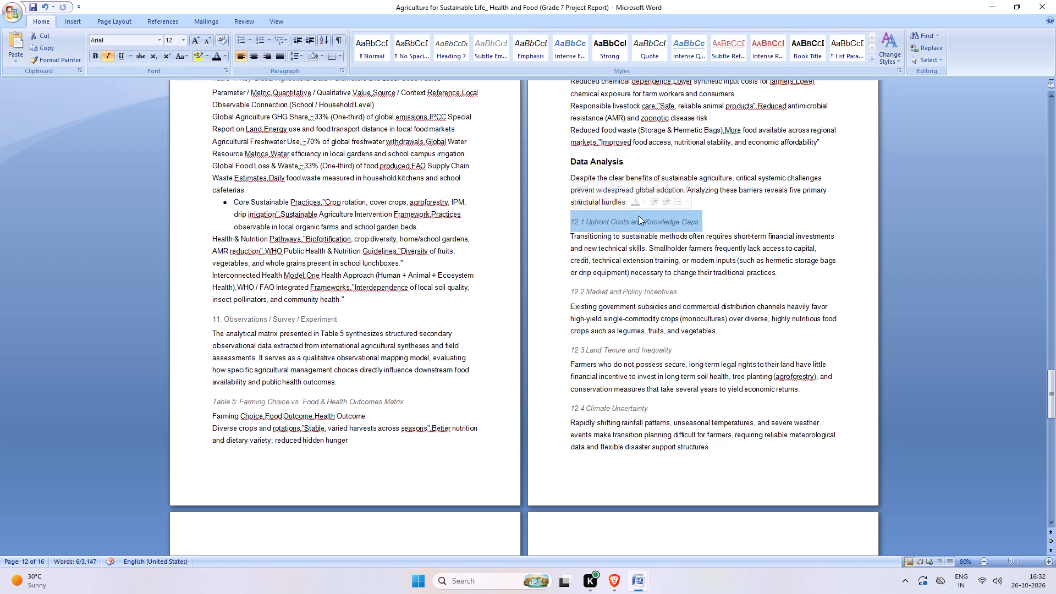
click(635, 202)
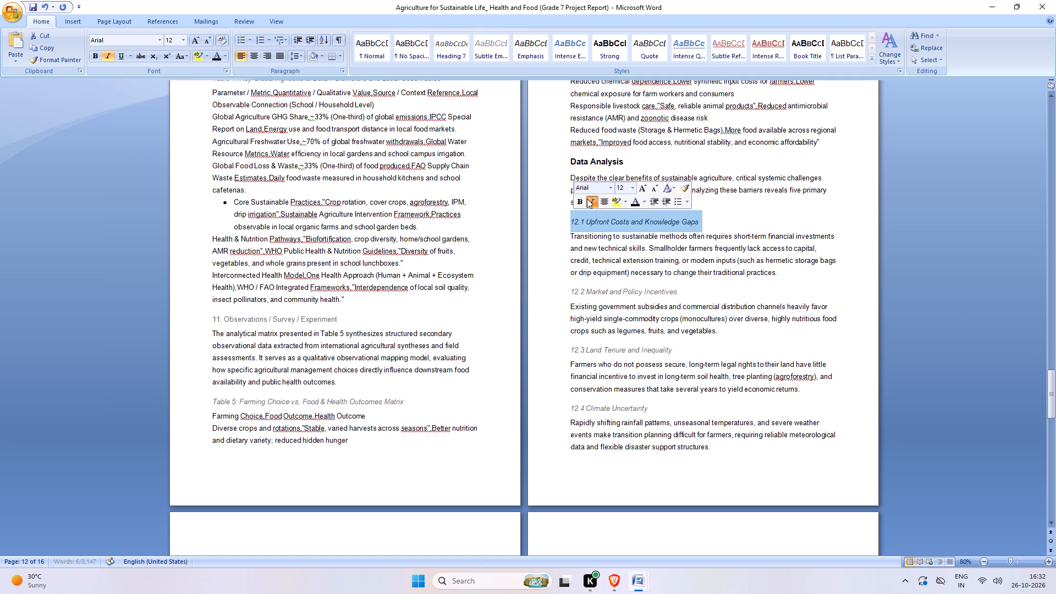
click(588, 199)
click(582, 200)
click(579, 220)
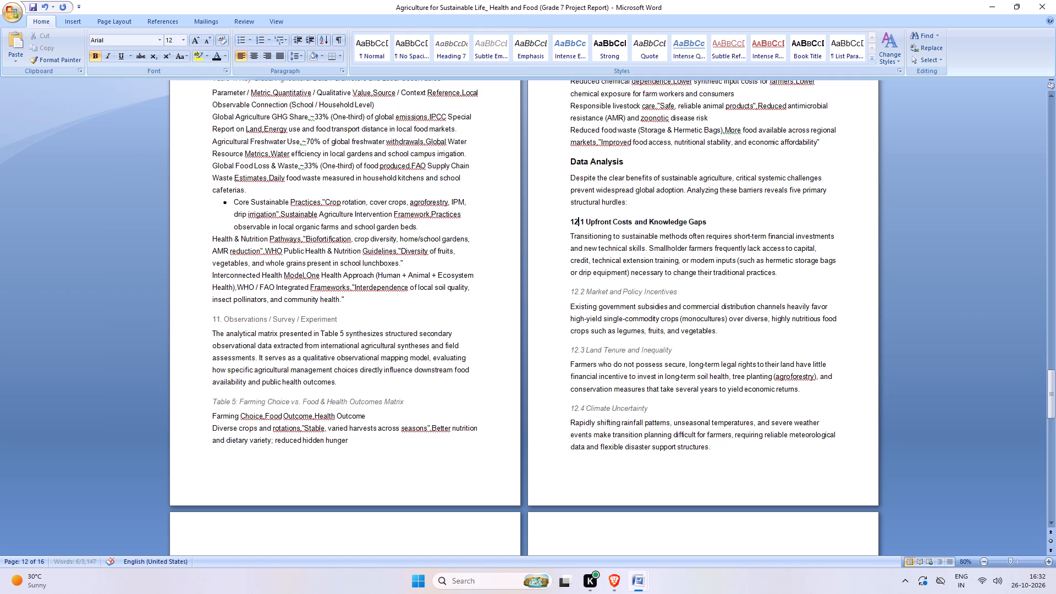
key(BackSpace)
key(BackSpace)
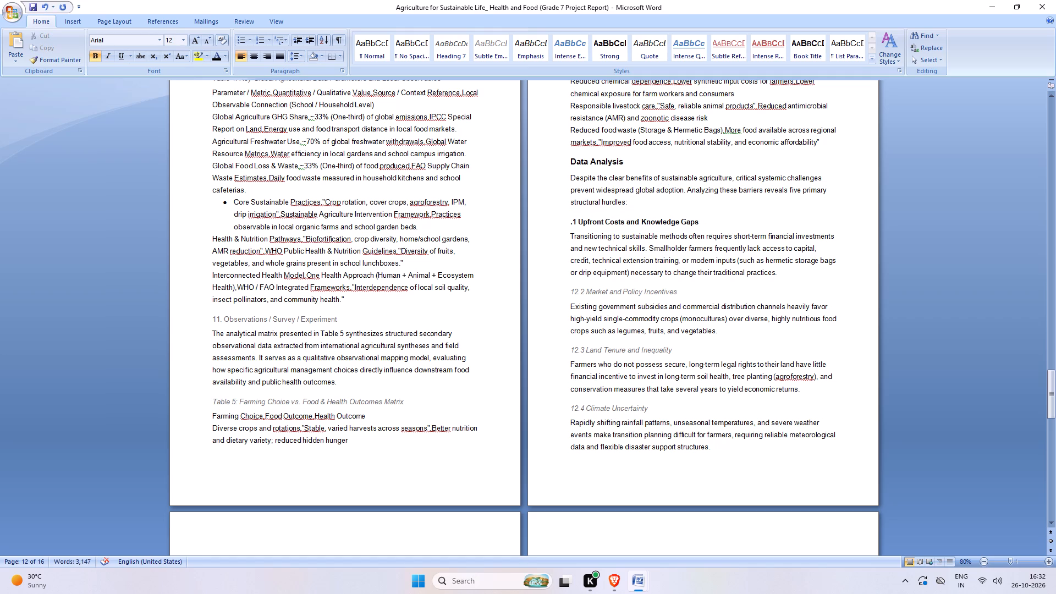
click(574, 222)
key(BackSpace)
Make the "12.2 Market and Policy Incentives" subheading bold, black and non-italic, and shorten its number to 2.
drag(688, 292, 605, 284)
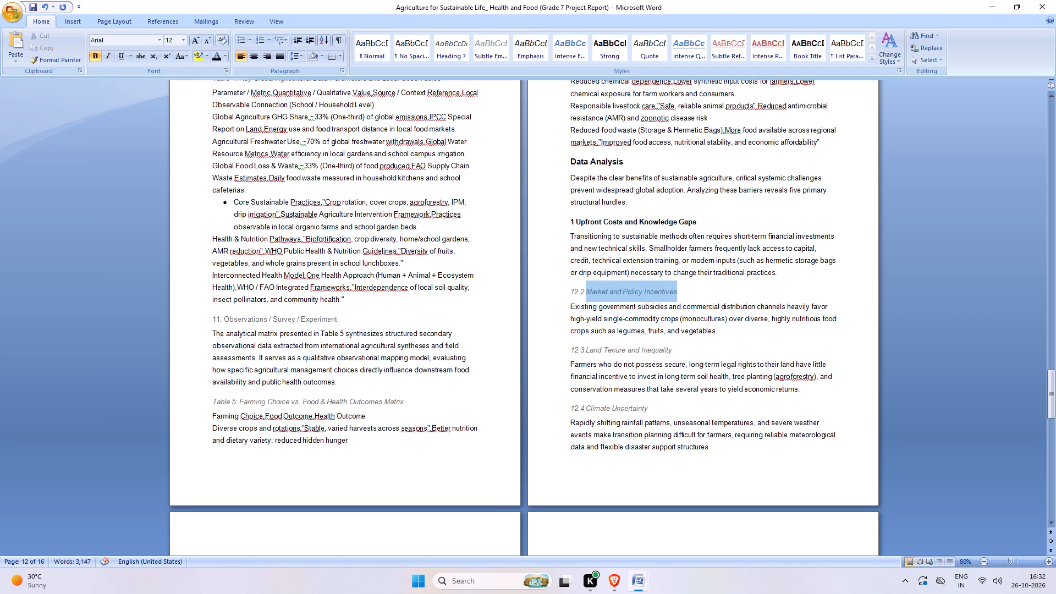
drag(605, 284, 585, 284)
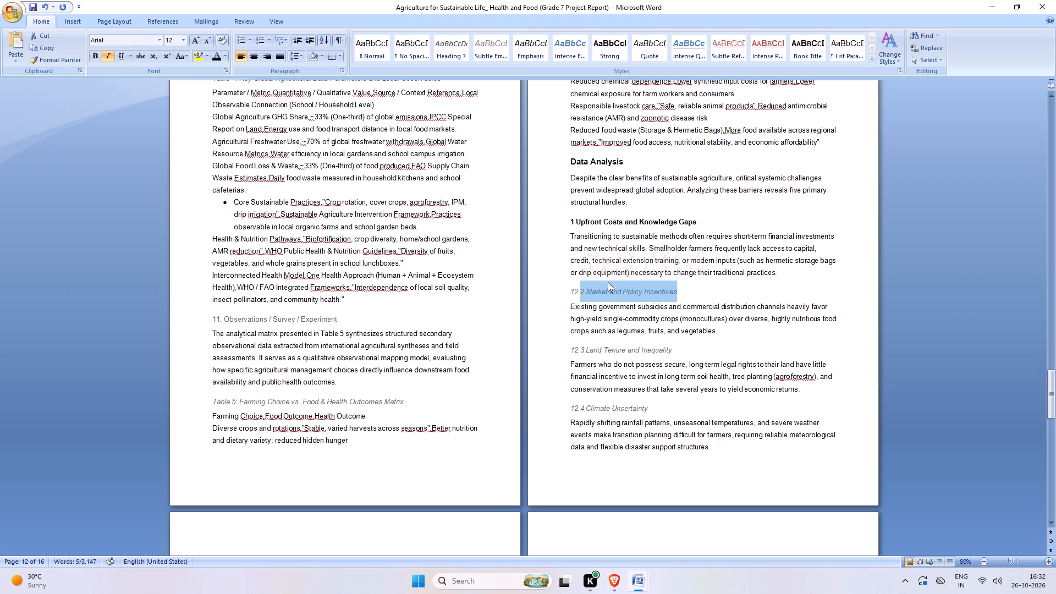
click(591, 268)
click(602, 268)
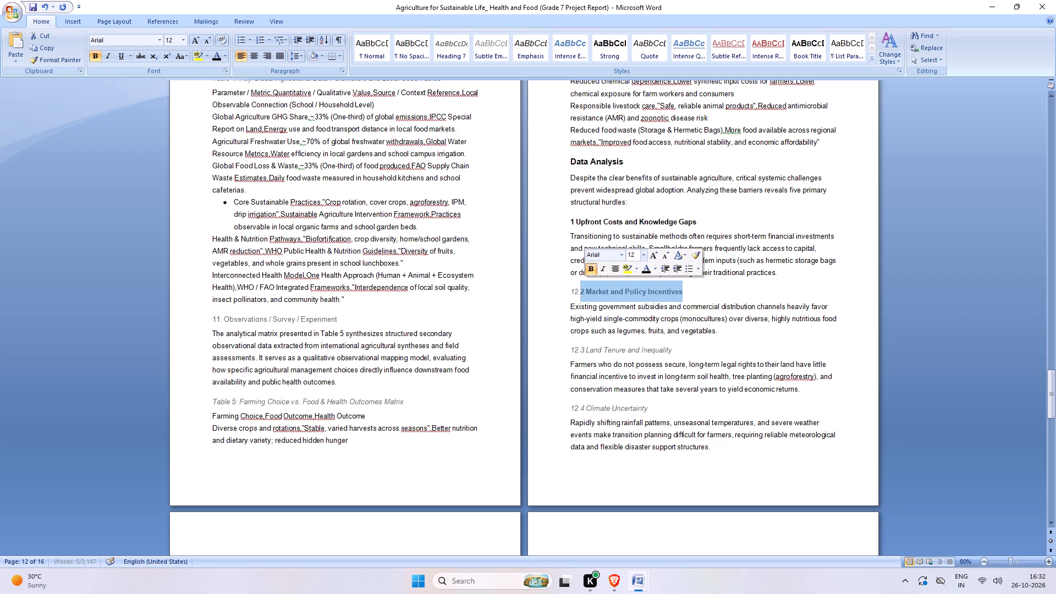
click(649, 272)
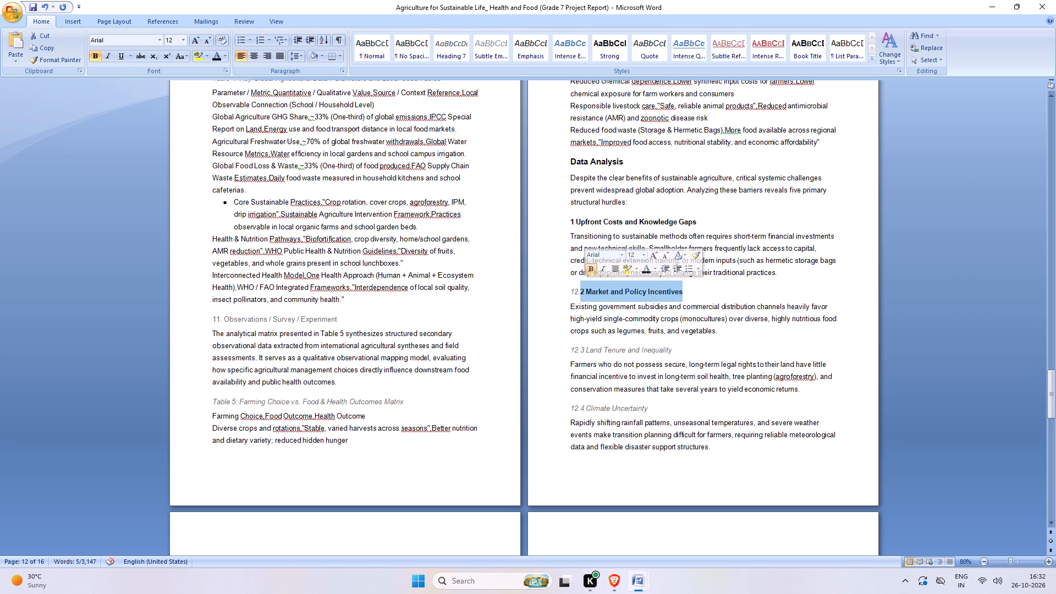
click(581, 291)
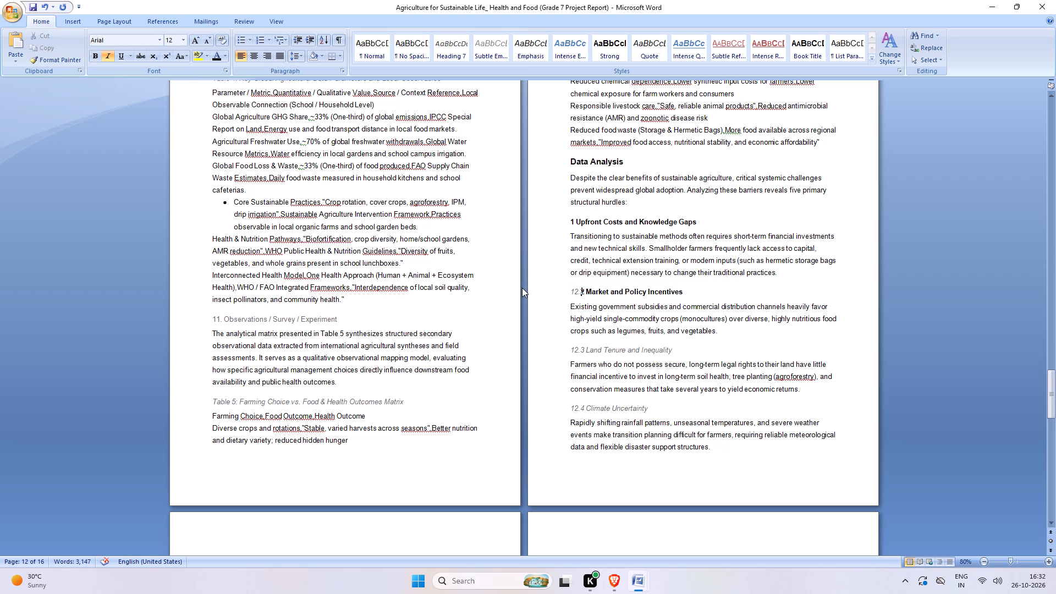
key(BackSpace)
key(BackSpace)
key(BackSpace)
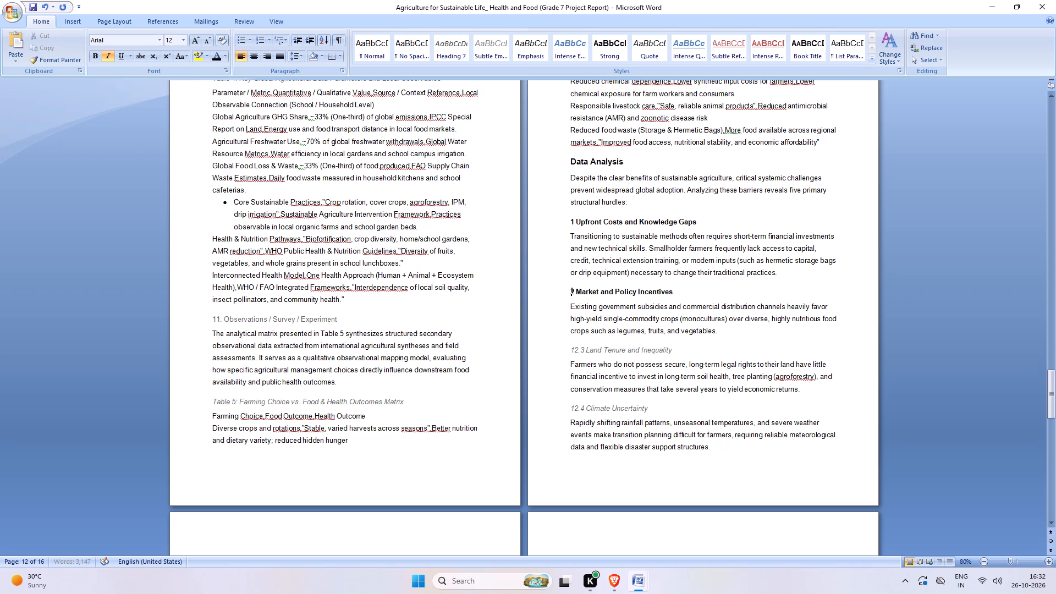
Make the "12.3 Land Tenure and Inequality" subheading black, bold and non-italic, and shorten its number to 3.
drag(676, 351, 571, 347)
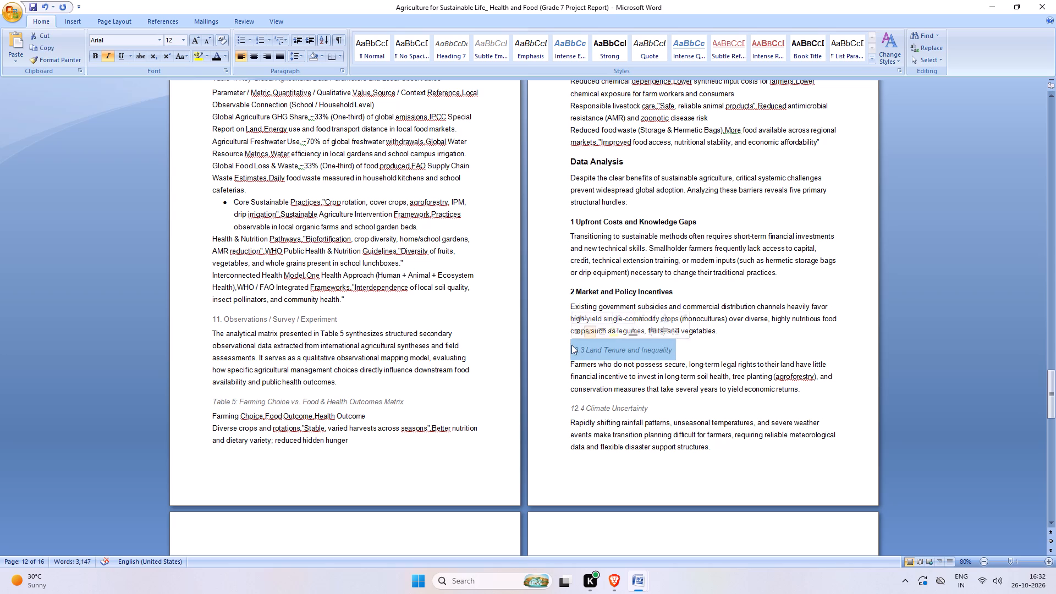
click(632, 332)
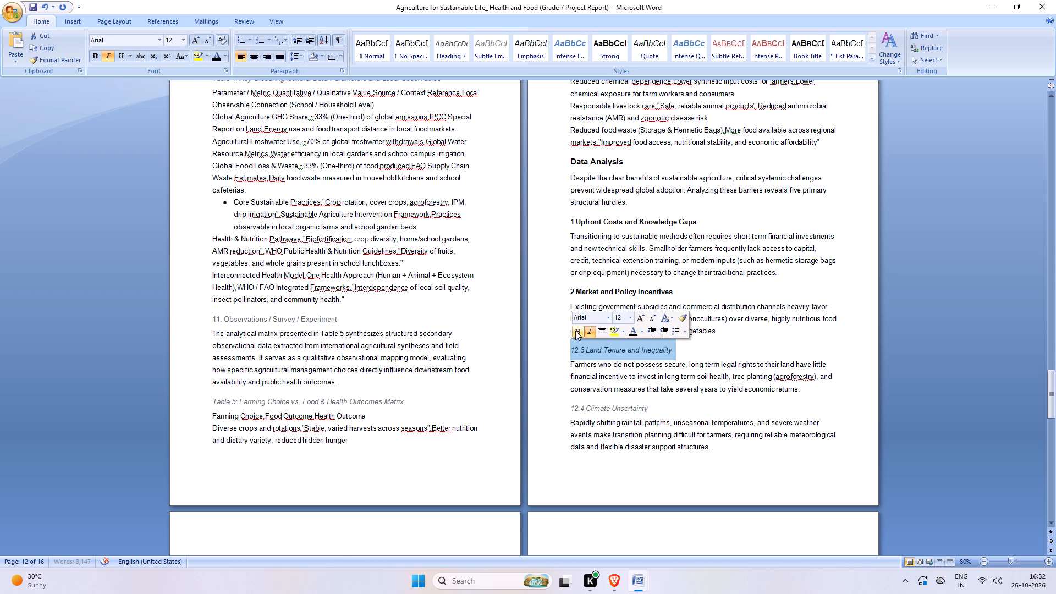
click(575, 331)
click(585, 331)
click(581, 350)
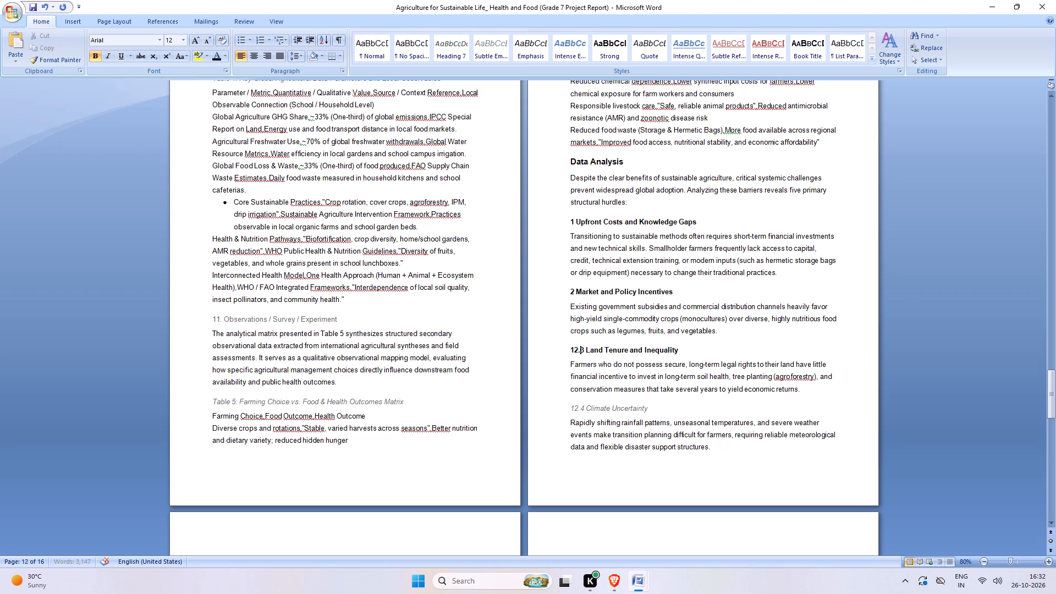
key(BackSpace)
key(BackSpace)
key(BackSpace)
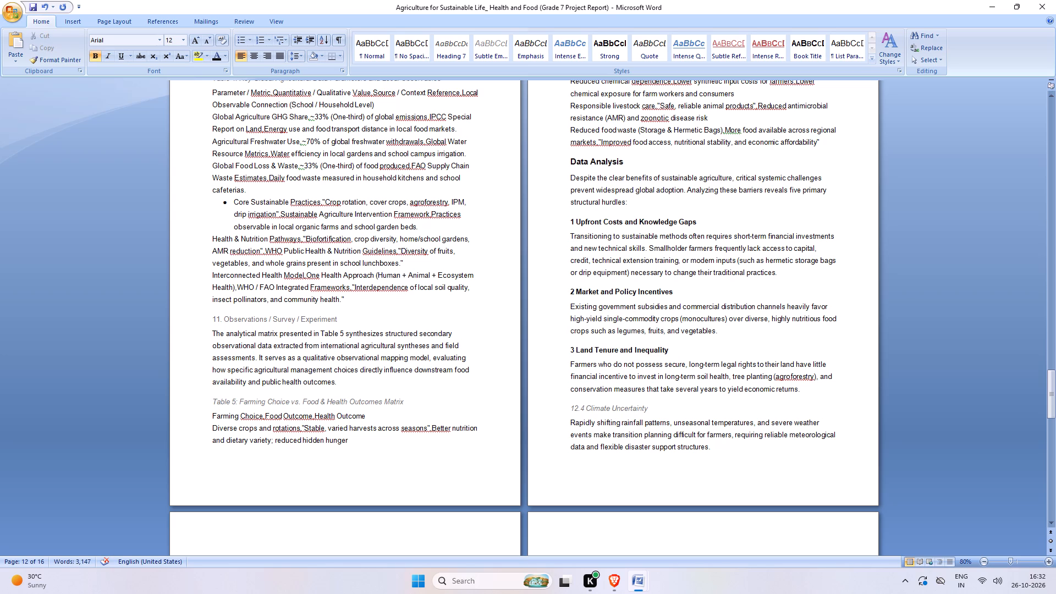
Make the "12.4 Climate Uncertainty" subheading bold, non-italic and black, and shorten its number to 4.
drag(652, 409, 571, 403)
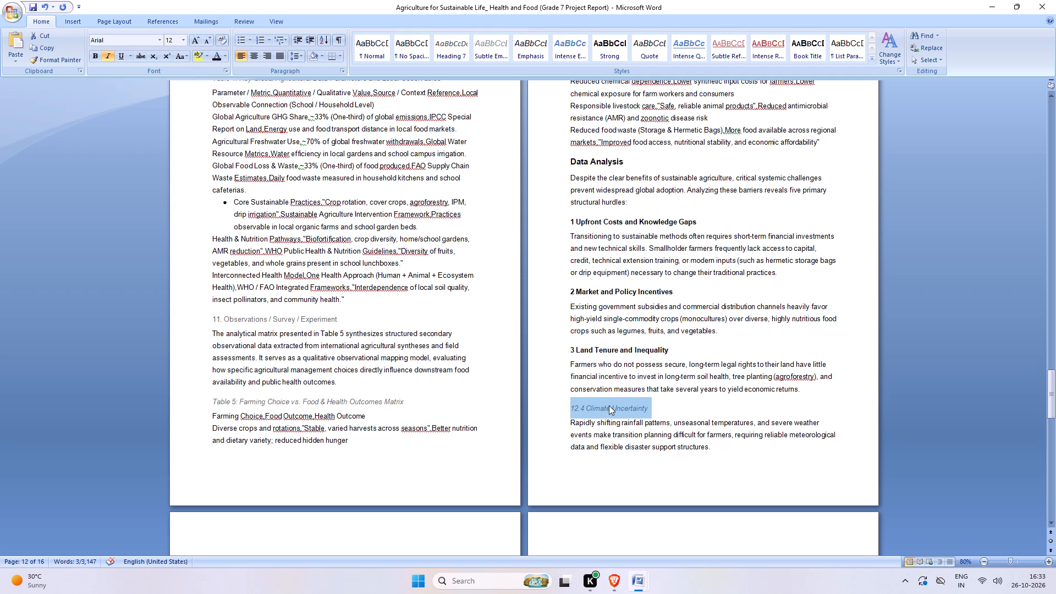
click(573, 386)
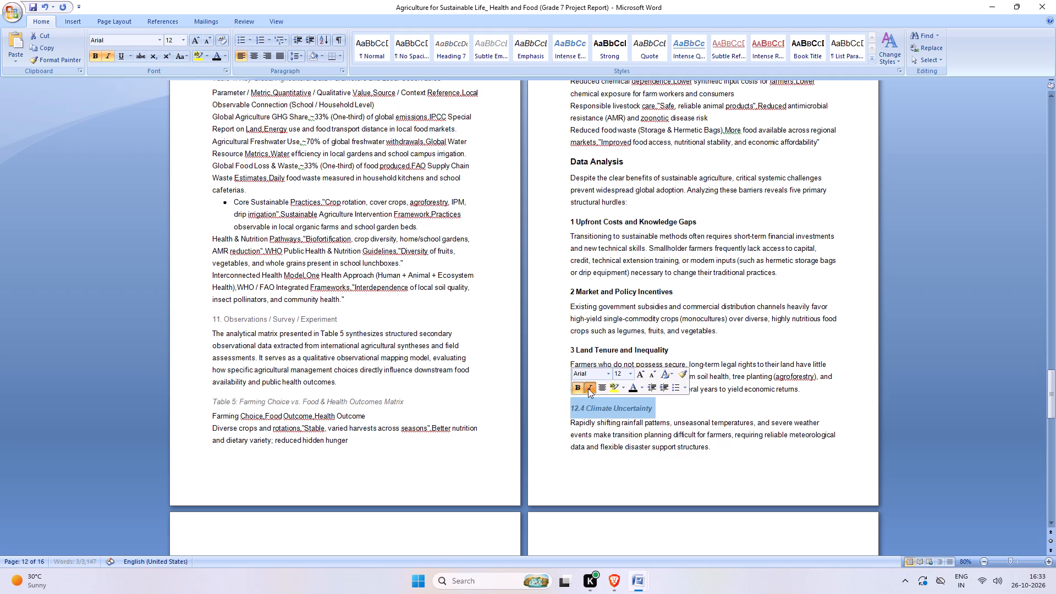
click(589, 388)
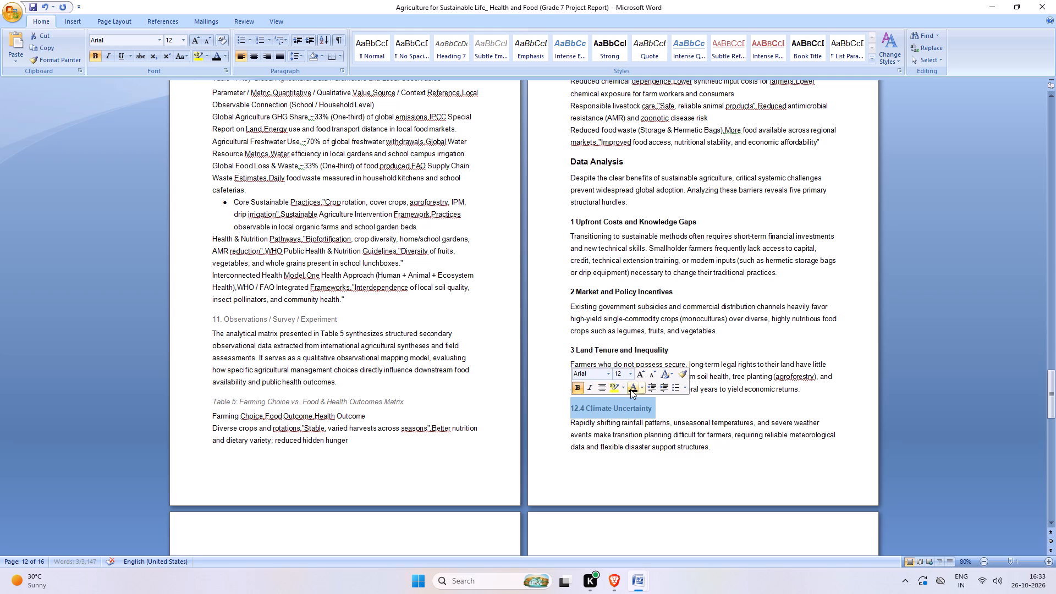
click(630, 389)
click(582, 409)
click(580, 407)
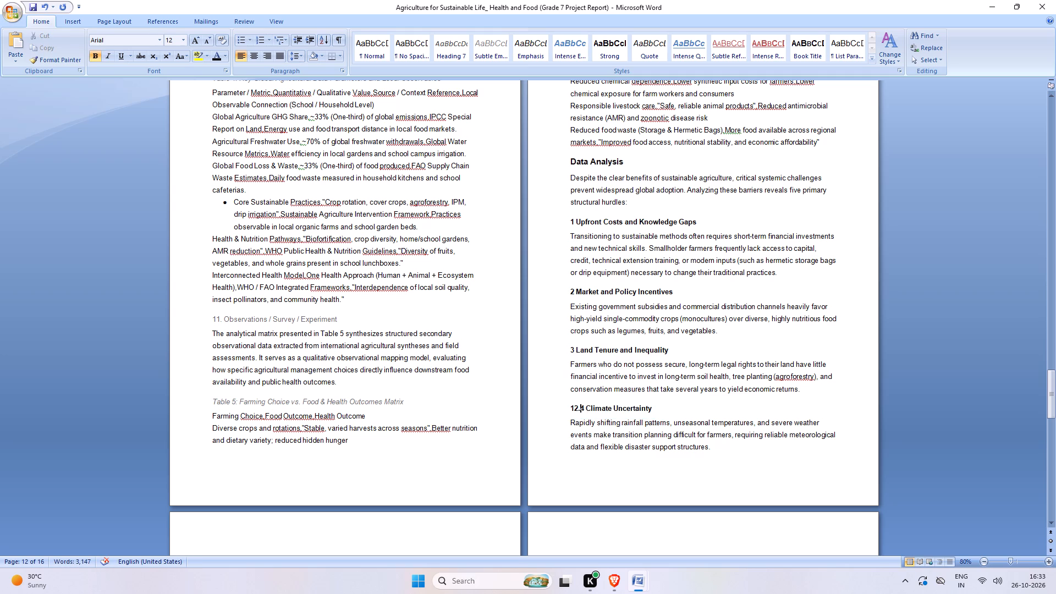
click(579, 407)
key(BackSpace)
key(BackSpace)
key(BackSpace)
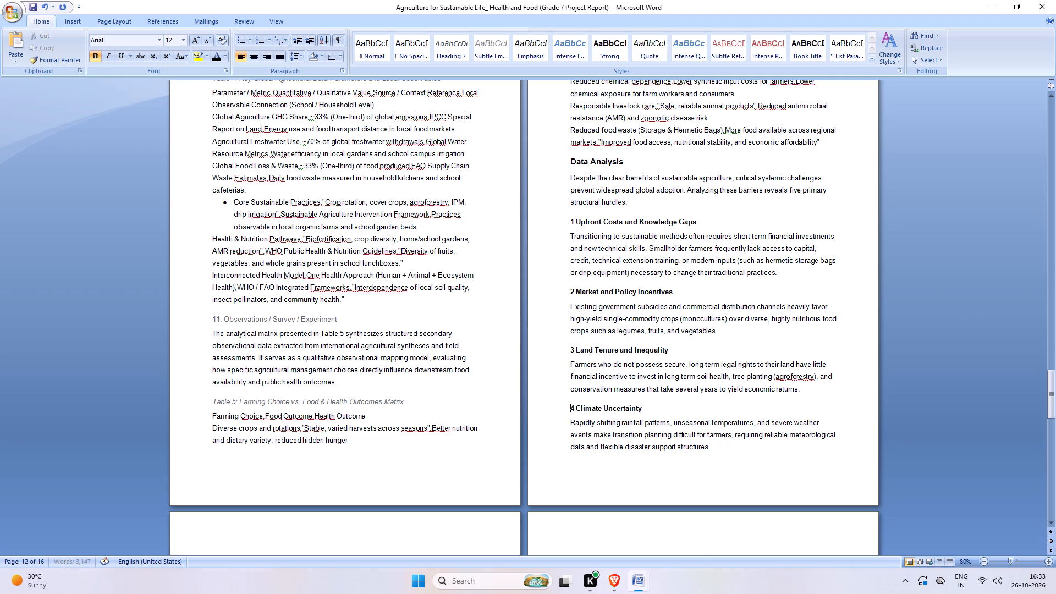
Make the "11. Observations / Survey / Experiment" heading bold and 14 pt, and delete its number.
scroll(509, 381, down, 5)
scroll(334, 358, up, 2)
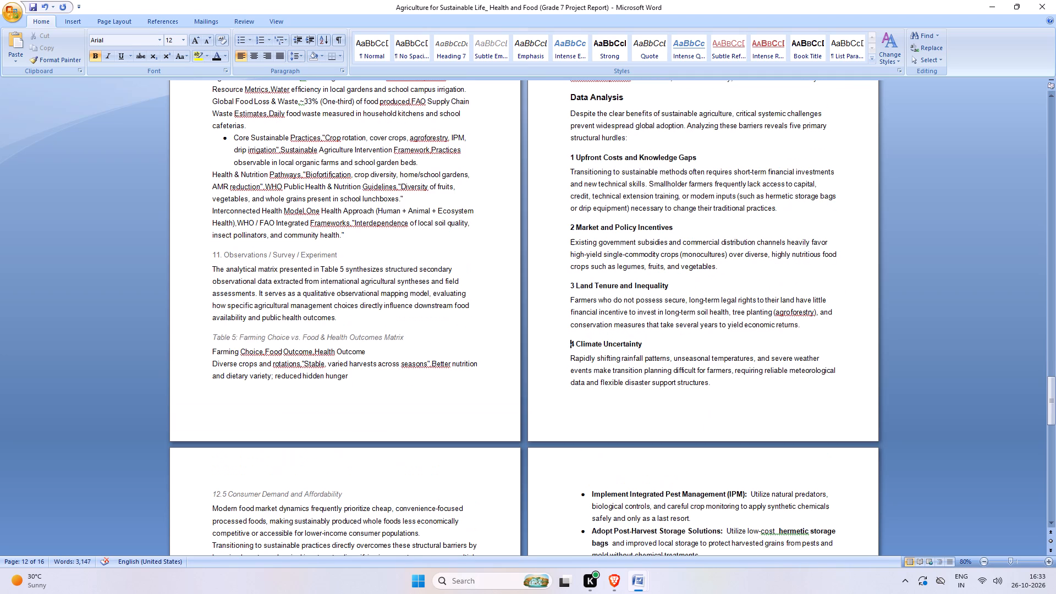
drag(348, 258, 227, 250)
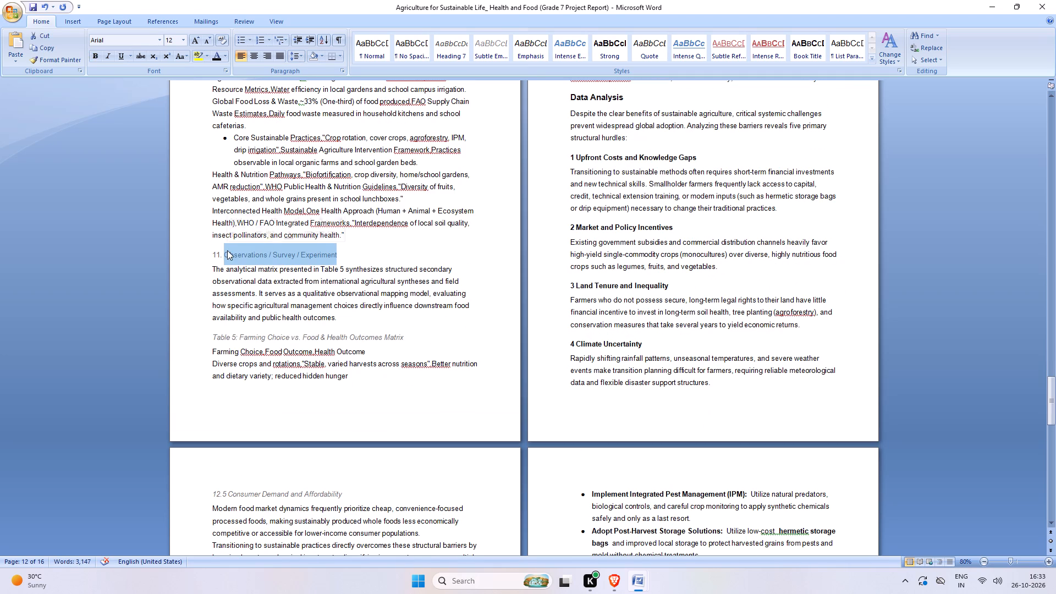
click(237, 234)
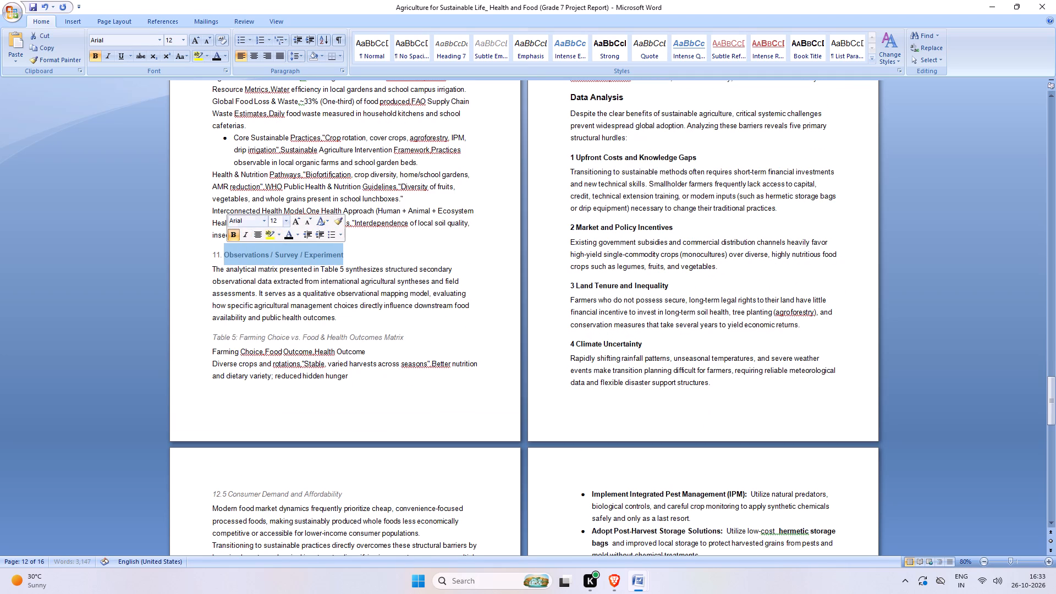
click(281, 222)
click(285, 223)
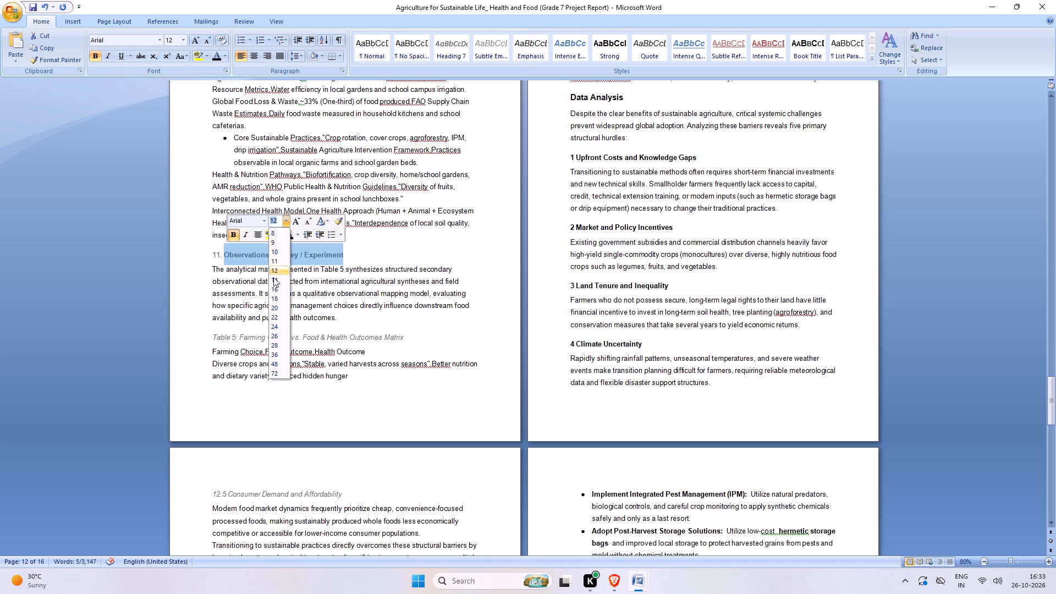
click(273, 277)
click(233, 255)
click(216, 250)
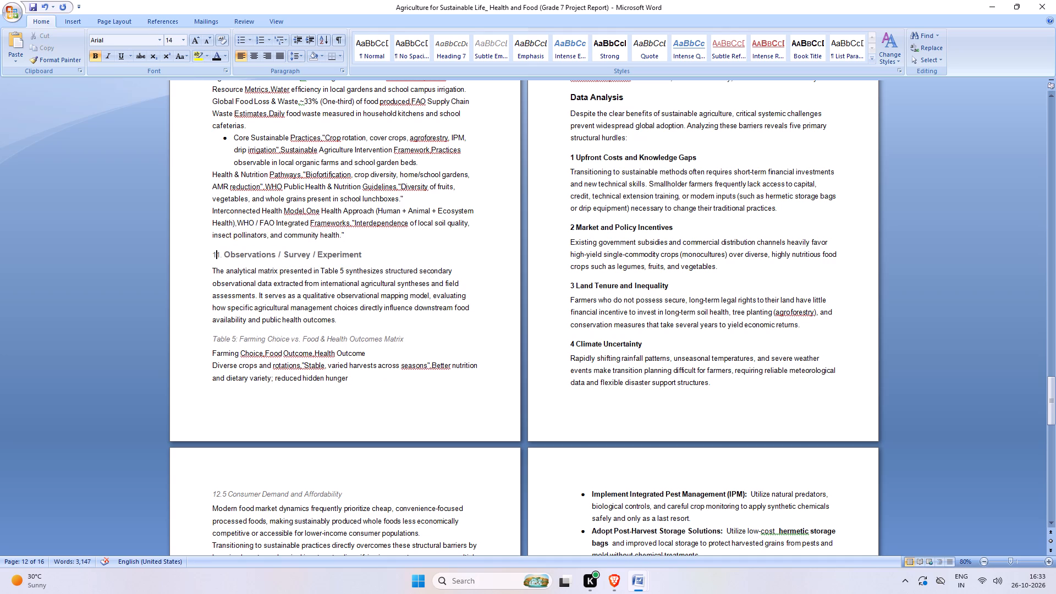
click(222, 254)
key(BackSpace)
key(BackSpace)
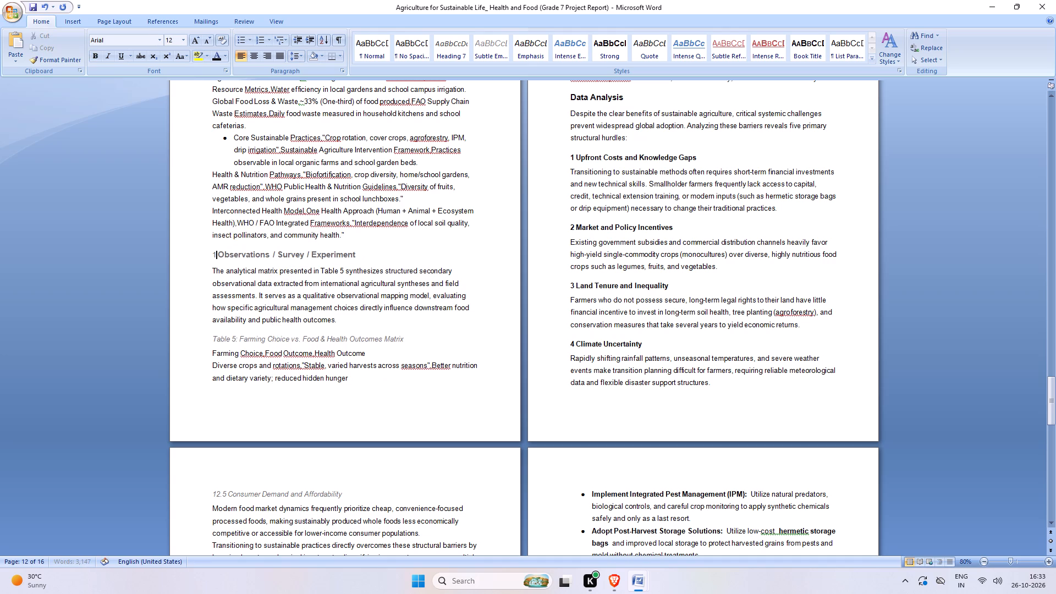
key(BackSpace)
Make the "Table 5: Farming Choice vs. Food & Health Outcomes Matrix" caption black, bold and non-italic.
drag(419, 338, 394, 338)
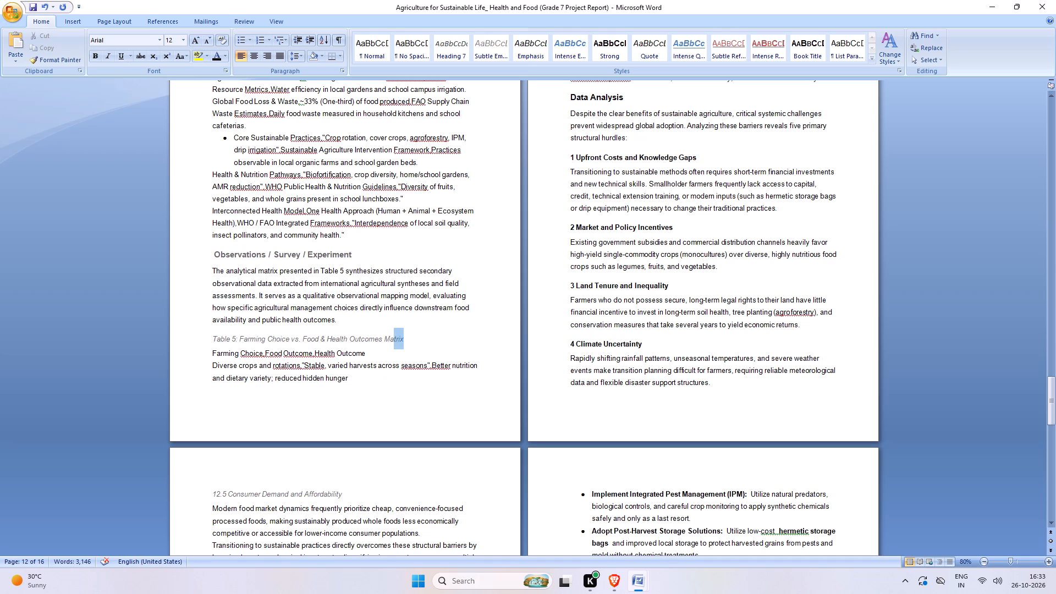
drag(394, 338, 213, 335)
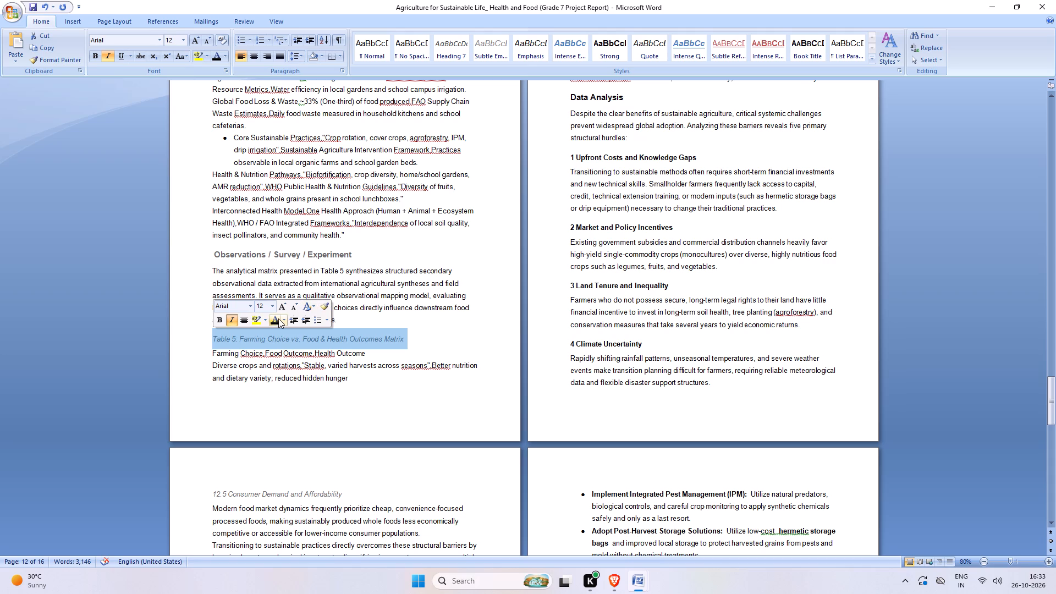
click(274, 320)
click(218, 317)
click(230, 320)
Make the "12.5 Consumer Demand and Affordability" subheading bold, non-italic and black, and shorten its number to 5.
scroll(430, 339, down, 2)
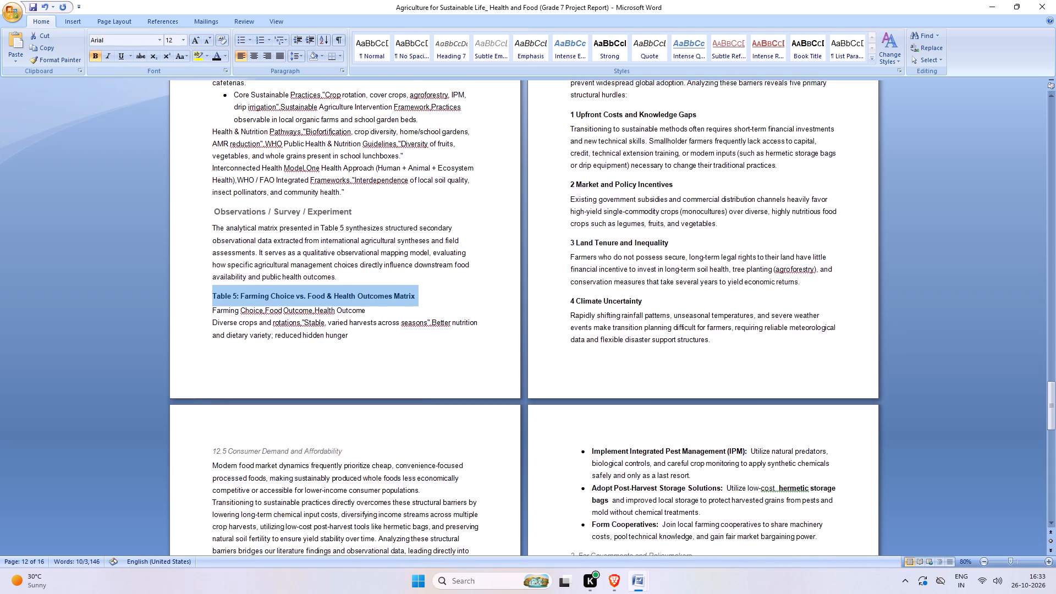
scroll(430, 339, down, 3)
scroll(532, 296, down, 3)
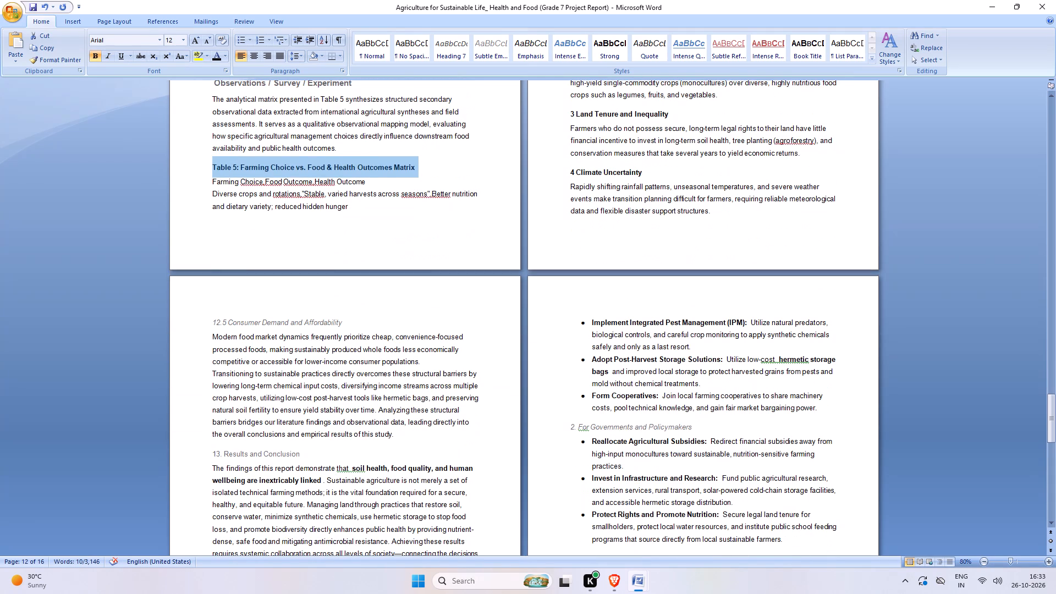
drag(352, 320, 224, 313)
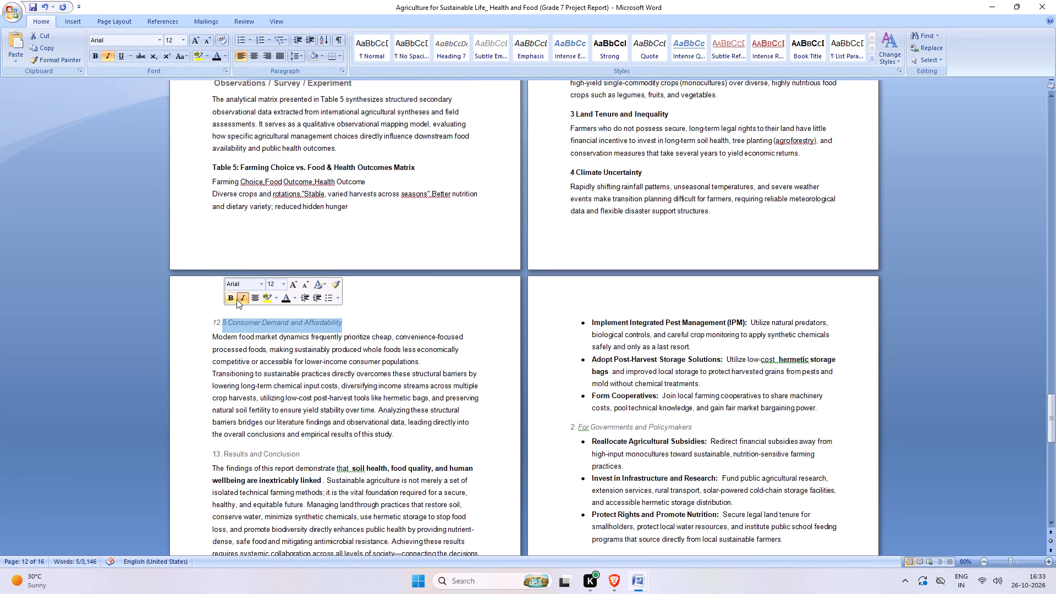
click(242, 299)
click(230, 299)
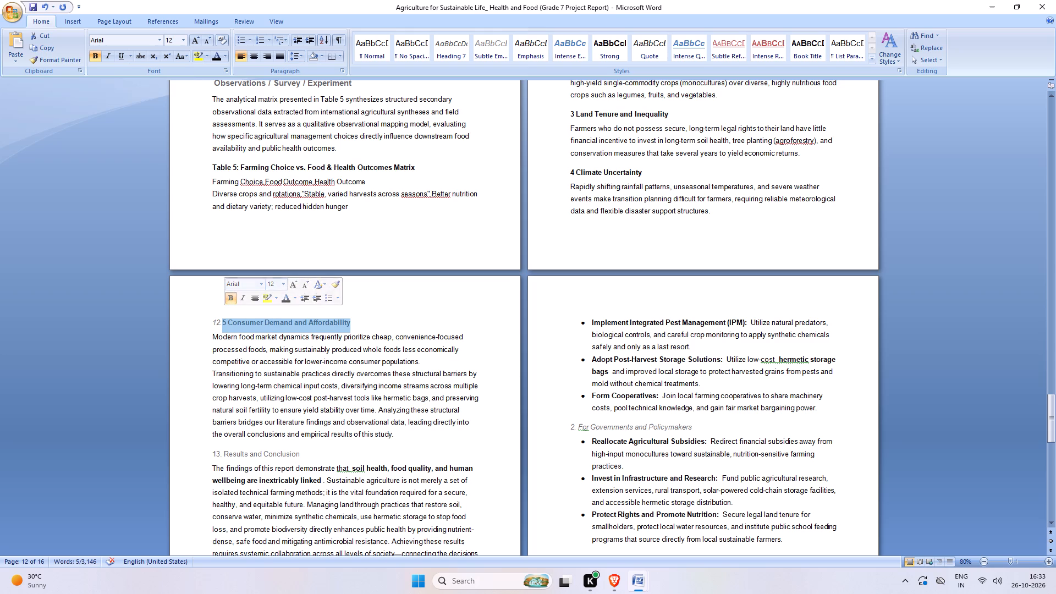
click(213, 323)
click(222, 322)
key(BackSpace)
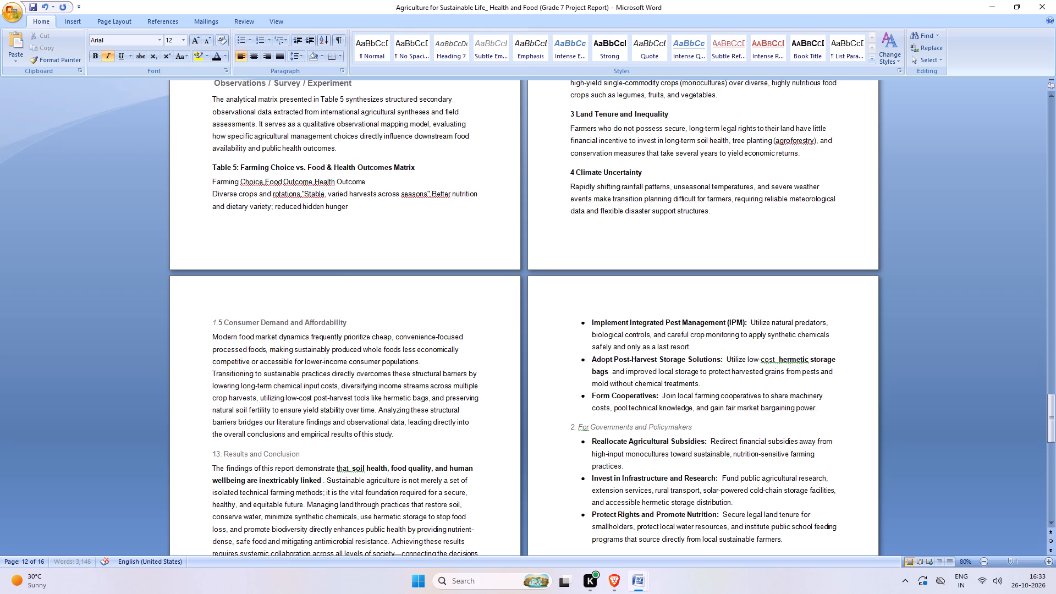
key(BackSpace)
key(Right)
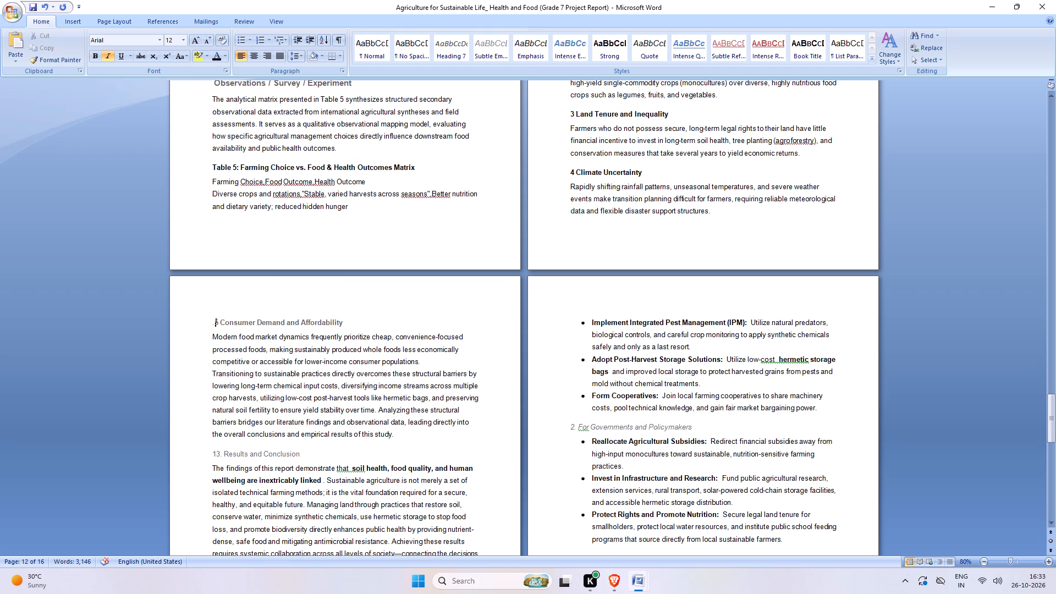
key(BackSpace)
scroll(275, 327, down, 3)
drag(353, 254, 227, 247)
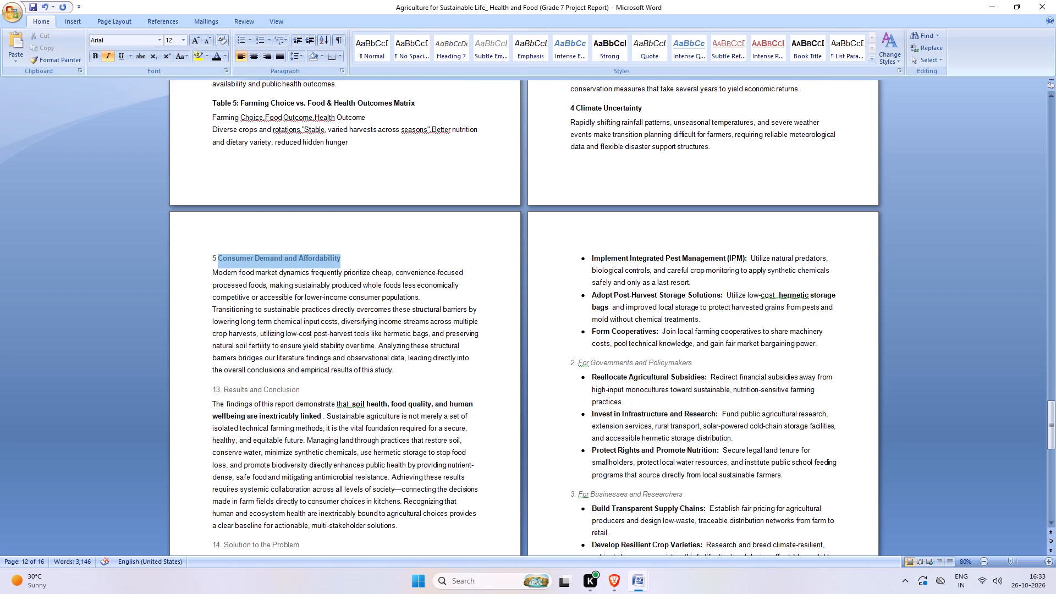
drag(227, 247, 206, 248)
click(266, 234)
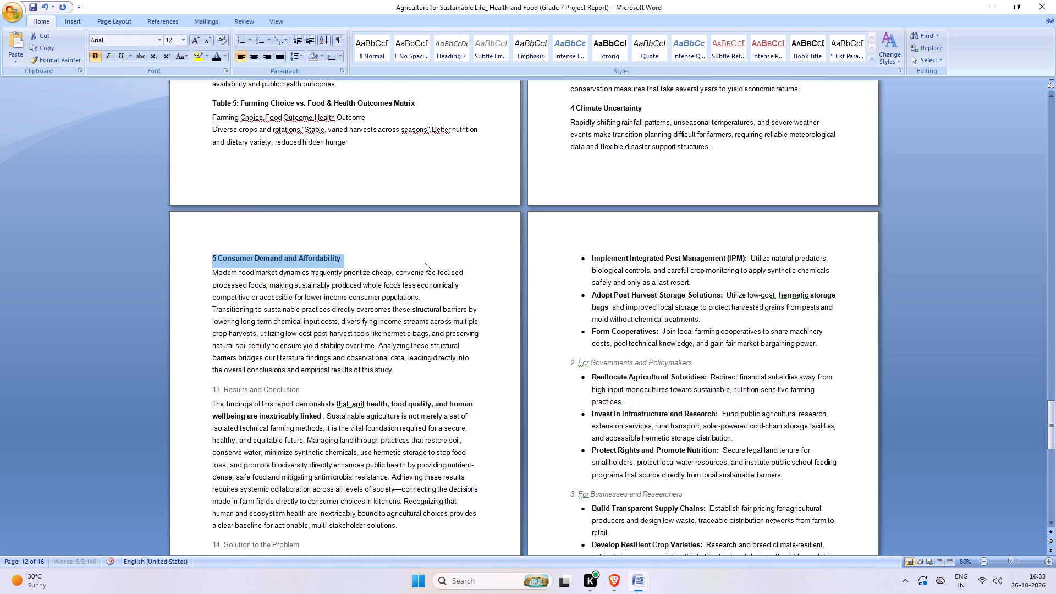
Make the "13. Results and Conclusion" heading 14 pt, black and bold, and delete its number.
scroll(420, 265, down, 4)
drag(301, 302, 220, 300)
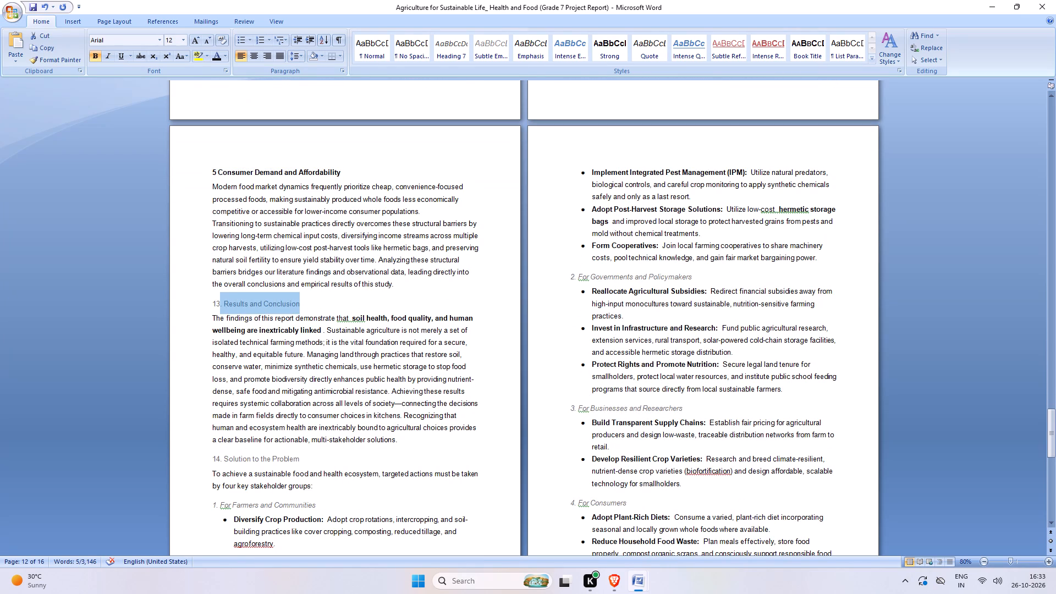
drag(220, 300, 215, 300)
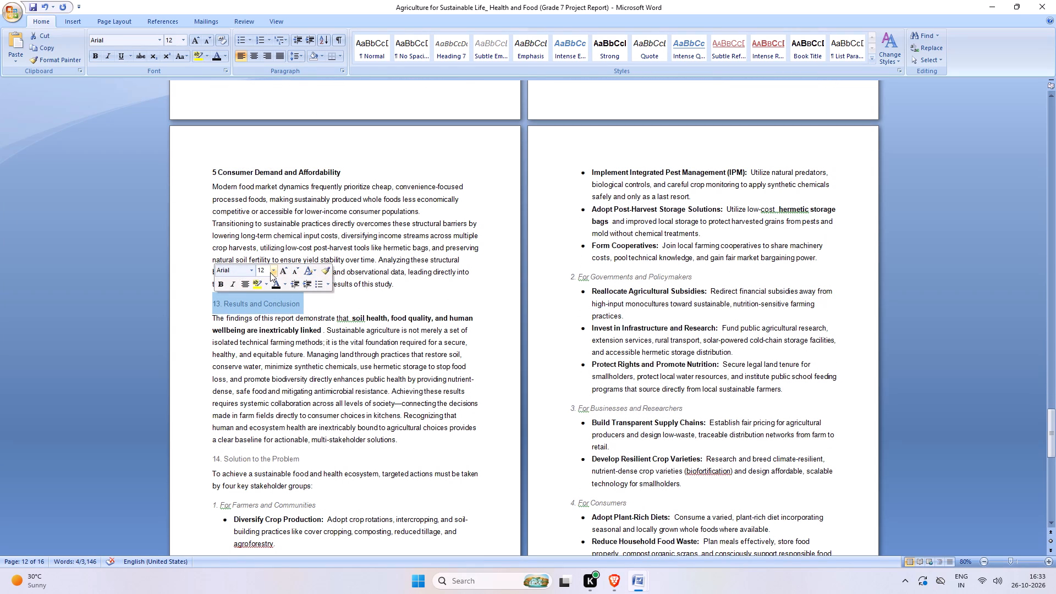
click(270, 272)
click(266, 331)
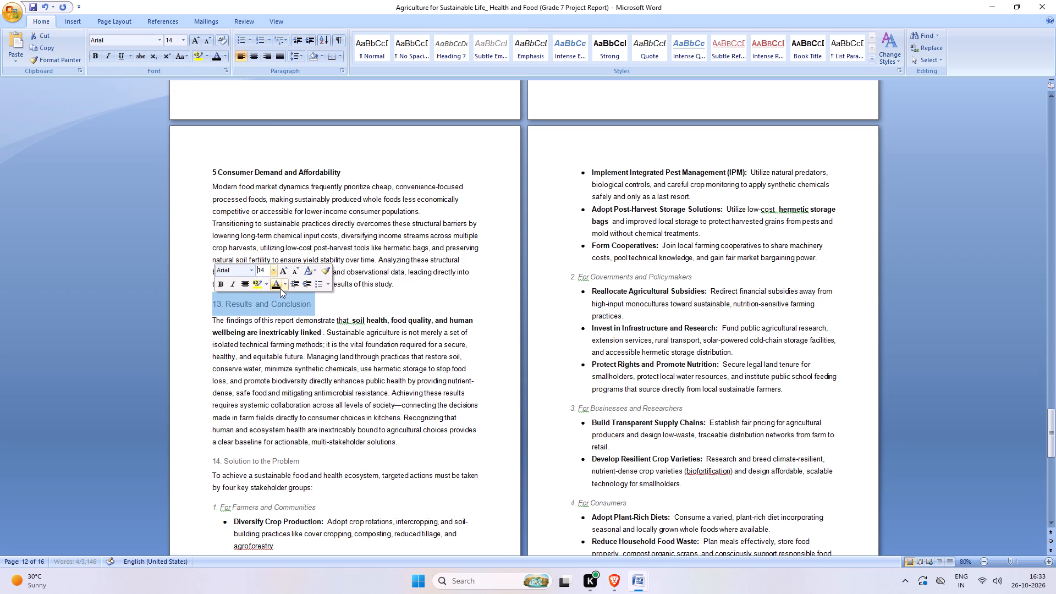
click(280, 287)
click(219, 284)
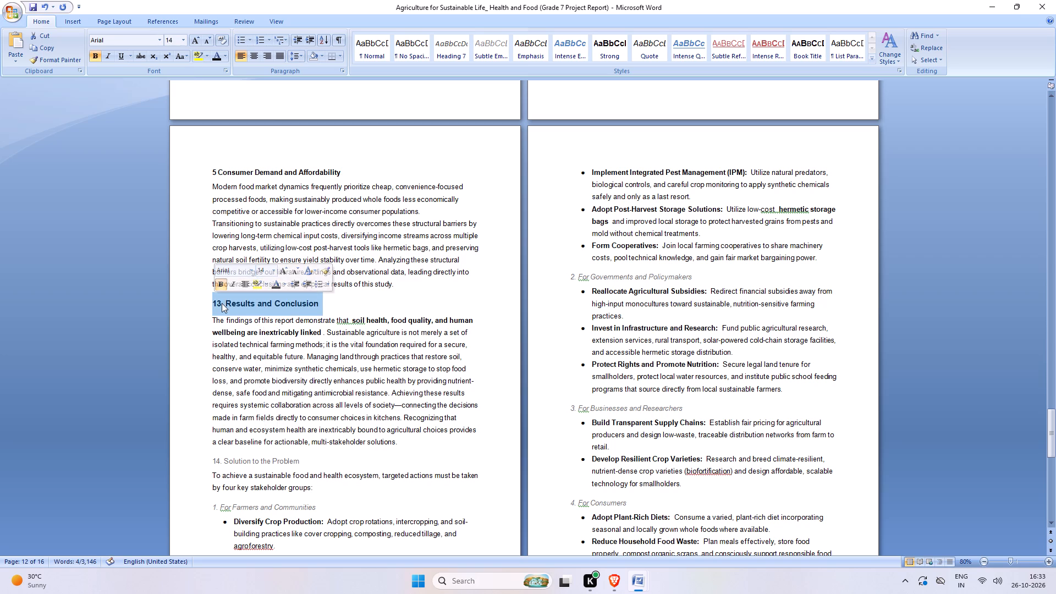
click(222, 303)
key(Right)
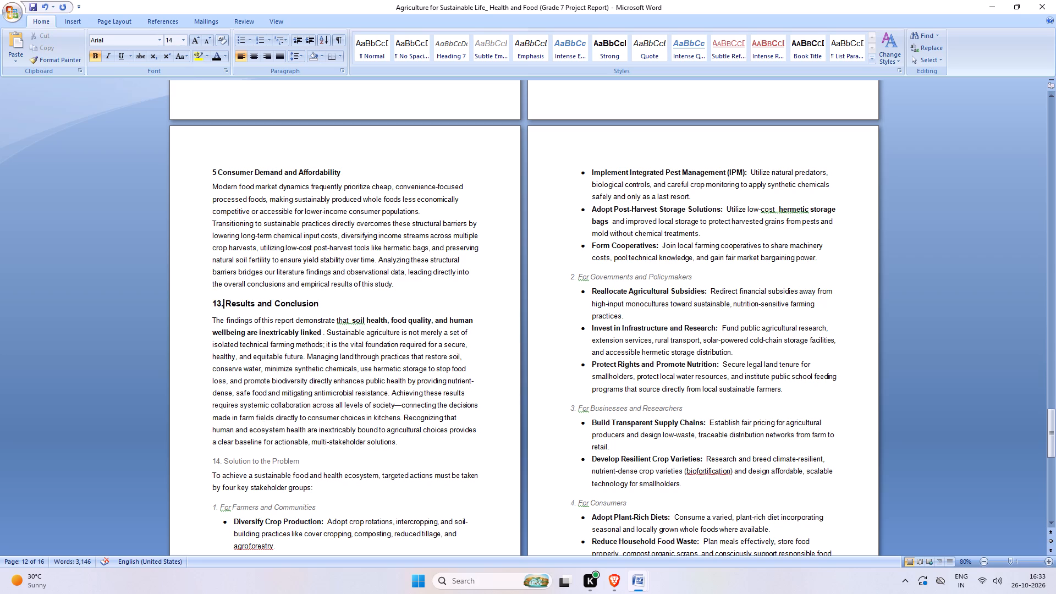
key(BackSpace)
key(BackSpace)
key(BackSpace)
Make the "14. Solution to the Problem" heading bold, 14 pt and black, and delete its number.
scroll(260, 337, down, 4)
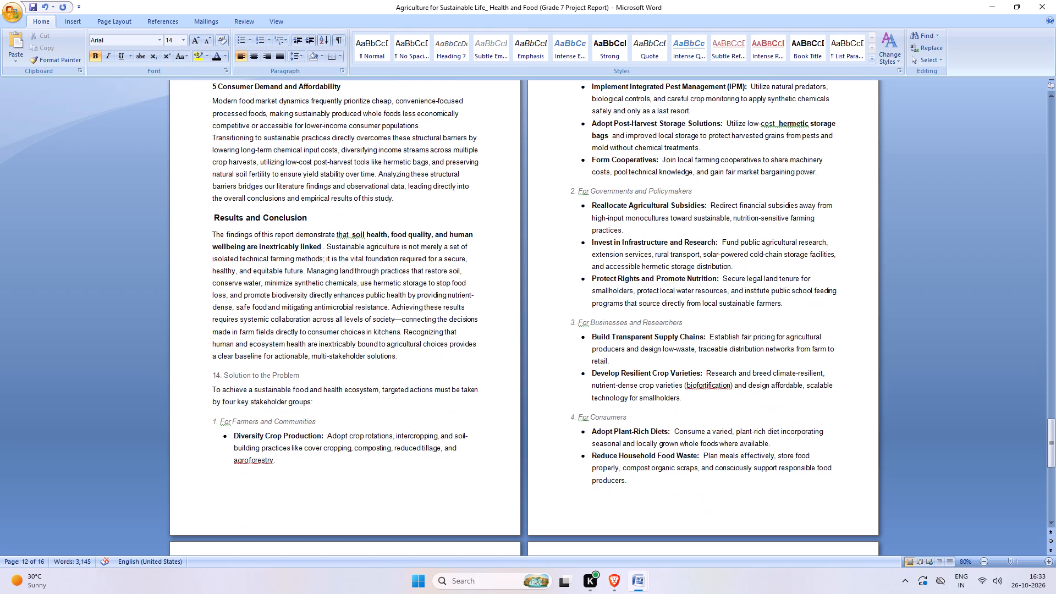
scroll(260, 340, down, 2)
drag(301, 333, 231, 331)
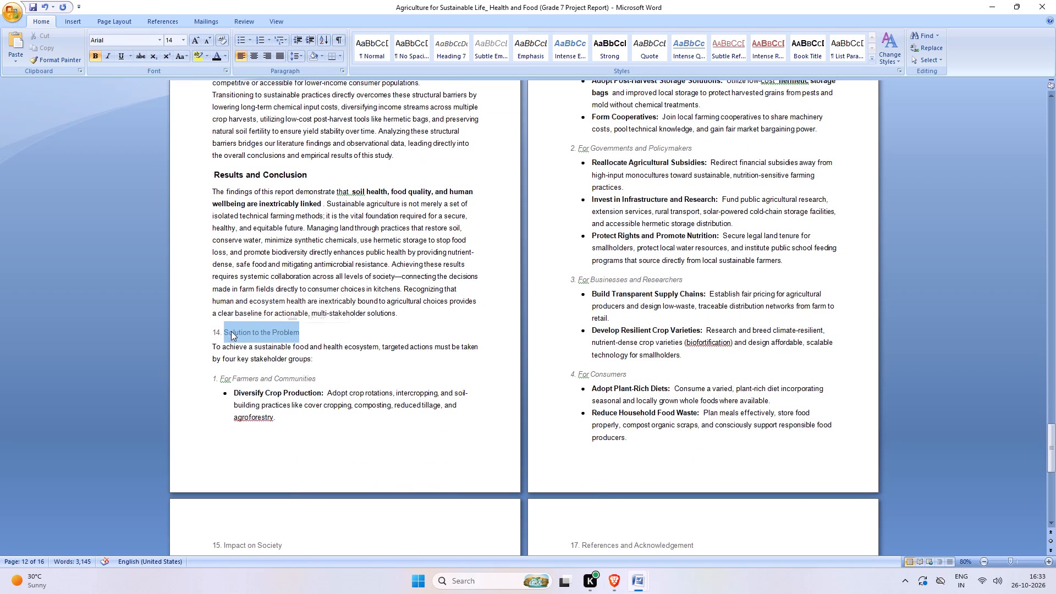
click(232, 320)
click(288, 304)
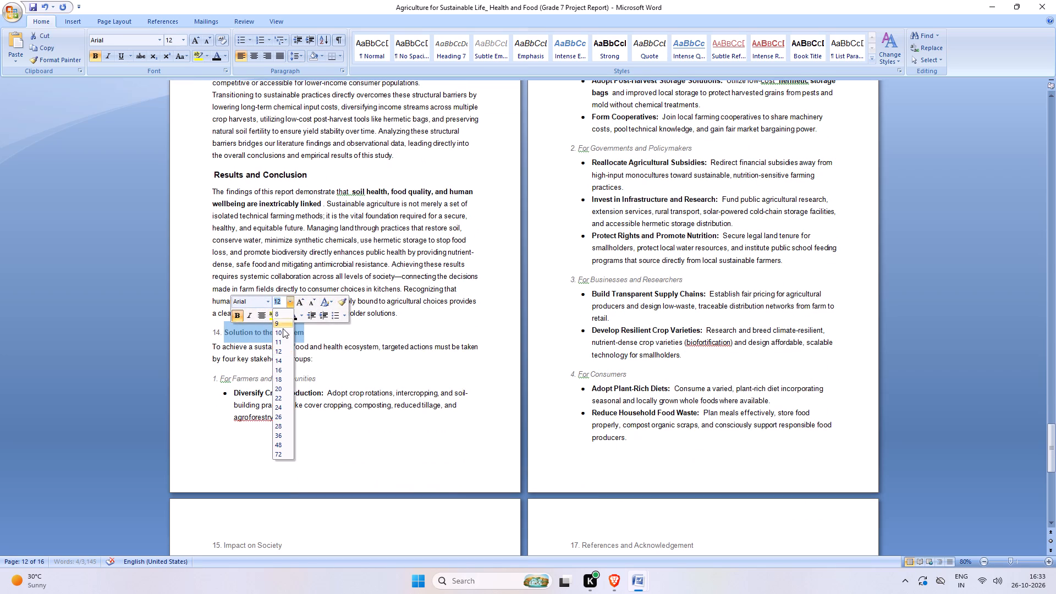
click(287, 361)
click(225, 337)
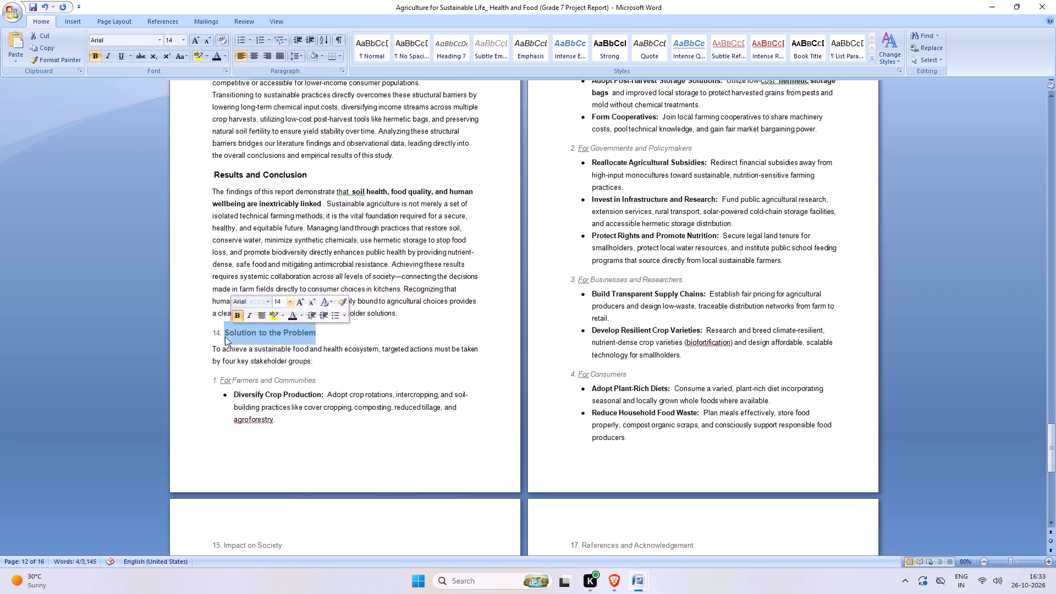
click(221, 333)
click(224, 332)
key(BackSpace)
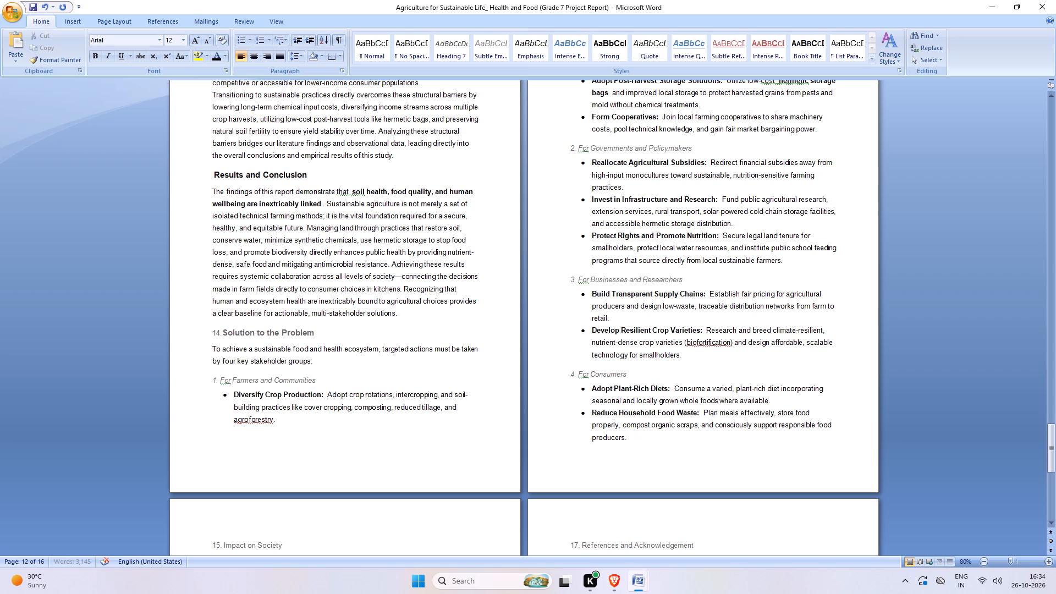
key(BackSpace)
key(BackSpace)
key(BackSpace)
drag(302, 336, 226, 333)
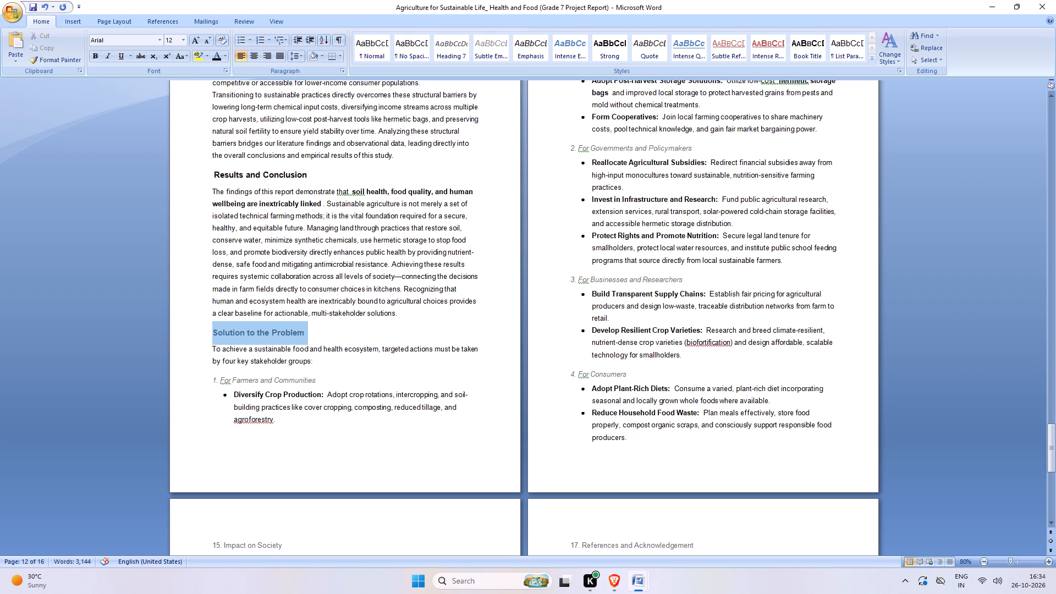
drag(226, 333, 226, 333)
click(283, 317)
click(311, 372)
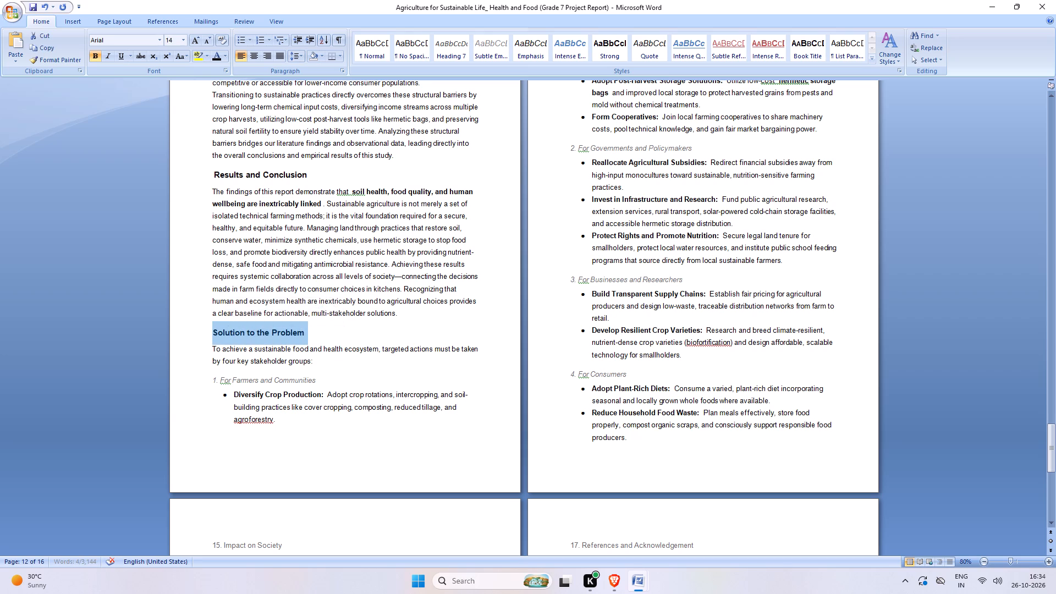
Make the "1. For Farmers and Communities" subheading non-italic, bold and black.
drag(323, 378, 215, 381)
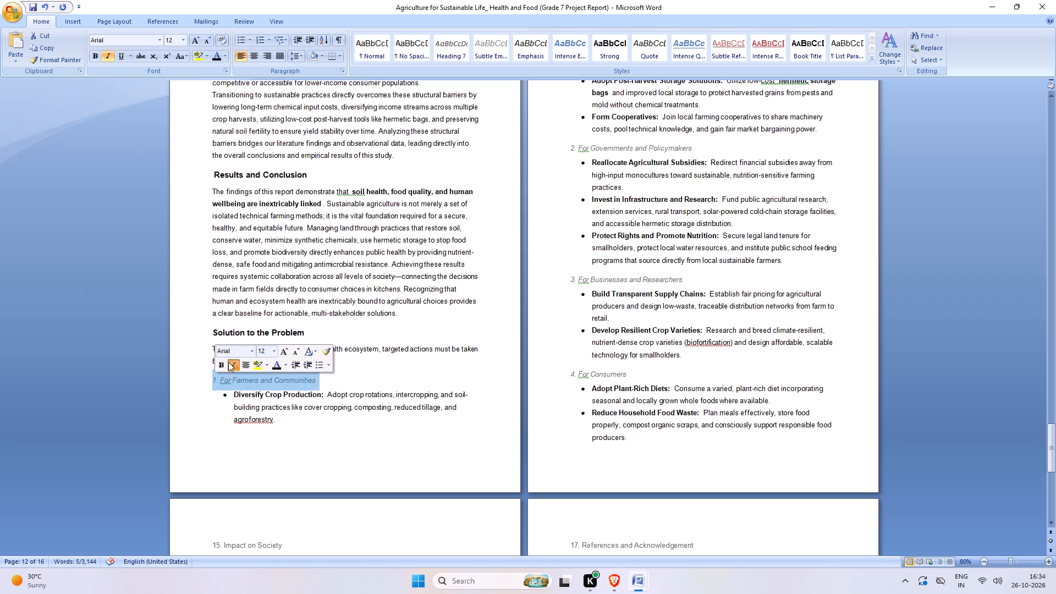
click(229, 366)
click(218, 365)
click(356, 374)
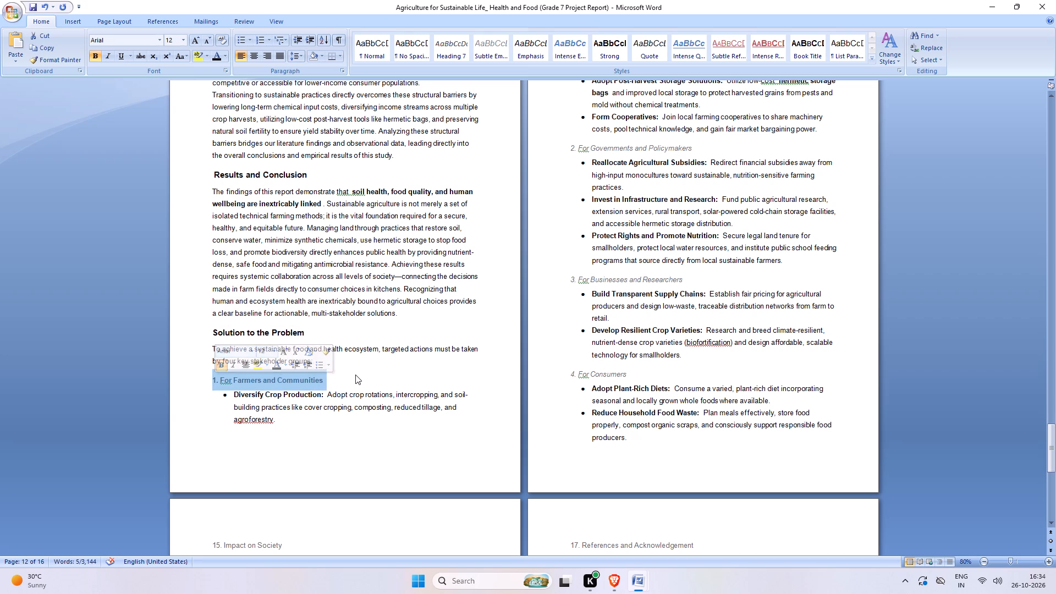
scroll(469, 357, down, 2)
drag(317, 337, 238, 337)
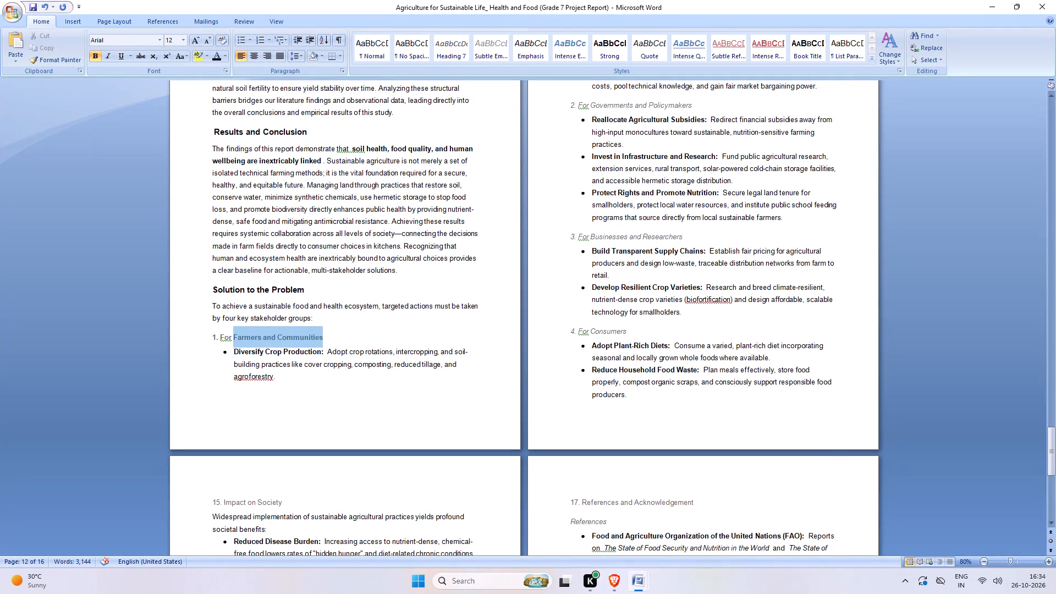
drag(238, 337, 208, 336)
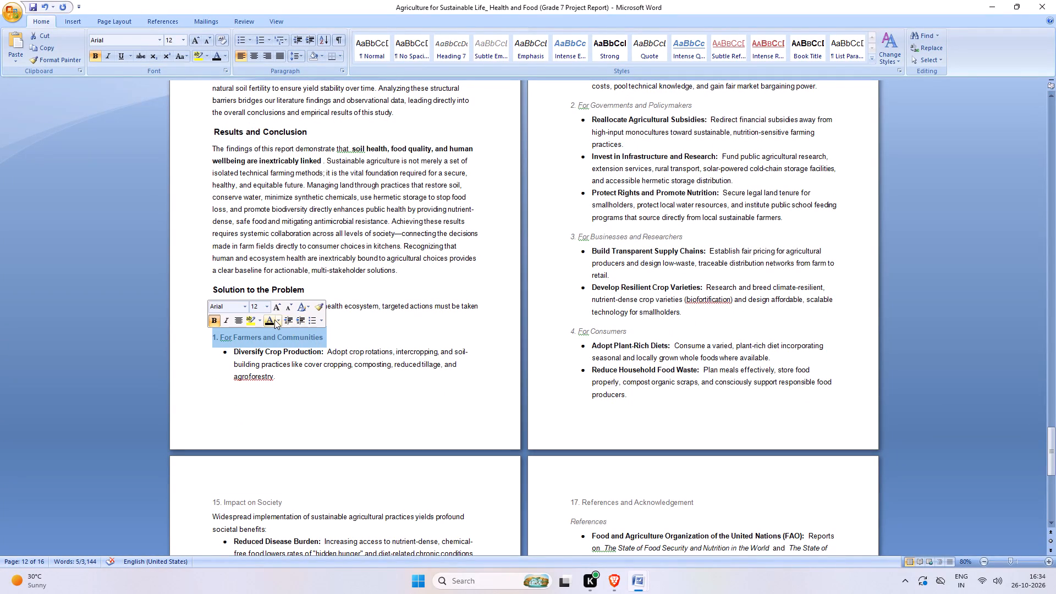
click(271, 320)
Make the "2. For Governments and Policymakers" subheading bold, non-italic and black.
scroll(553, 323, up, 6)
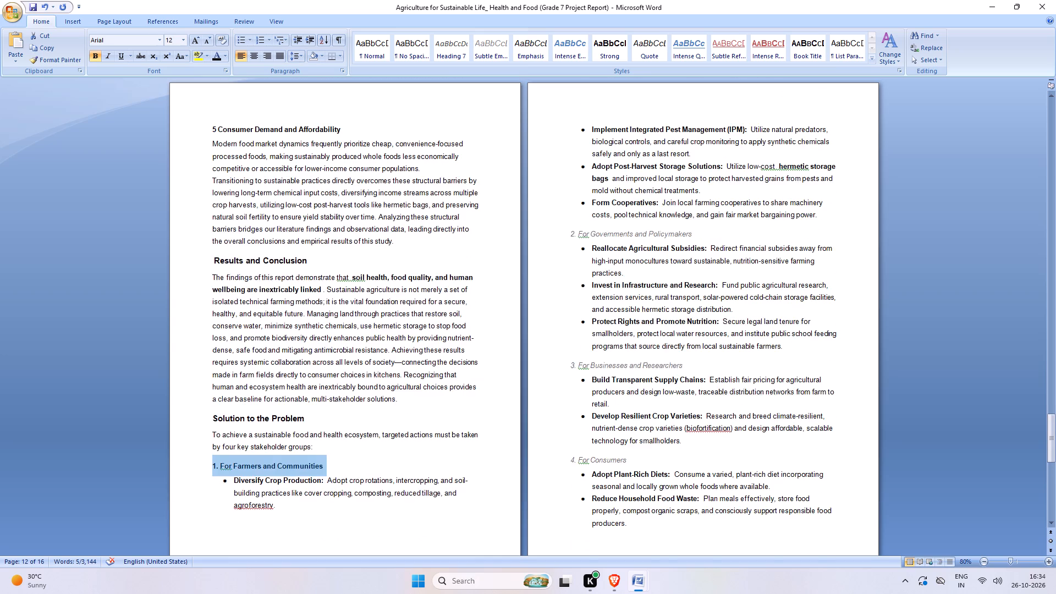
scroll(571, 312, up, 2)
drag(692, 279, 566, 278)
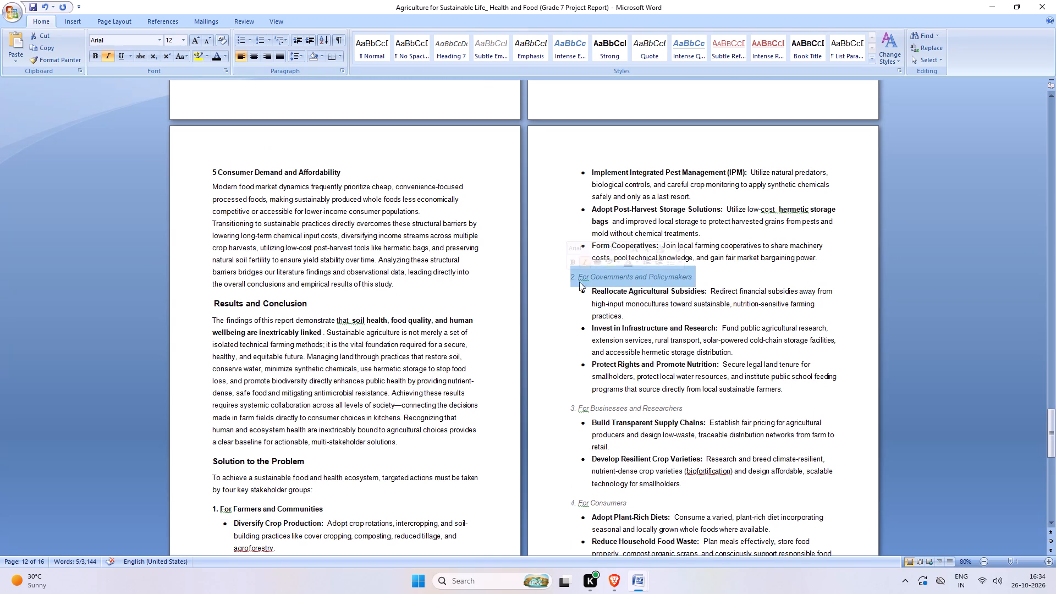
click(572, 265)
click(582, 262)
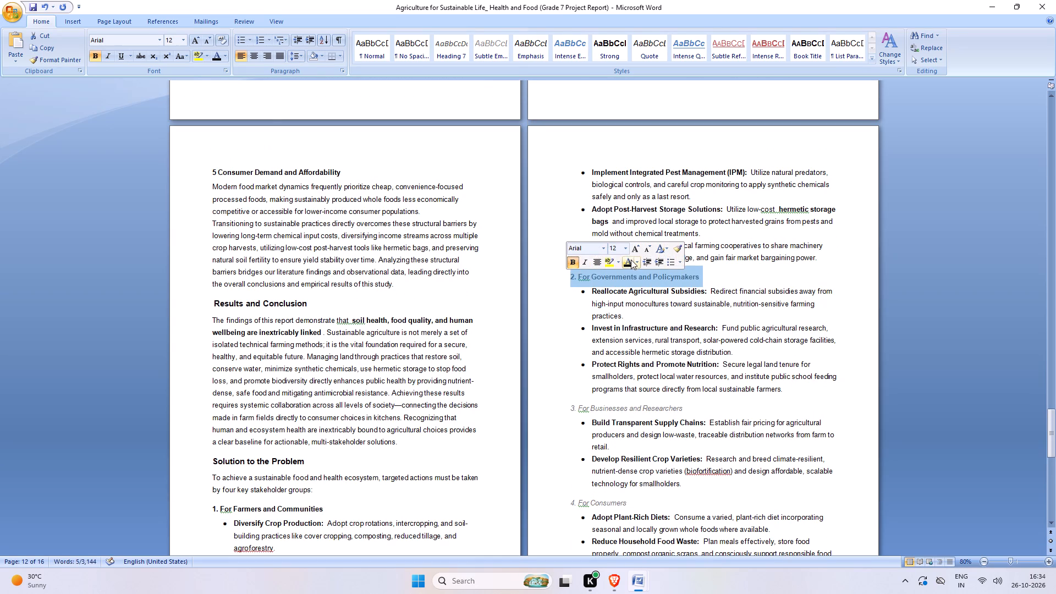
click(629, 261)
Make the "3. For Businesses and Researchers" subheading bold and non-italic.
scroll(623, 394, down, 2)
drag(681, 360, 565, 357)
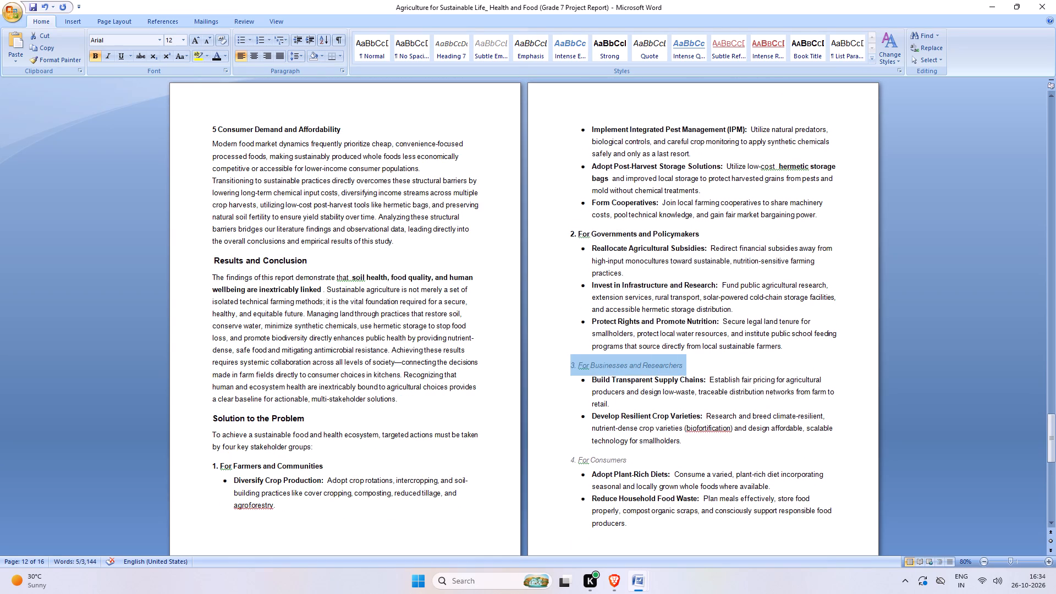
drag(565, 357, 564, 357)
click(569, 343)
click(581, 339)
Make the "4. For Consumers" subheading bold and non-italic.
scroll(652, 331, down, 2)
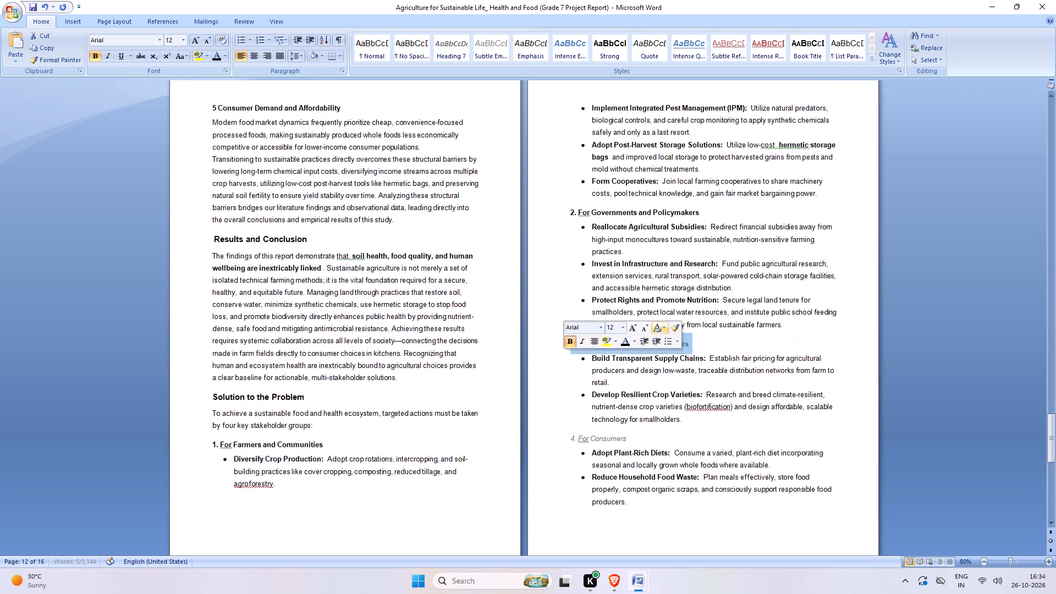
scroll(651, 332, down, 3)
drag(631, 349, 570, 350)
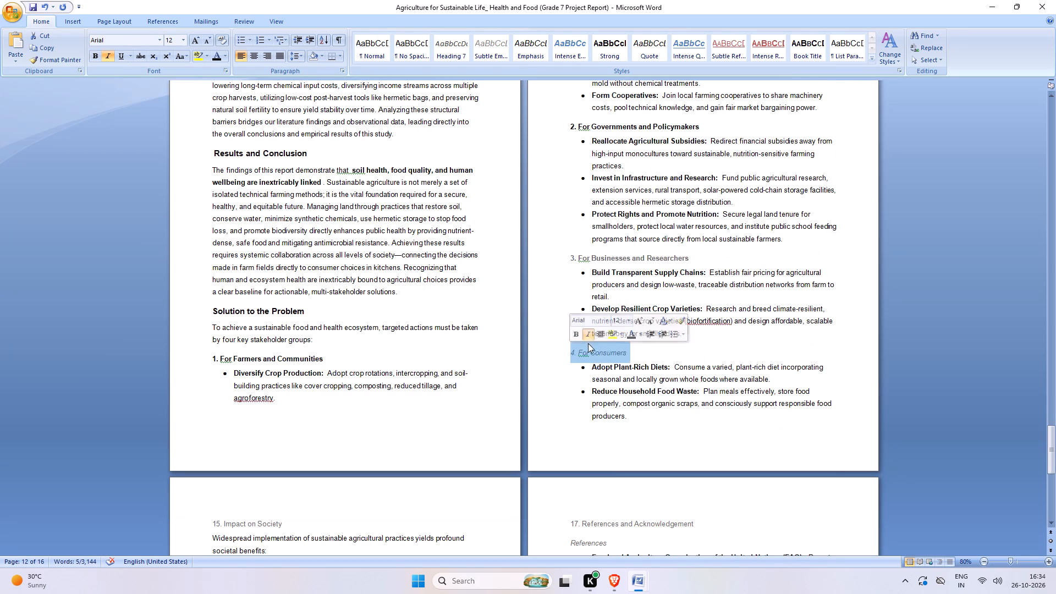
click(579, 332)
click(583, 332)
Make the "17. References and Acknowledgement" heading bold and set its font size to 14.
scroll(599, 357, down, 4)
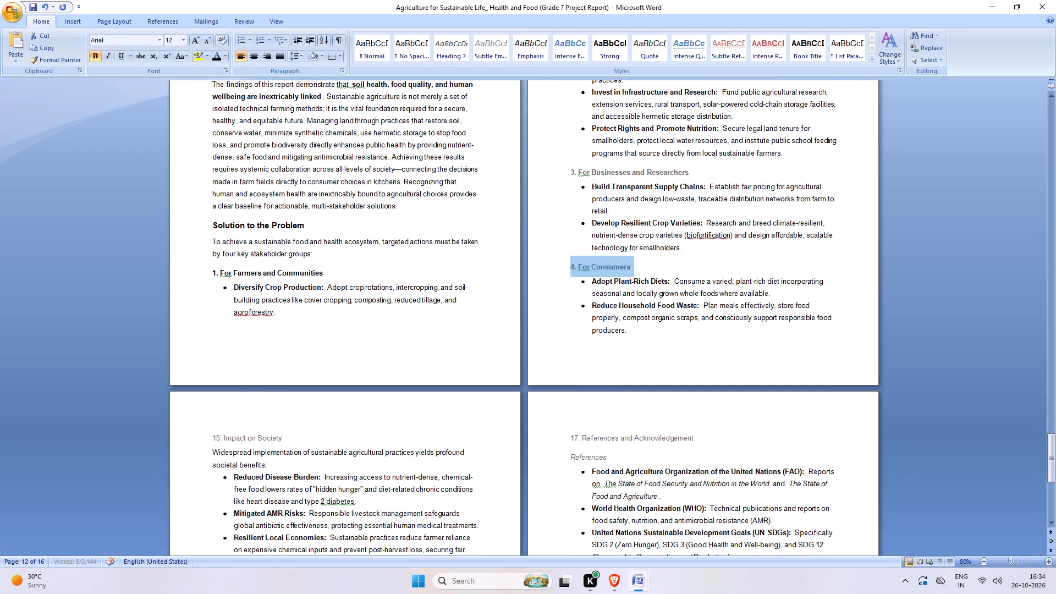
scroll(604, 365, down, 4)
drag(700, 350, 567, 348)
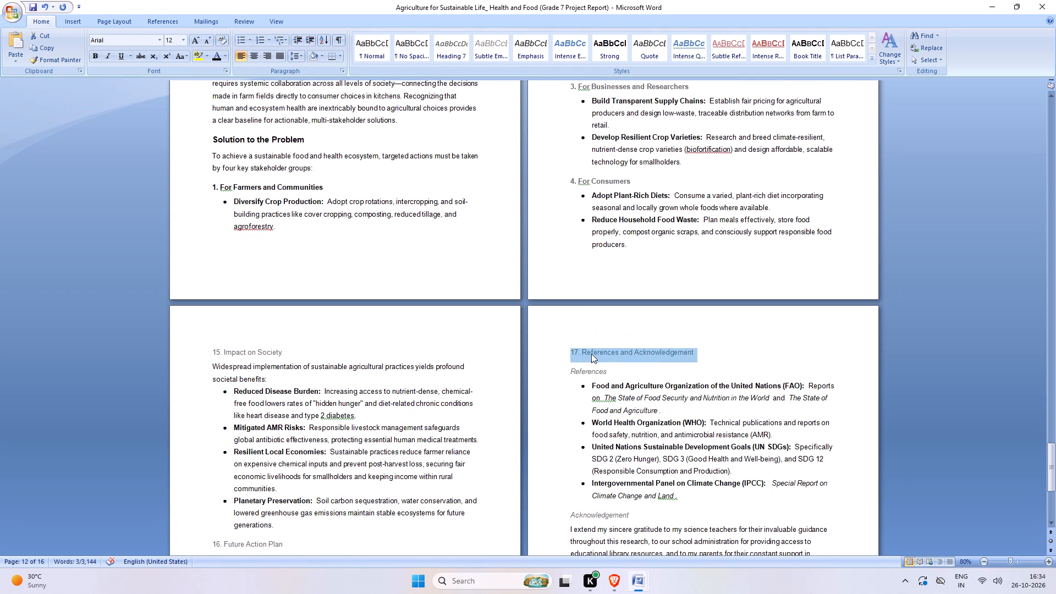
click(577, 329)
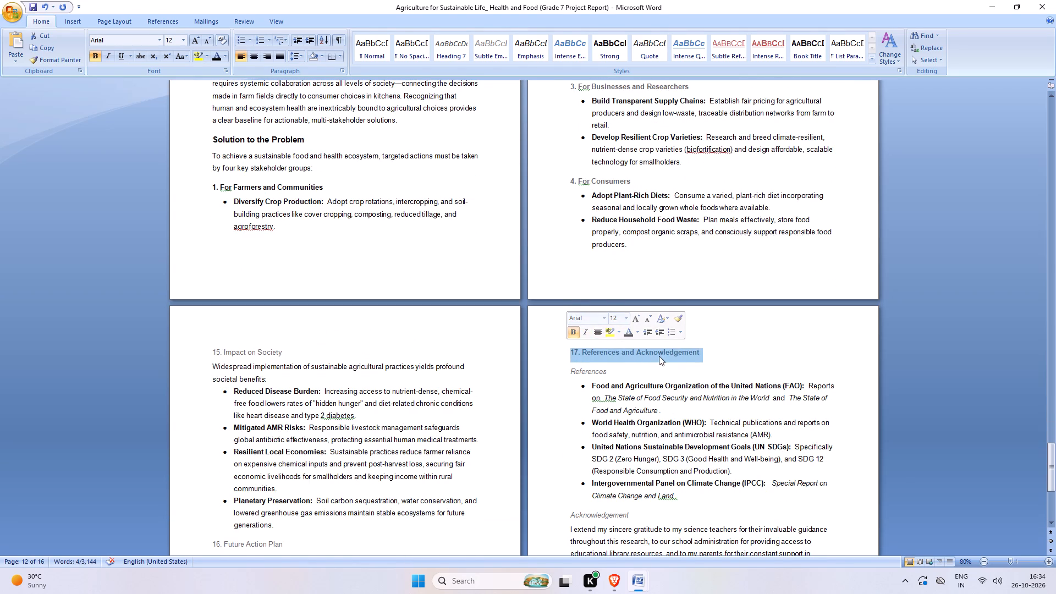
click(618, 366)
drag(722, 356, 565, 350)
click(623, 322)
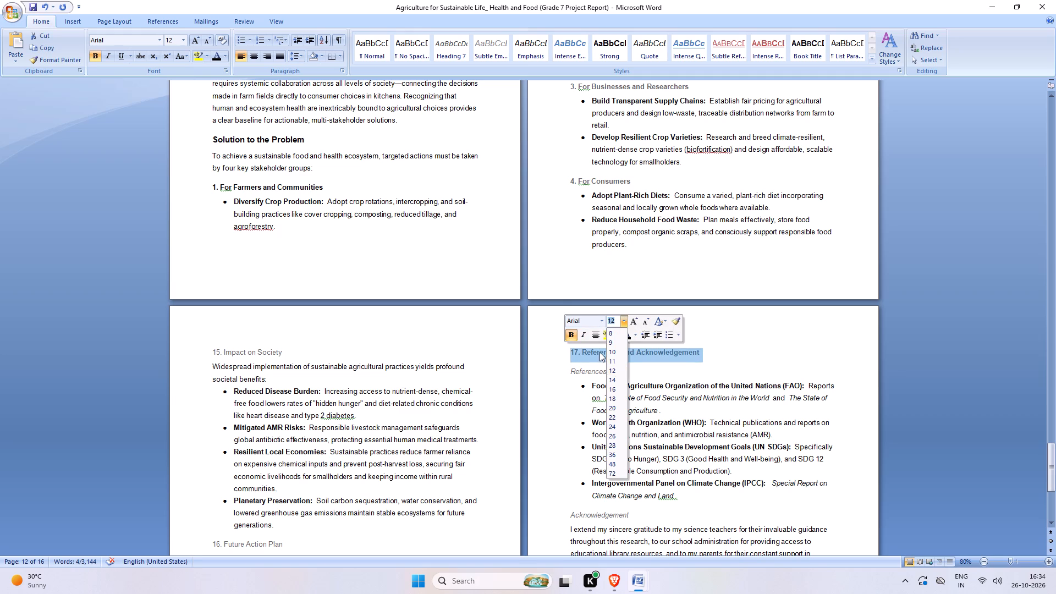
click(610, 380)
Remove the number "17." from the References and Acknowledgement heading and colour its text black.
click(579, 350)
click(579, 350)
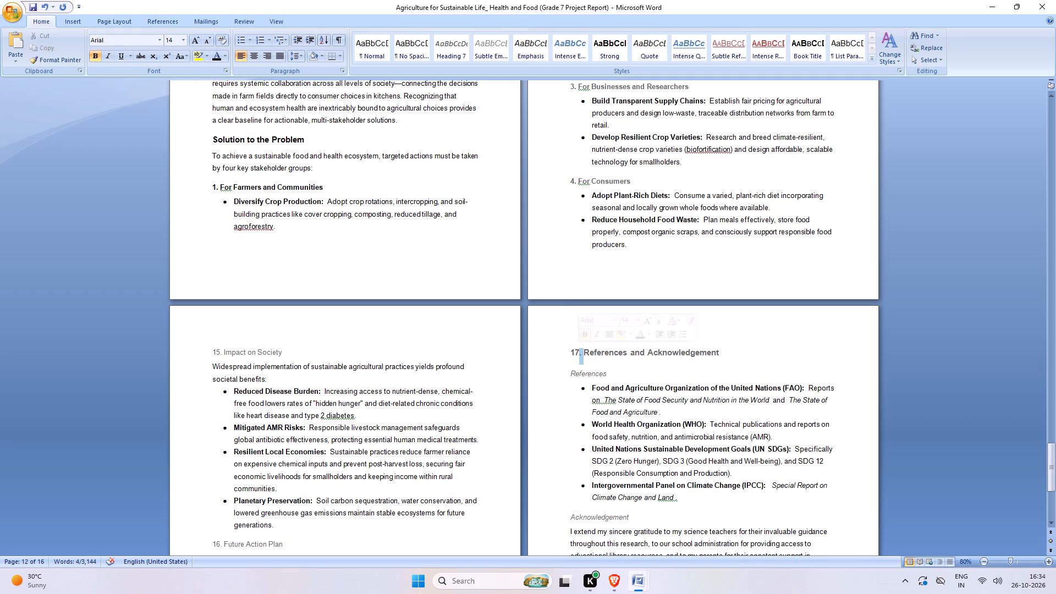
key(BackSpace)
key(BackSpace)
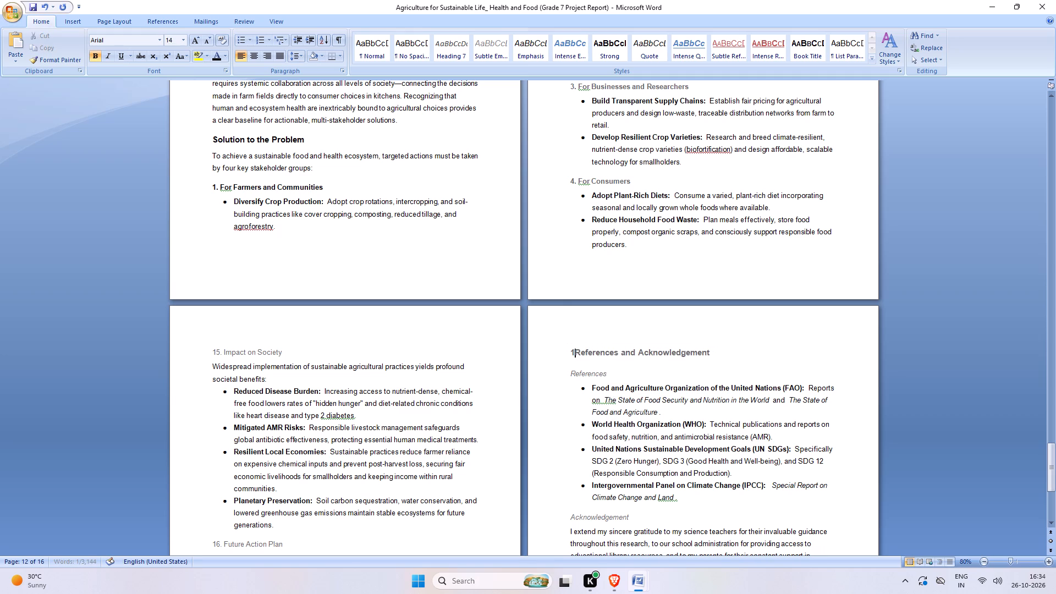
key(BackSpace)
drag(716, 348, 651, 345)
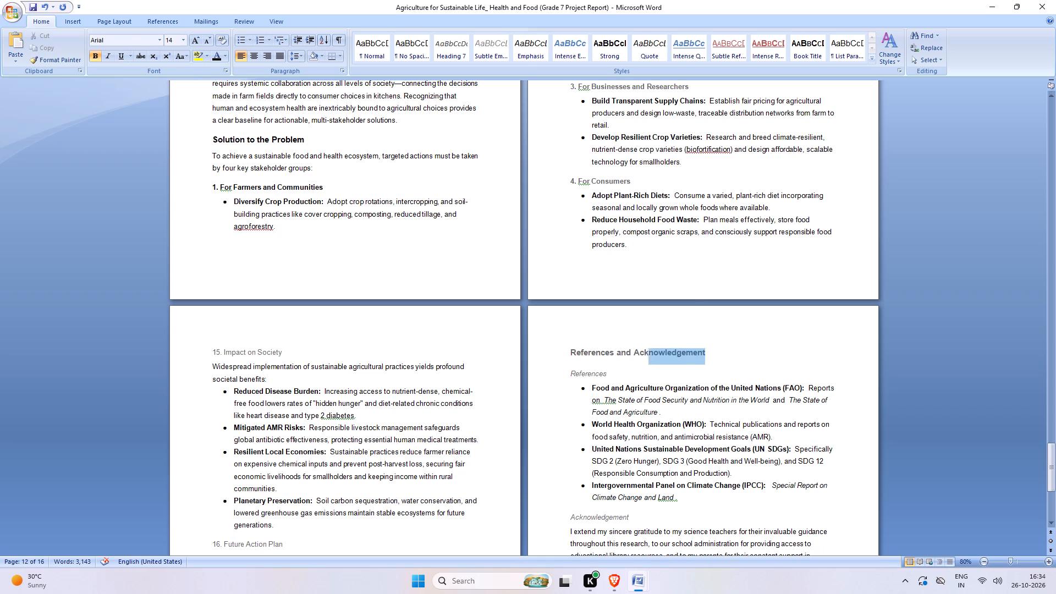
drag(651, 345, 577, 340)
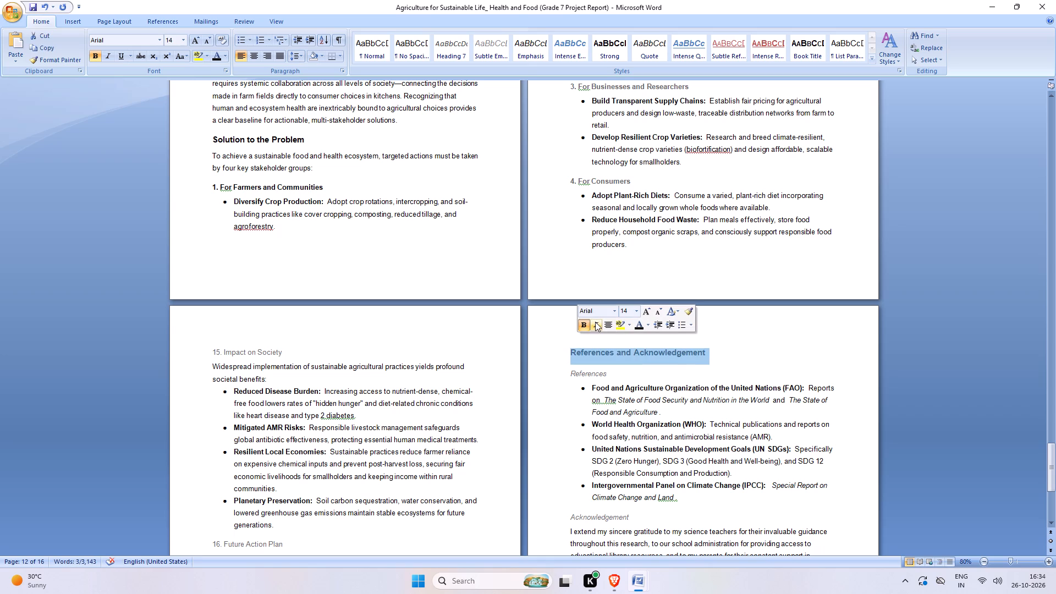
click(637, 322)
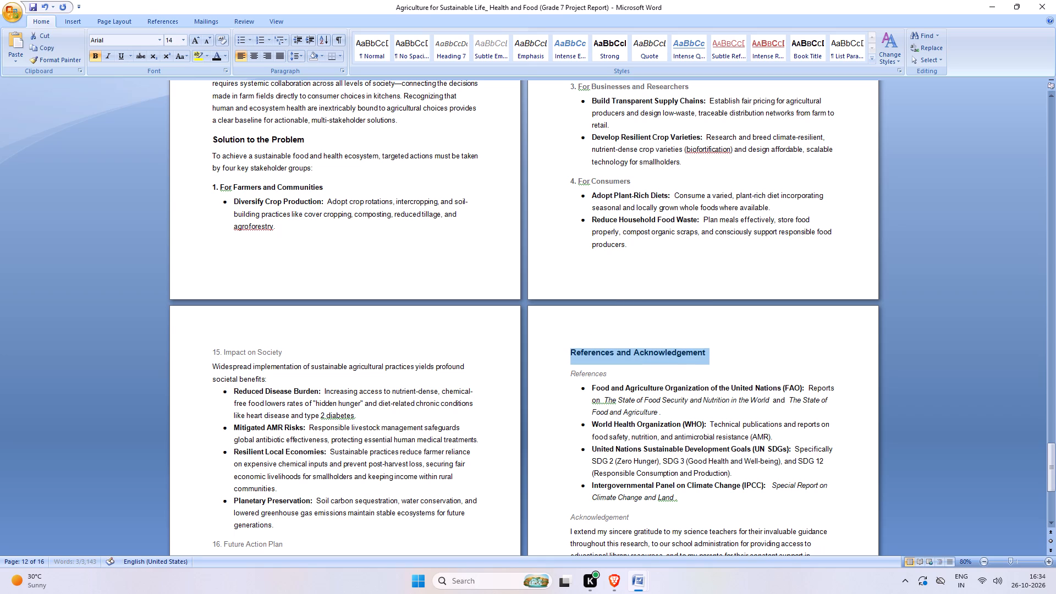
Format the "15. Impact on Society" heading as bold, size 14, black text.
drag(308, 355, 181, 354)
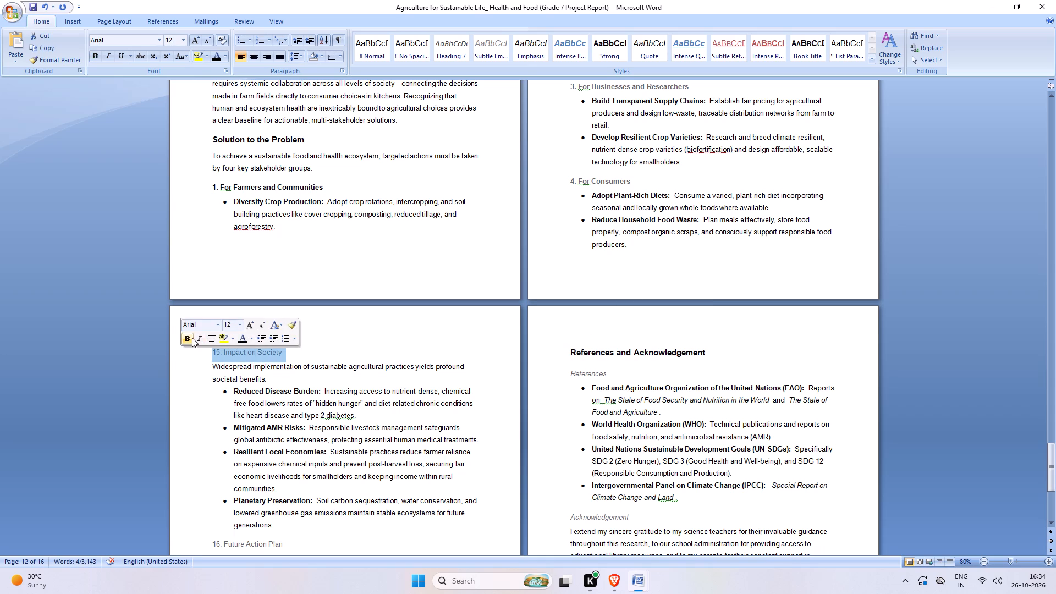
click(192, 338)
click(238, 329)
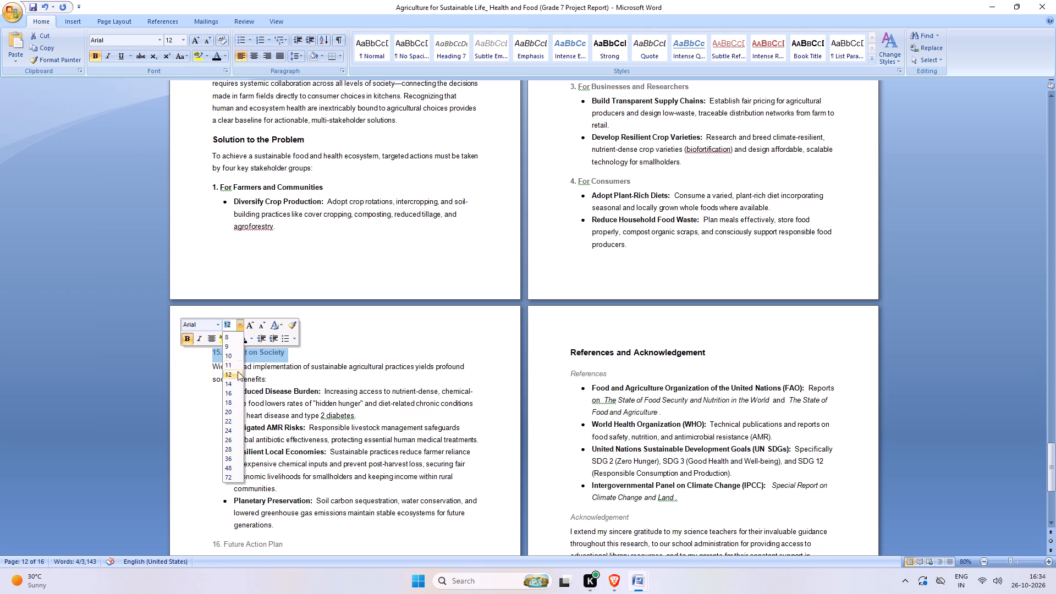
click(231, 380)
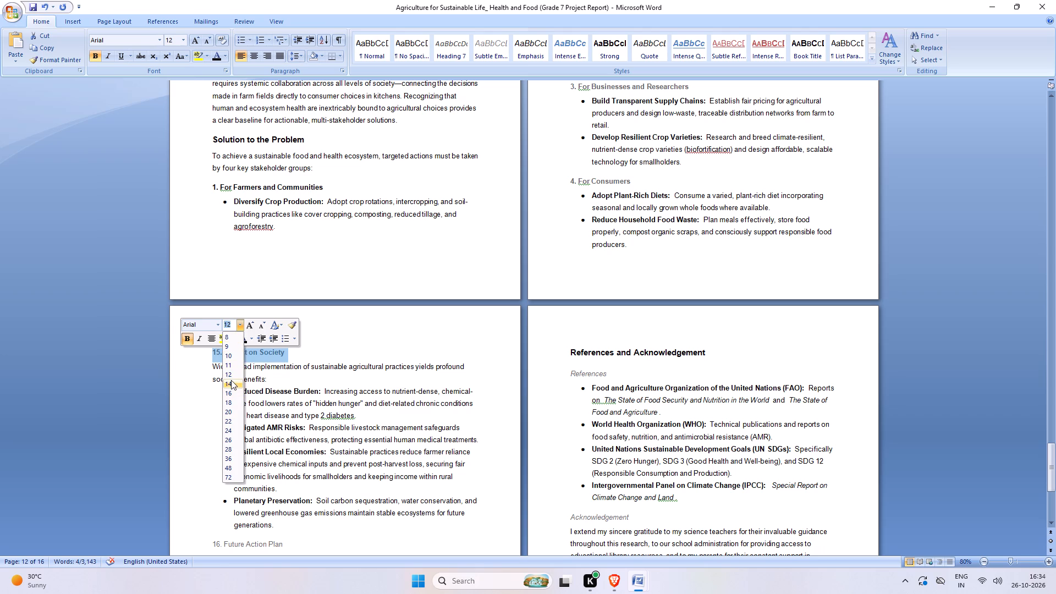
click(280, 345)
click(279, 355)
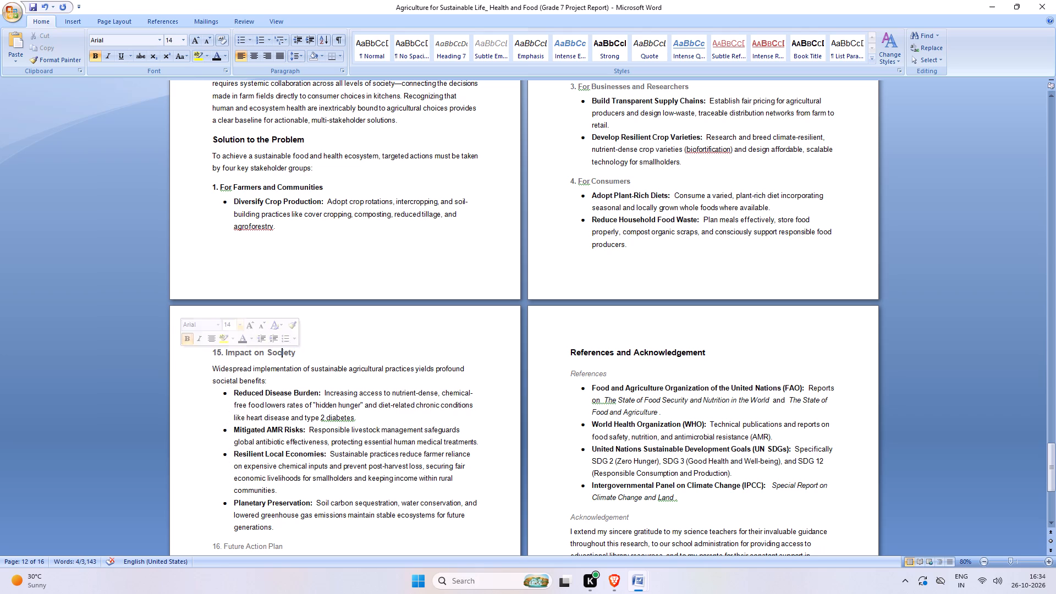
drag(319, 364, 212, 348)
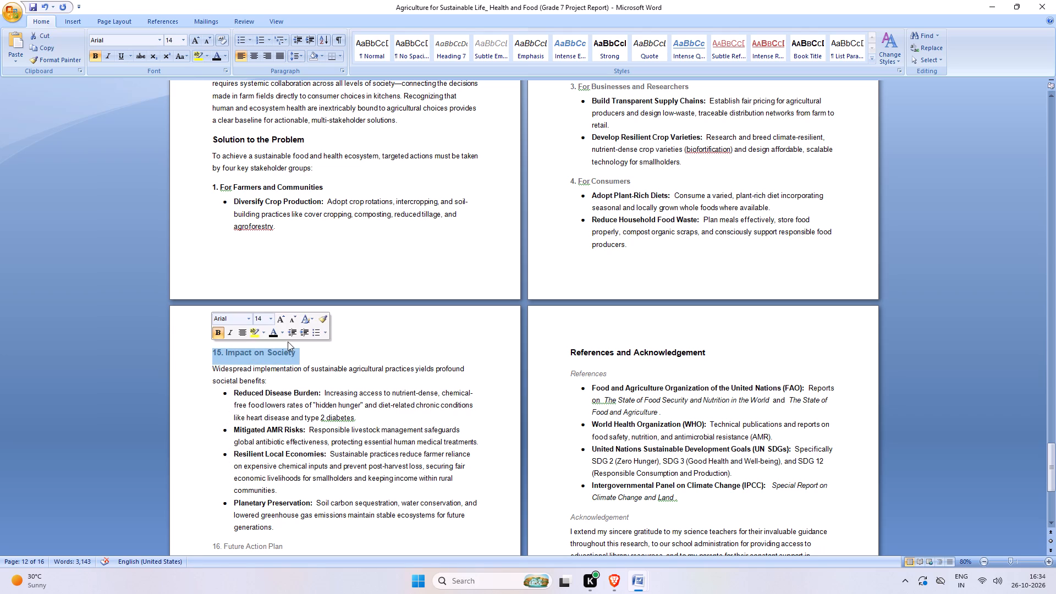
click(271, 335)
Remove the number "15." from the start of the Impact on Society heading.
click(223, 355)
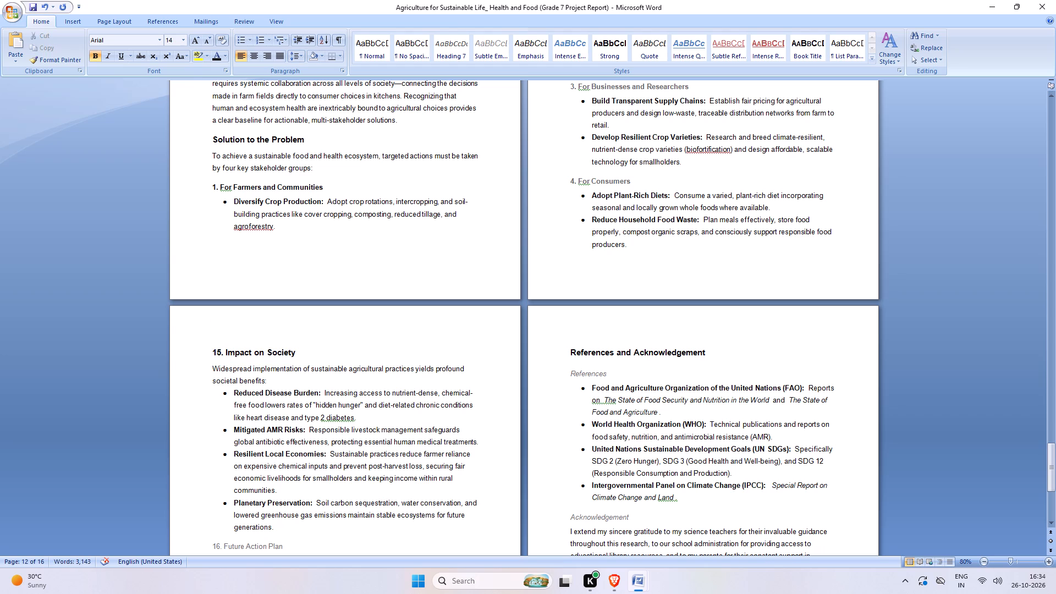
key(BackSpace)
key(BackSpace)
key(BackSpace)
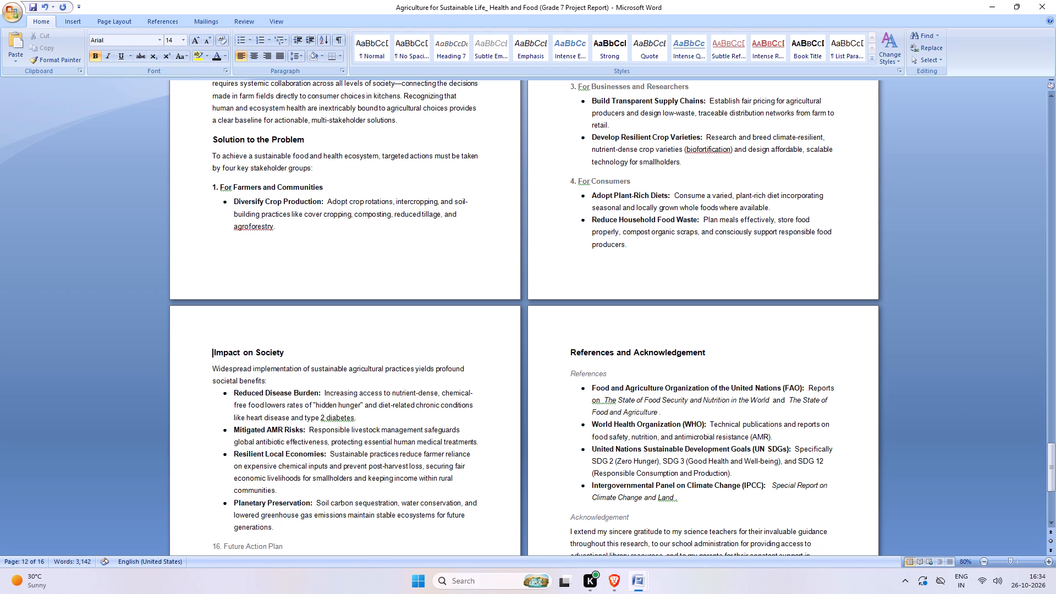
Make the "References" subheading under References and Acknowledgement bold.
scroll(258, 269, down, 11)
scroll(312, 285, down, 1)
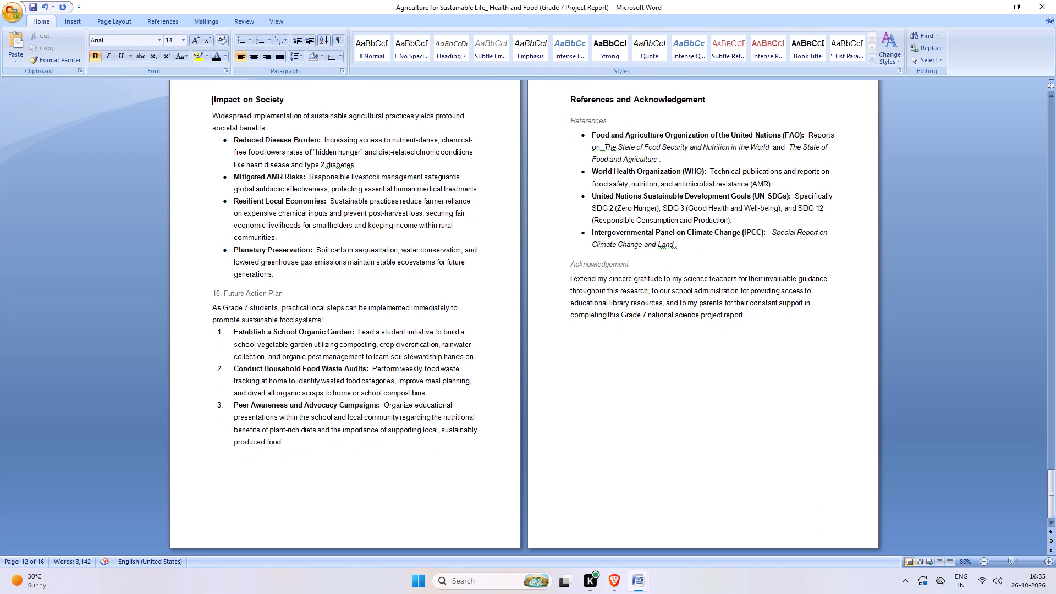
drag(611, 123, 554, 114)
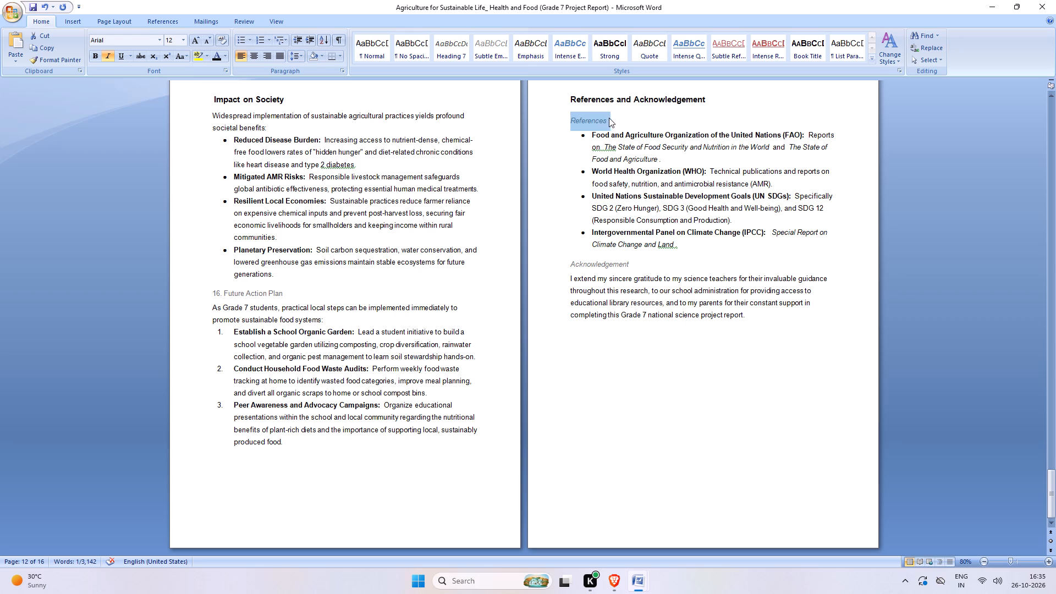
click(625, 118)
drag(619, 118, 571, 126)
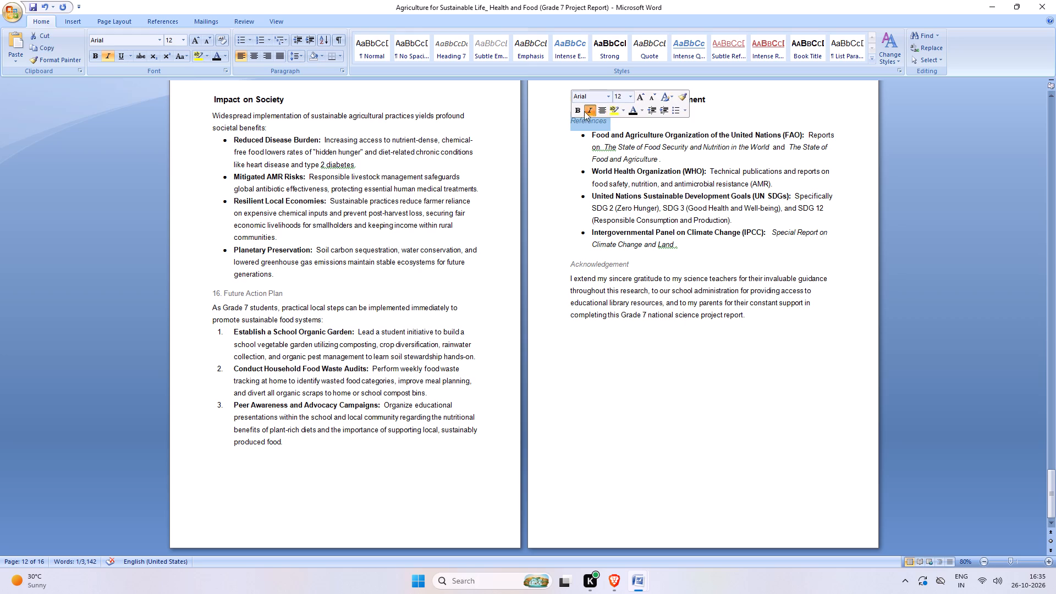
click(579, 109)
Make the "Acknowledgement" subheading below the reference list bold and black.
drag(637, 266, 602, 267)
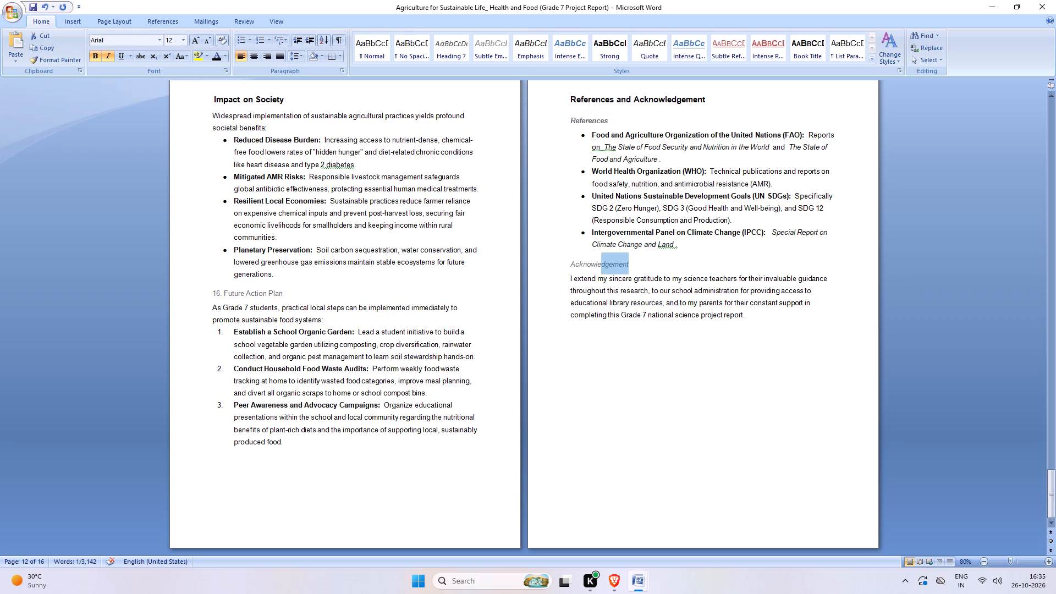
drag(602, 267, 561, 268)
click(566, 249)
click(619, 250)
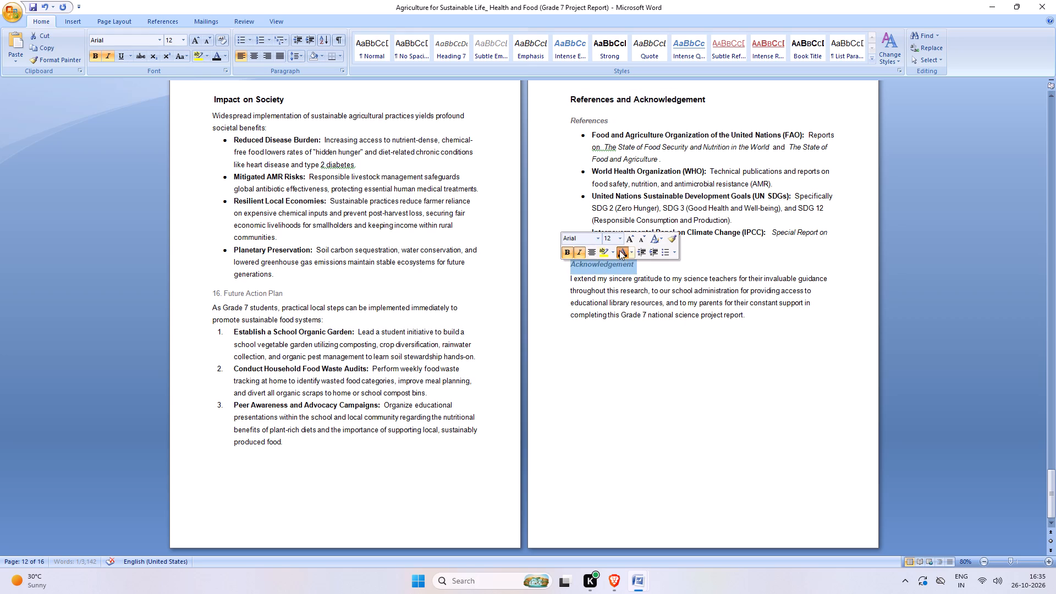
Remove the italics from the "References" subheading and colour it black.
drag(610, 117, 546, 117)
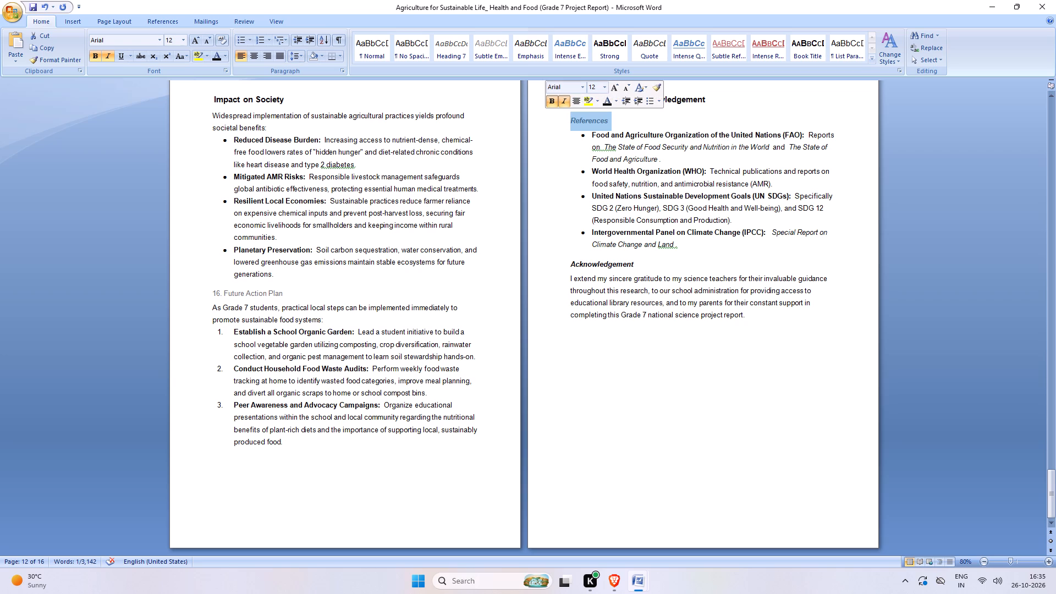
click(561, 100)
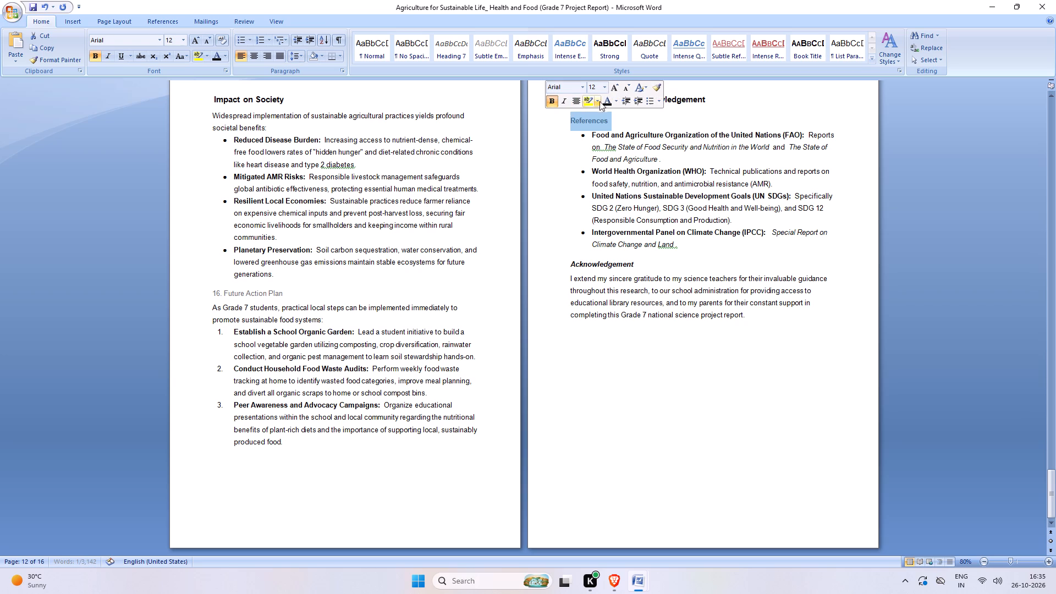
click(603, 101)
Format the "16. Future Action Plan" heading as bold, size 14, black text.
scroll(191, 279, down, 1)
drag(313, 295, 211, 289)
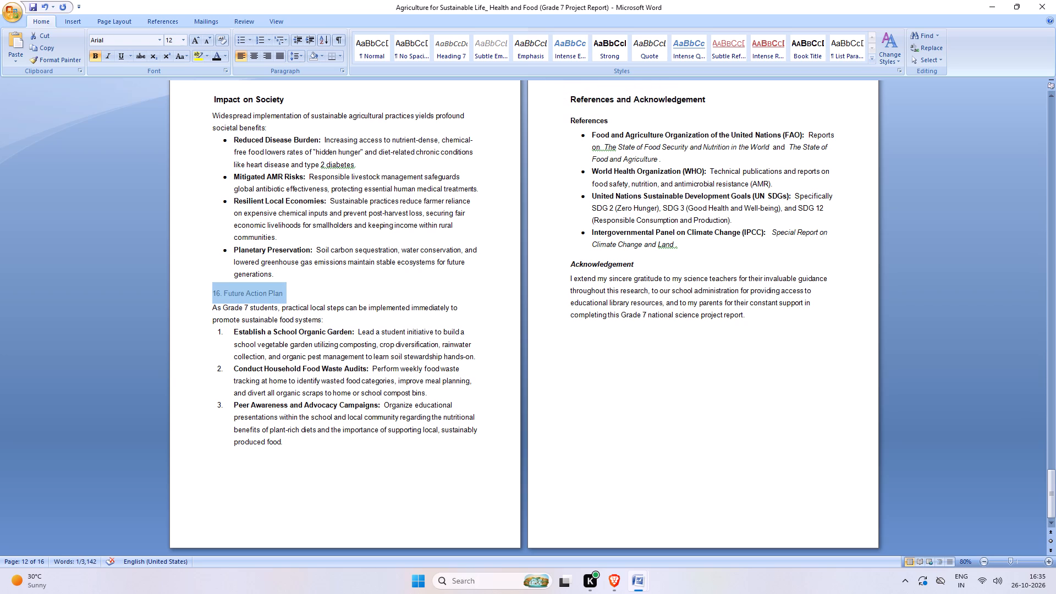
drag(211, 289, 208, 289)
click(217, 270)
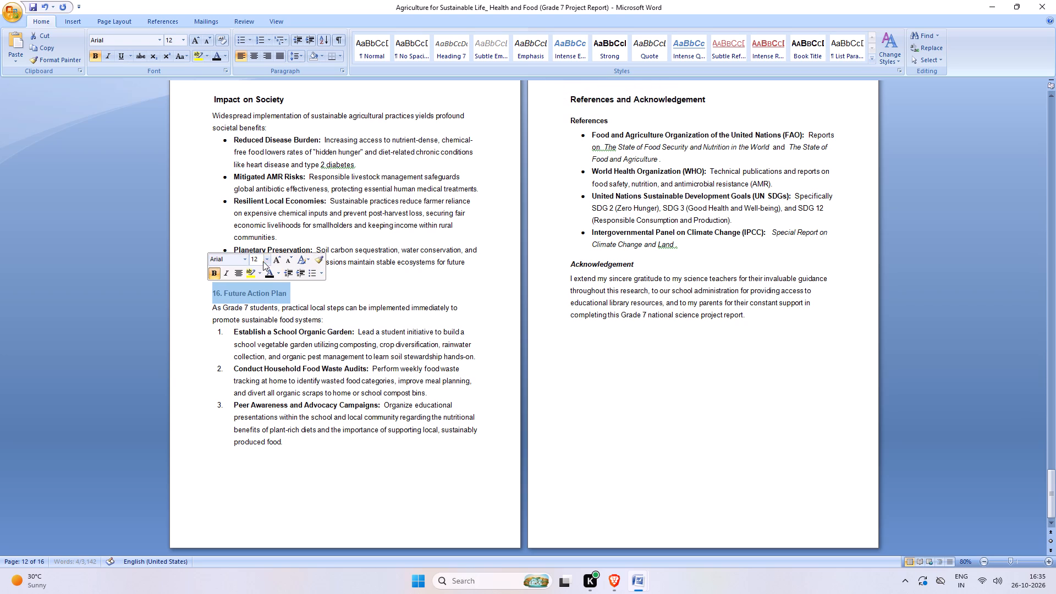
click(263, 261)
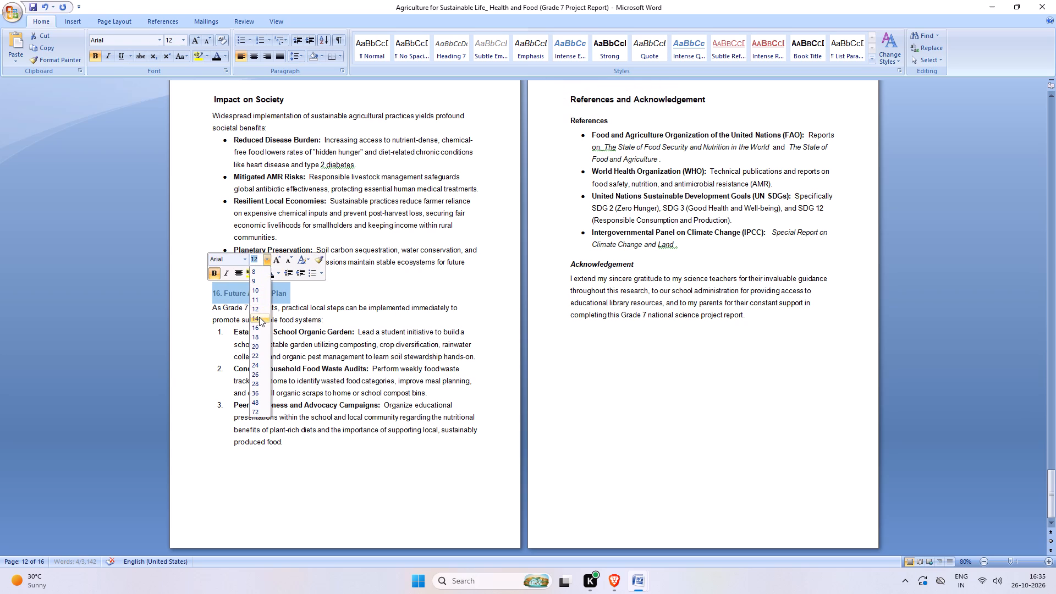
click(259, 317)
click(291, 290)
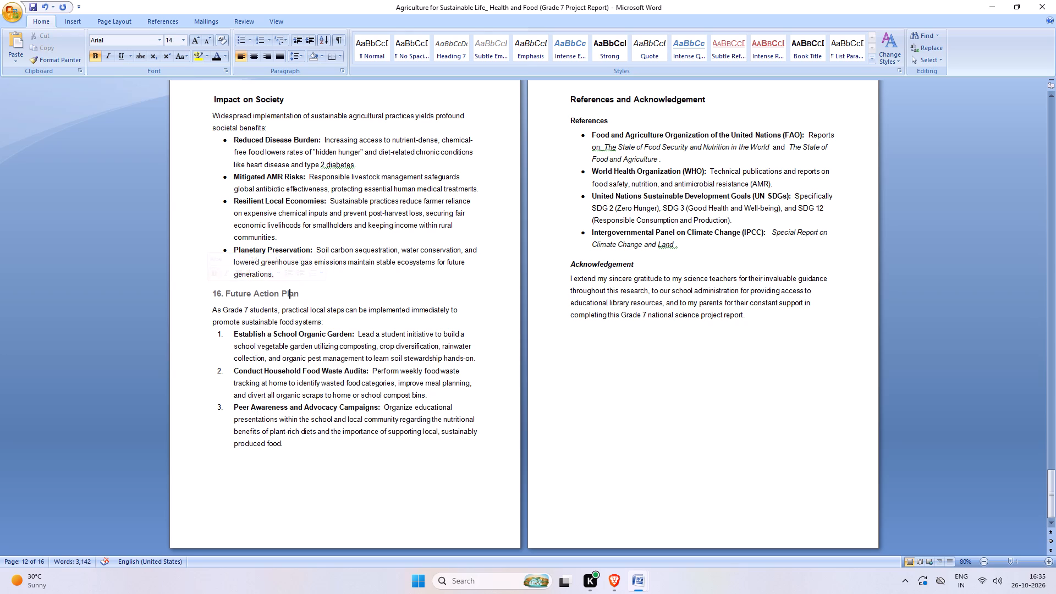
drag(298, 294, 206, 293)
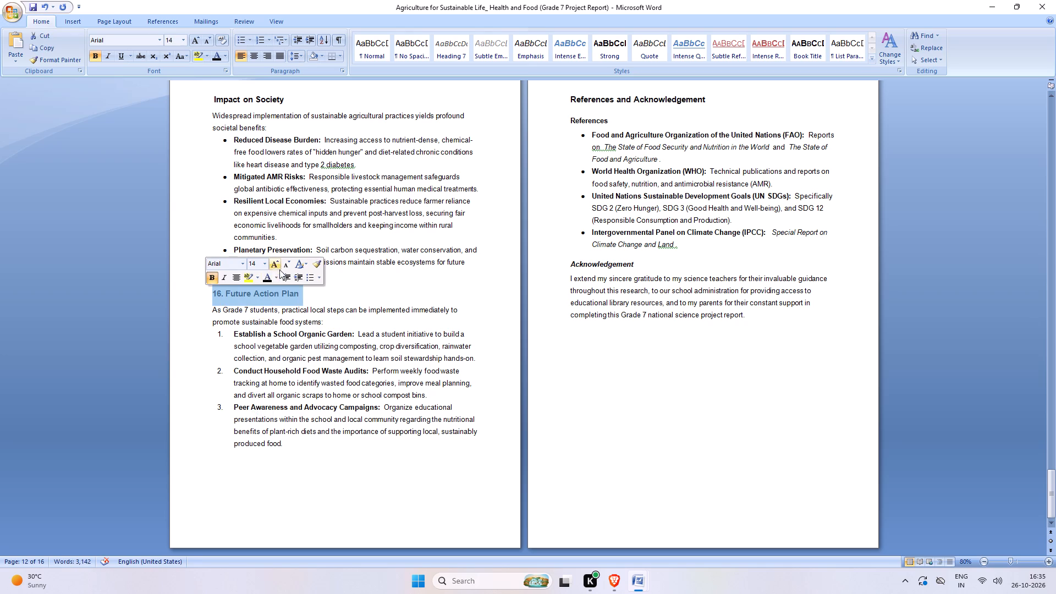
click(265, 275)
Remove the number "16." from the start of the Future Action Plan heading.
click(225, 288)
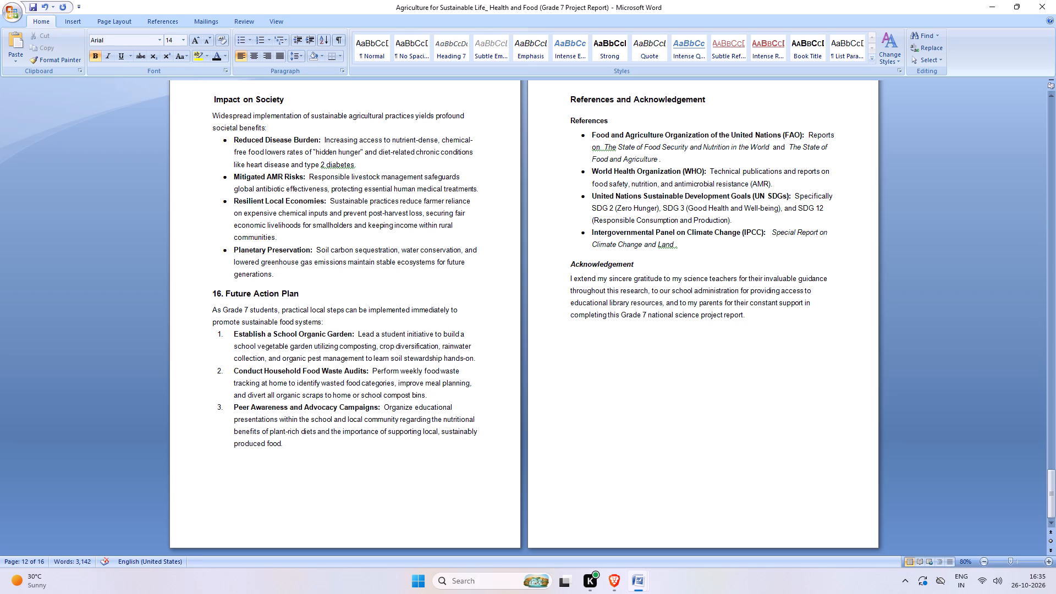
key(BackSpace)
key(BackSpace)
key(BackSpace)
key(BackSpace)
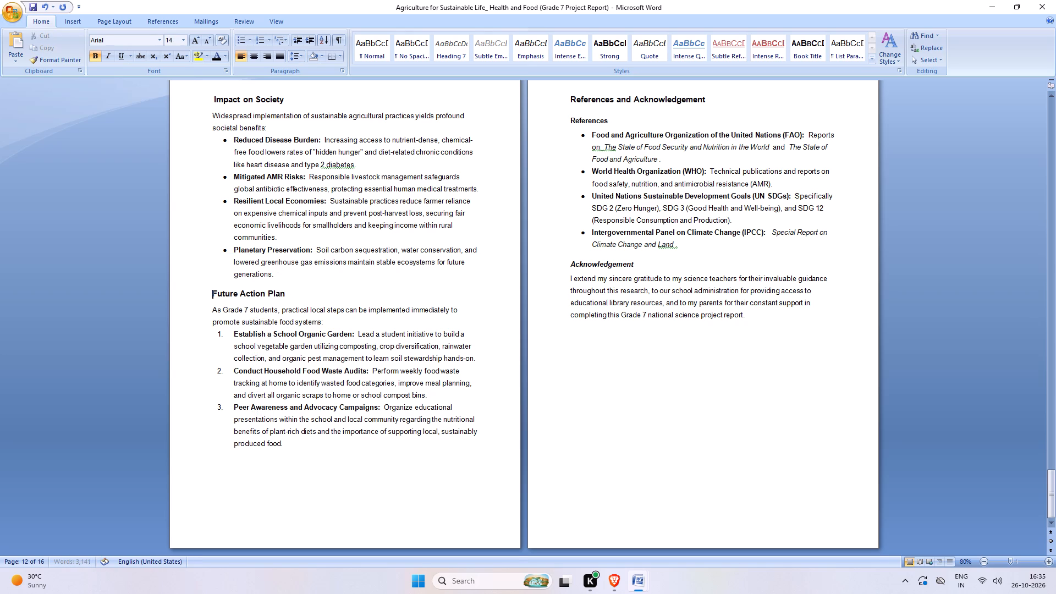
Colour the "3. For Businesses and Researchers" and "4. For Consumers" subheadings black, keeping them bold.
scroll(219, 267, up, 14)
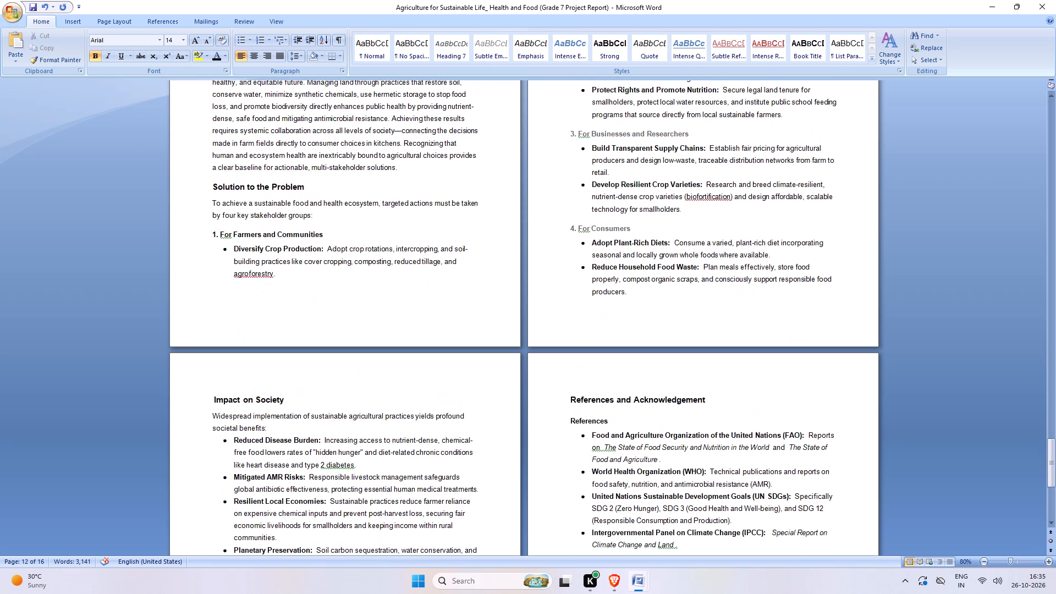
scroll(647, 221, up, 3)
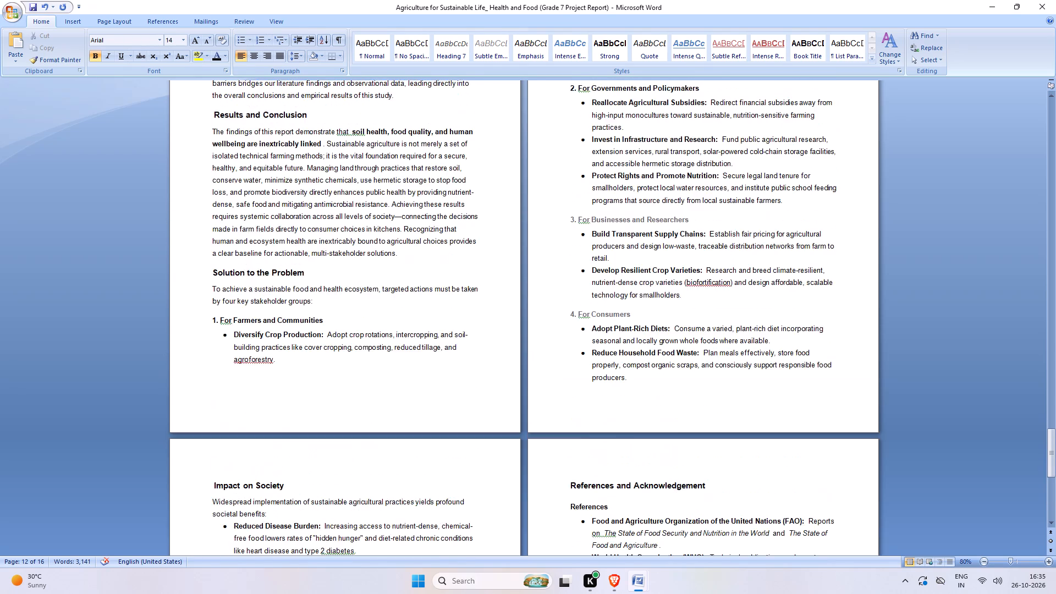
scroll(650, 219, up, 5)
scroll(669, 287, down, 3)
drag(705, 239, 529, 241)
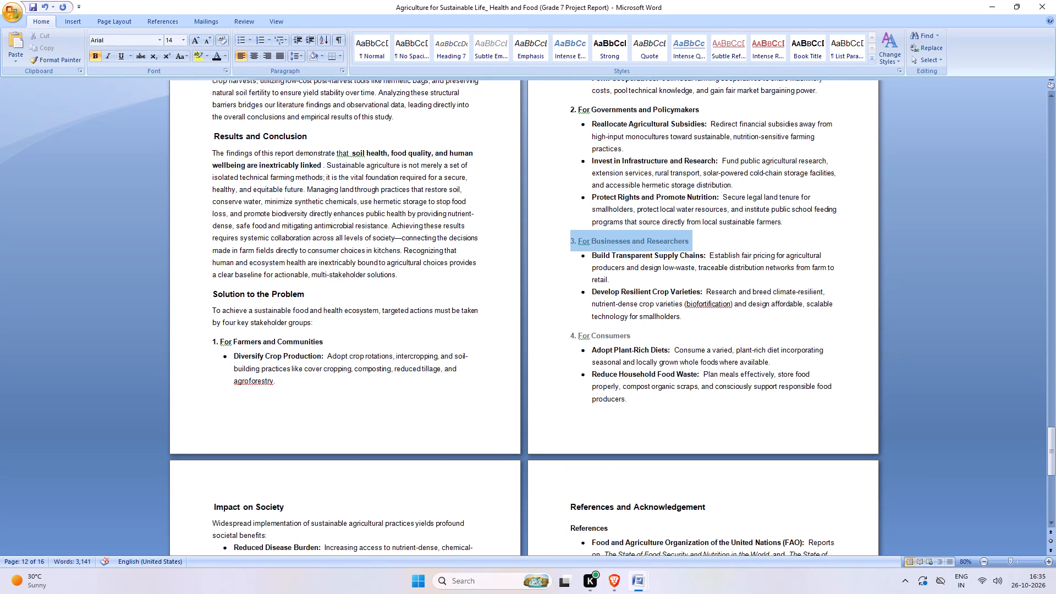
drag(529, 241, 526, 241)
click(580, 251)
drag(700, 241, 537, 242)
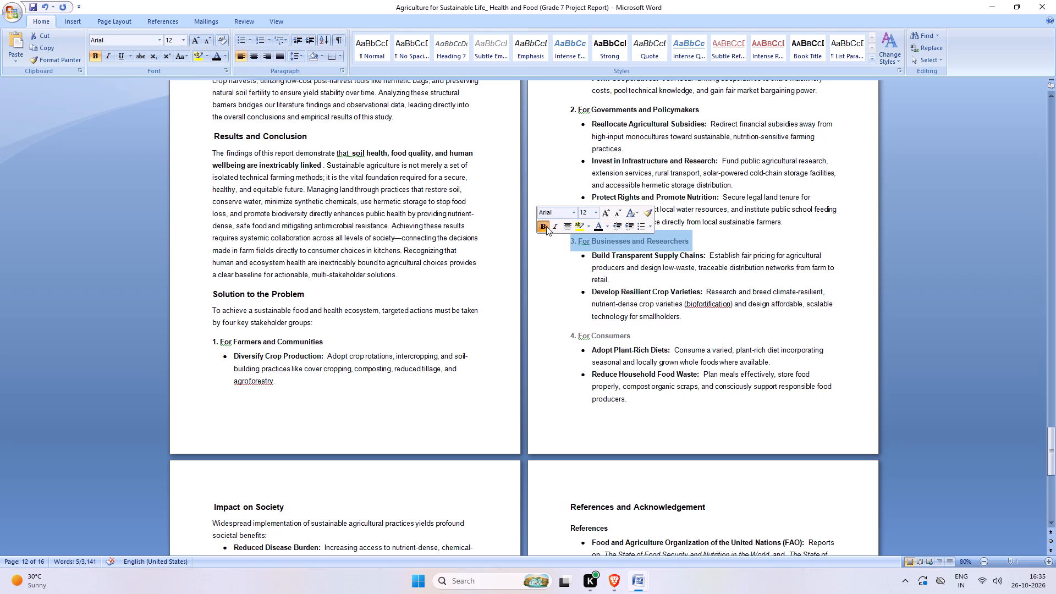
click(546, 226)
click(538, 226)
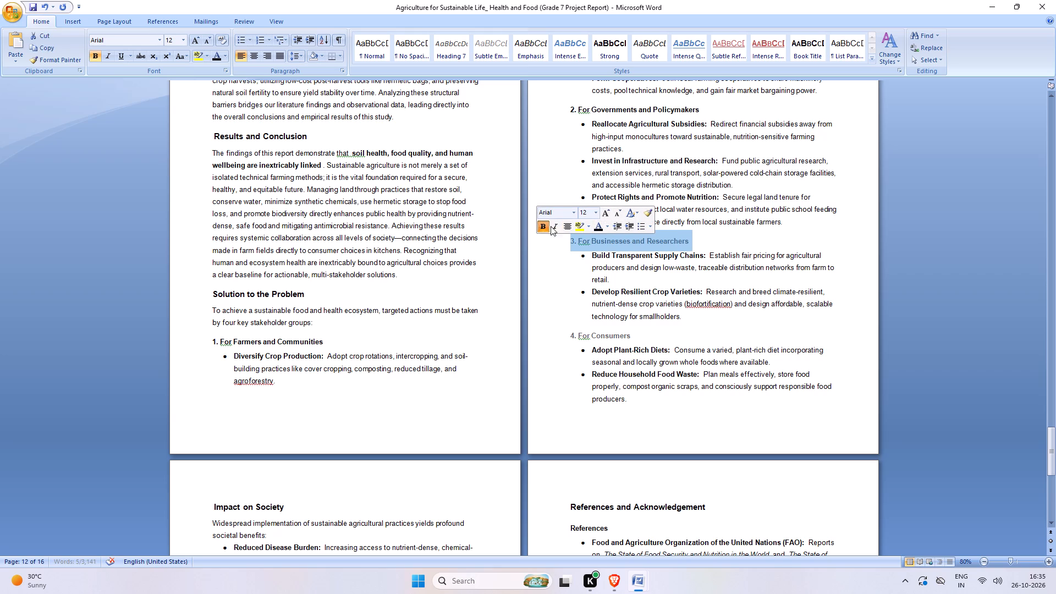
click(600, 227)
drag(638, 342, 558, 336)
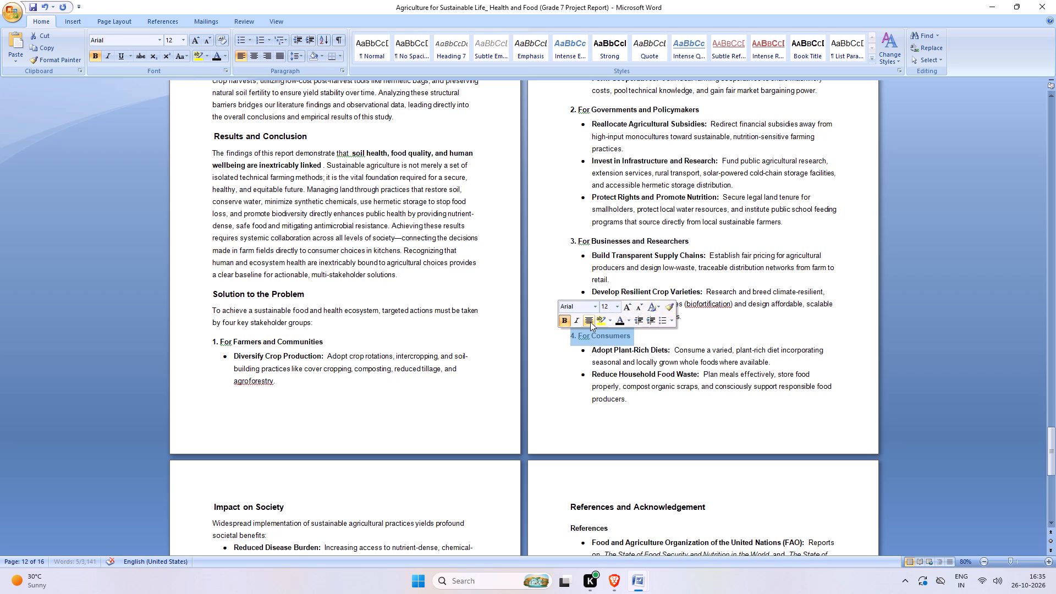
click(618, 319)
Check the formatting of the Impact on Society, Future Action Plan and References and Acknowledgement sections.
scroll(627, 349, down, 4)
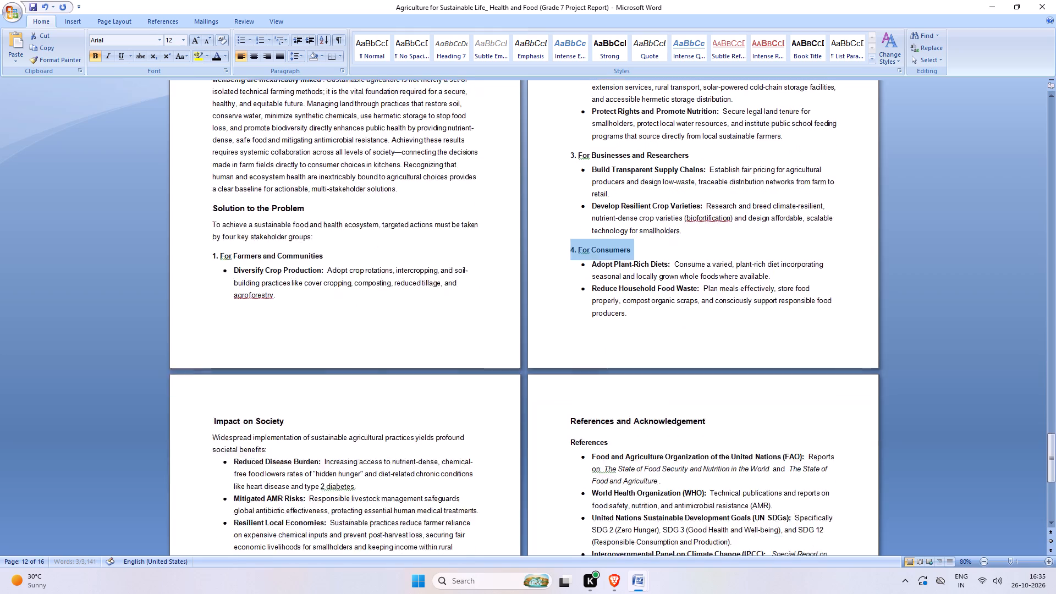
scroll(625, 350, down, 15)
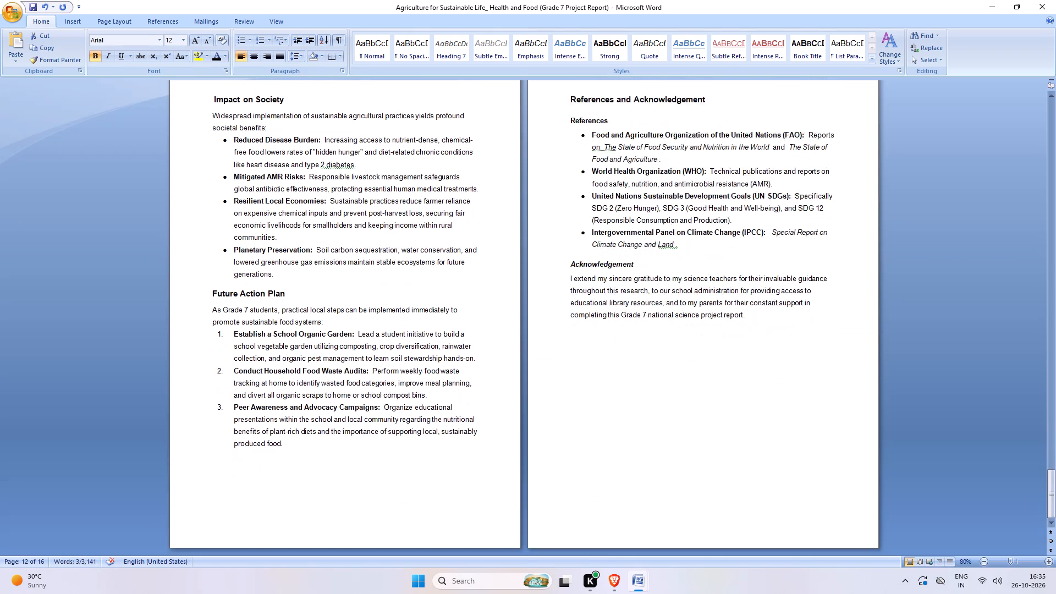
scroll(617, 341, up, 10)
scroll(623, 331, down, 4)
scroll(489, 334, down, 4)
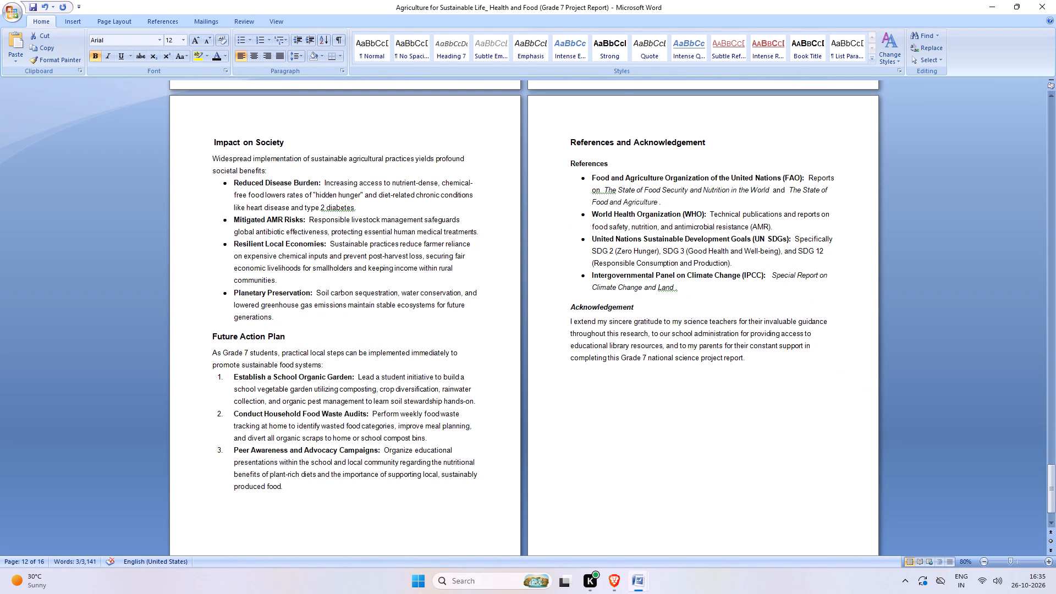
click(247, 352)
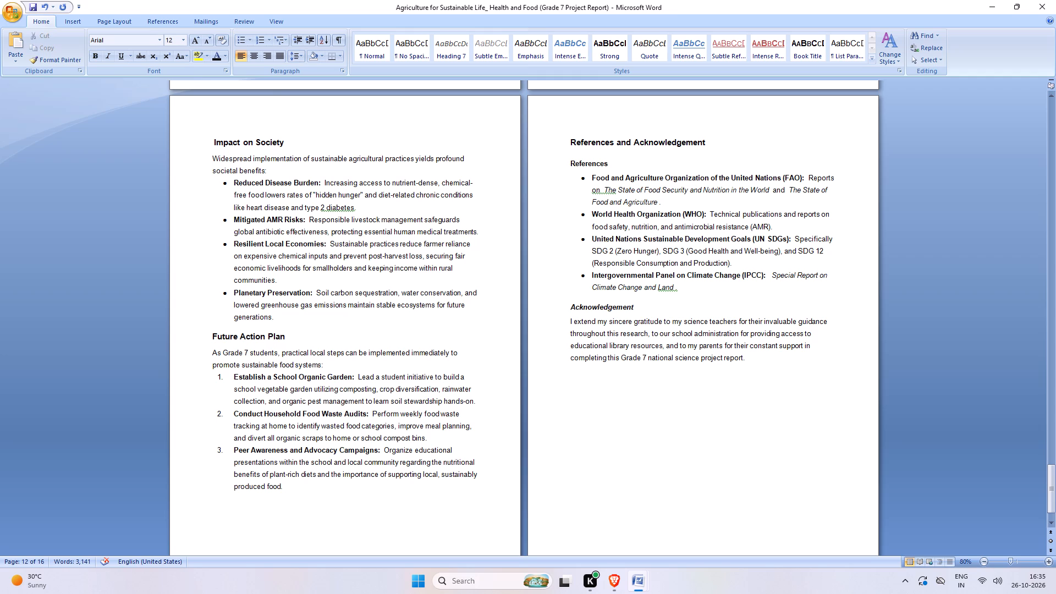
scroll(372, 364, down, 5)
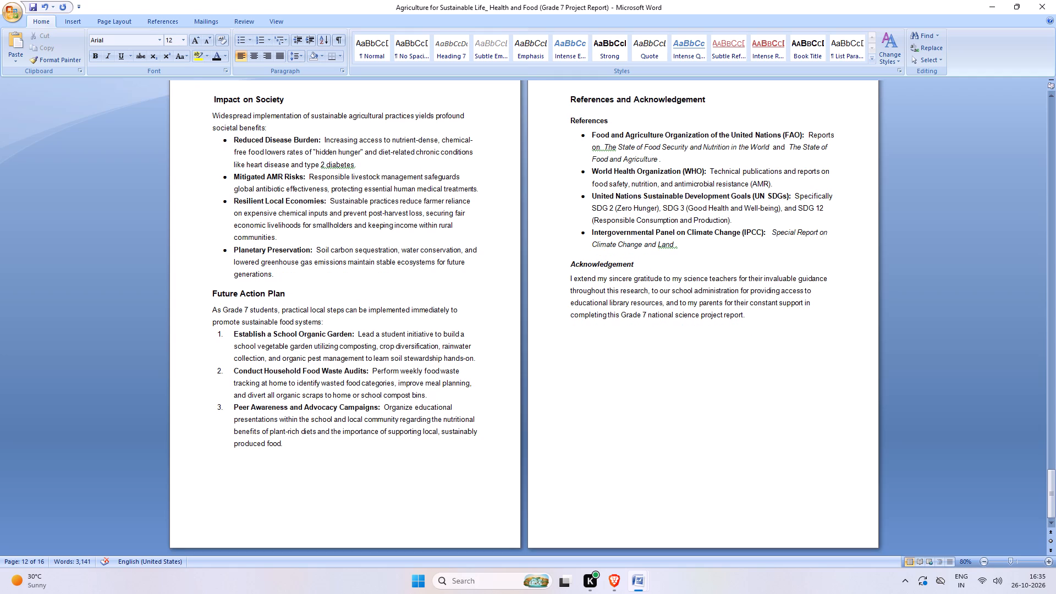
Make the "Table 4: Key Global Agricultural Data Parameters and Local Observables" caption bold, non-italic and black.
scroll(530, 375, up, 12)
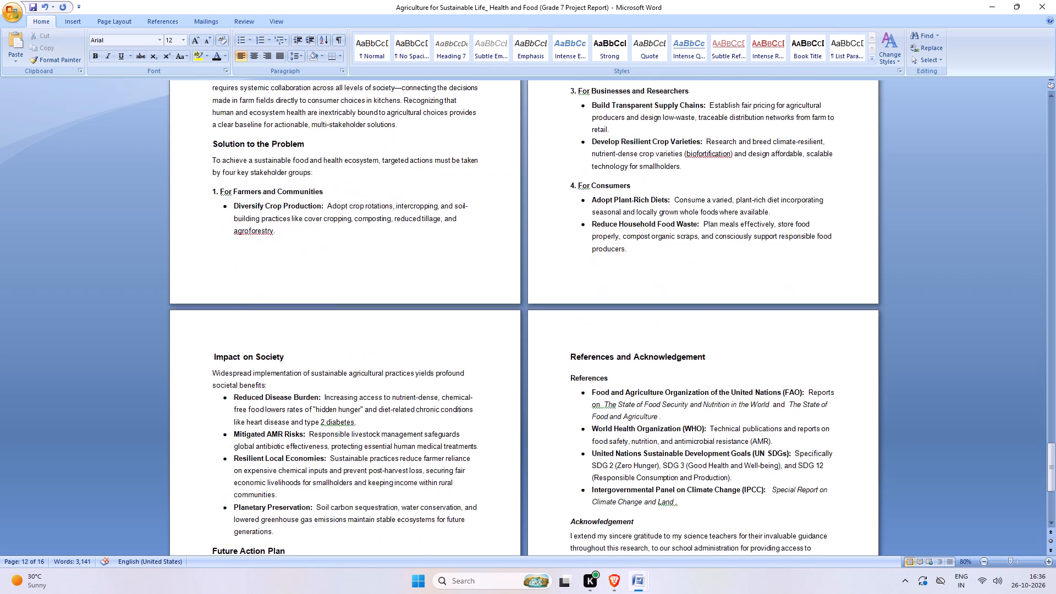
scroll(548, 342, up, 20)
scroll(548, 342, up, 12)
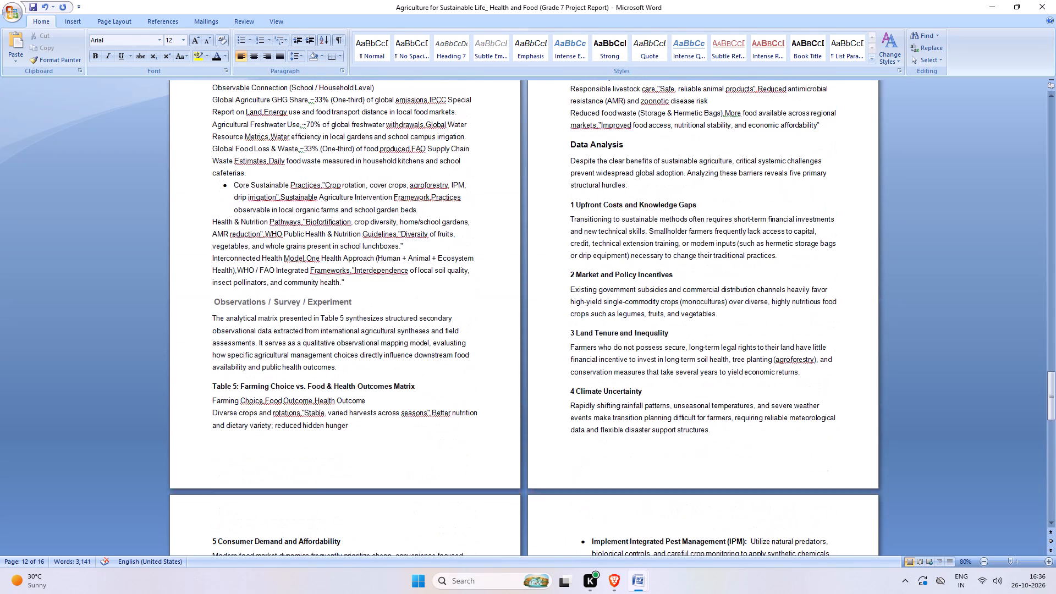
scroll(548, 342, up, 5)
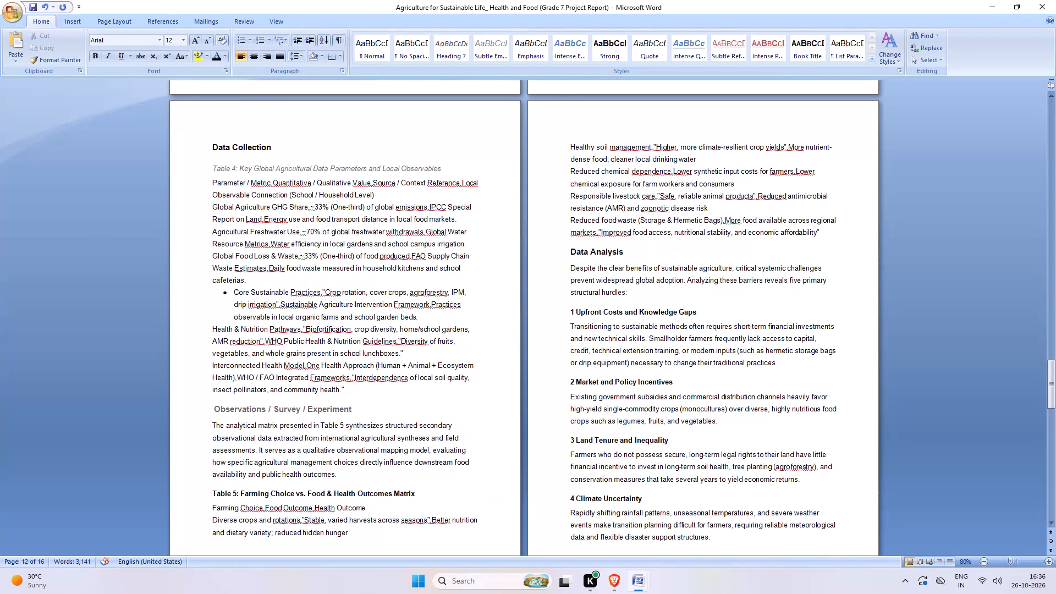
drag(447, 166, 206, 163)
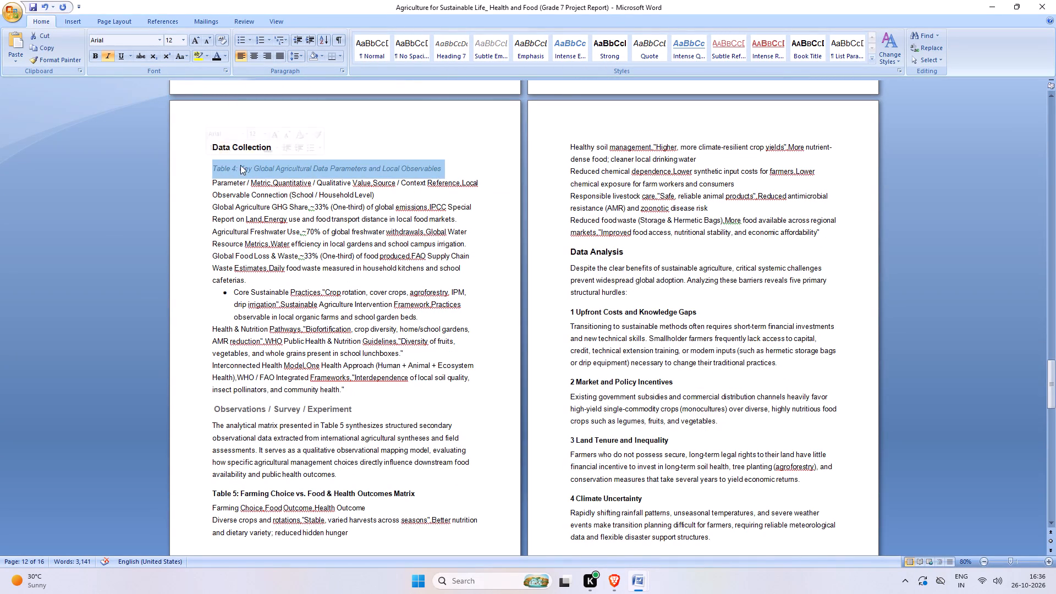
click(210, 146)
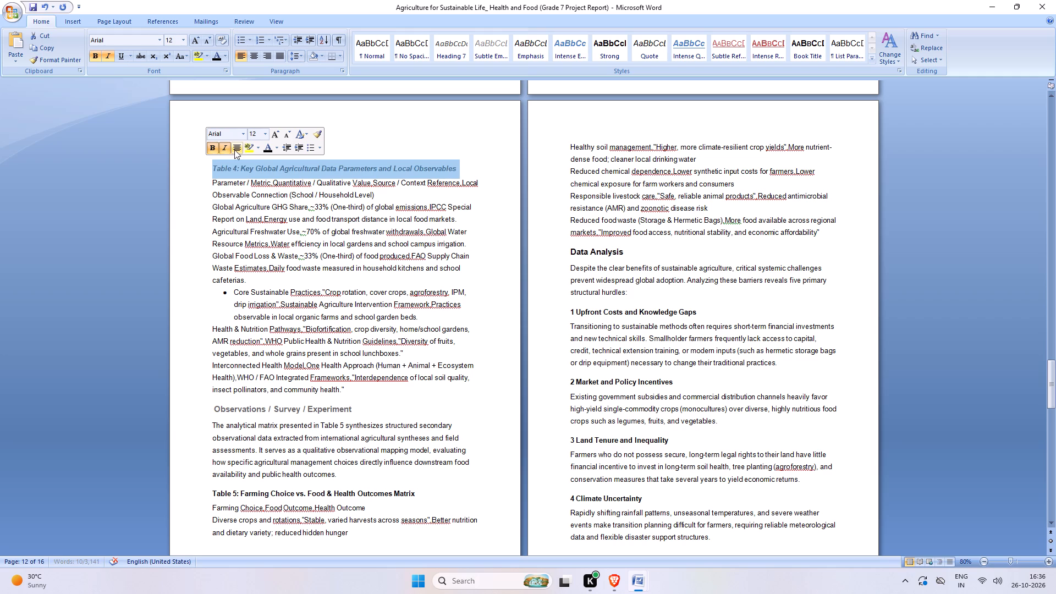
click(227, 149)
click(423, 145)
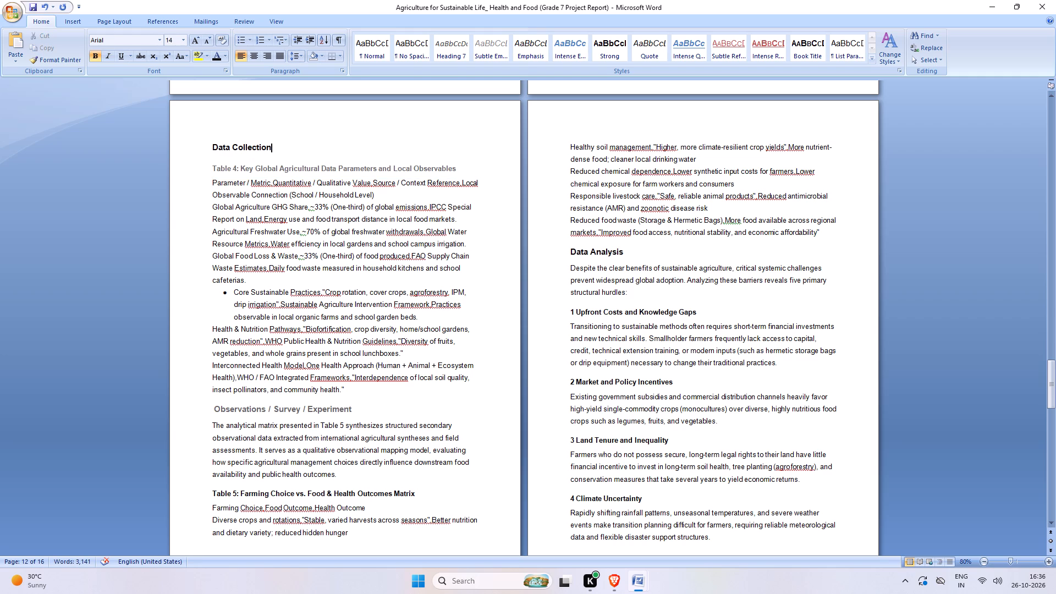
drag(454, 168, 201, 168)
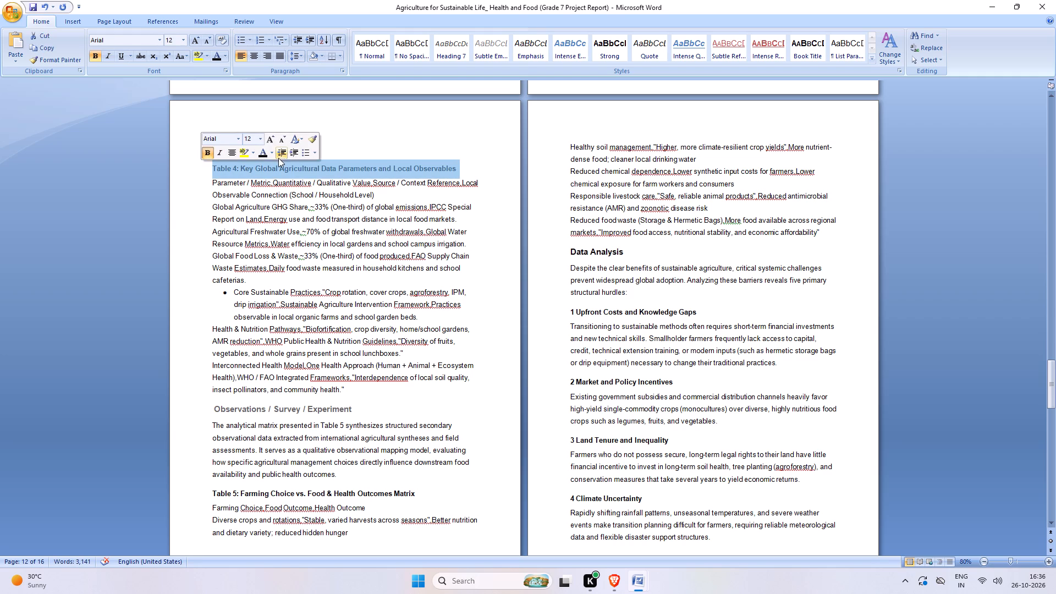
click(265, 156)
Review the headings, tables and layout from the Data Collection section back to the cover page.
scroll(432, 260, up, 20)
scroll(432, 260, up, 1)
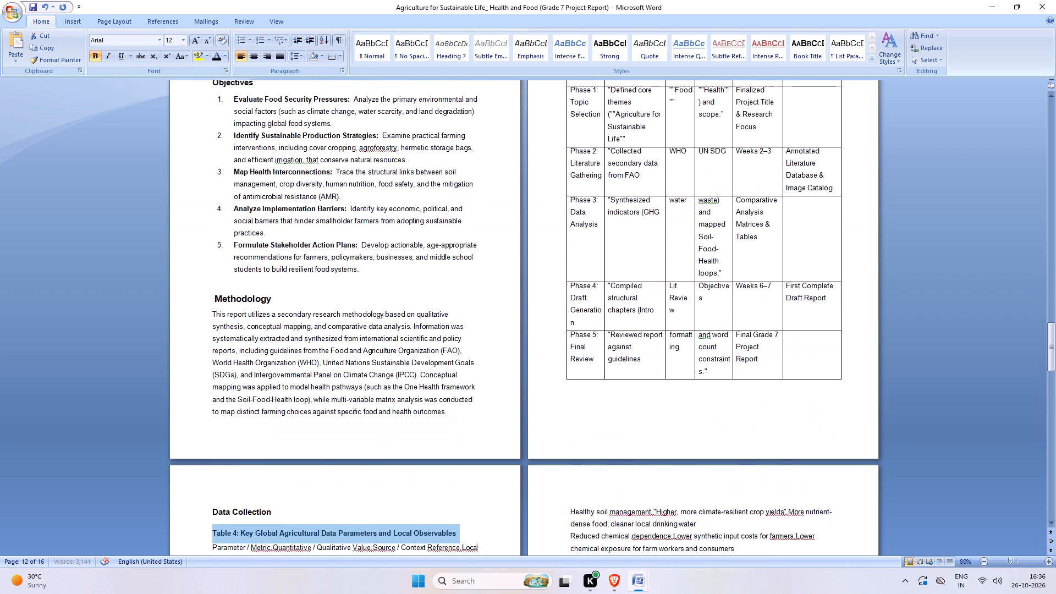
scroll(432, 260, up, 20)
scroll(432, 260, up, 20)
scroll(432, 260, up, 2)
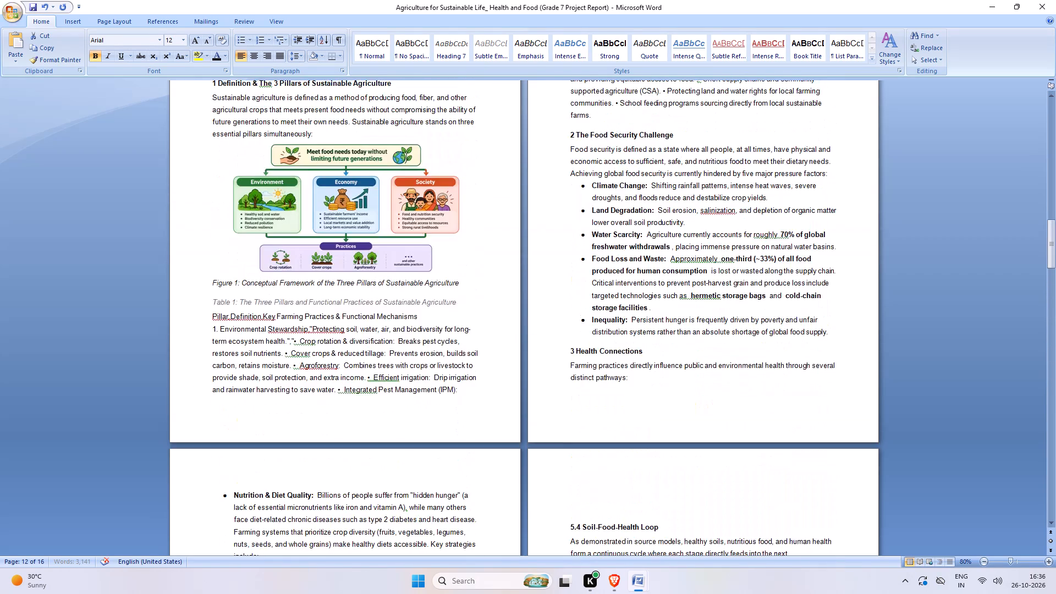
scroll(432, 260, up, 19)
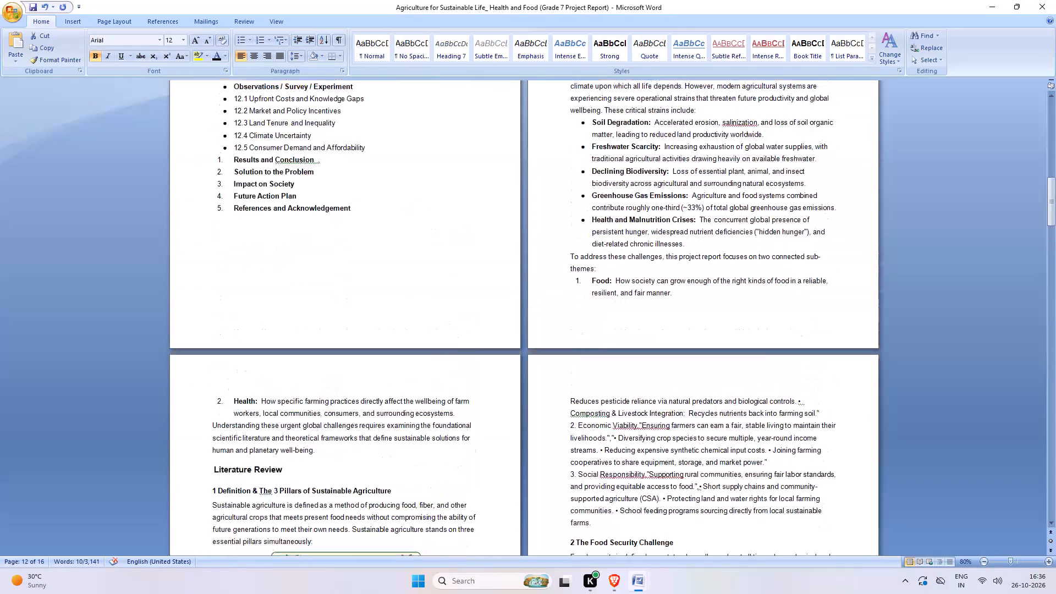
scroll(432, 260, up, 15)
scroll(456, 202, up, 7)
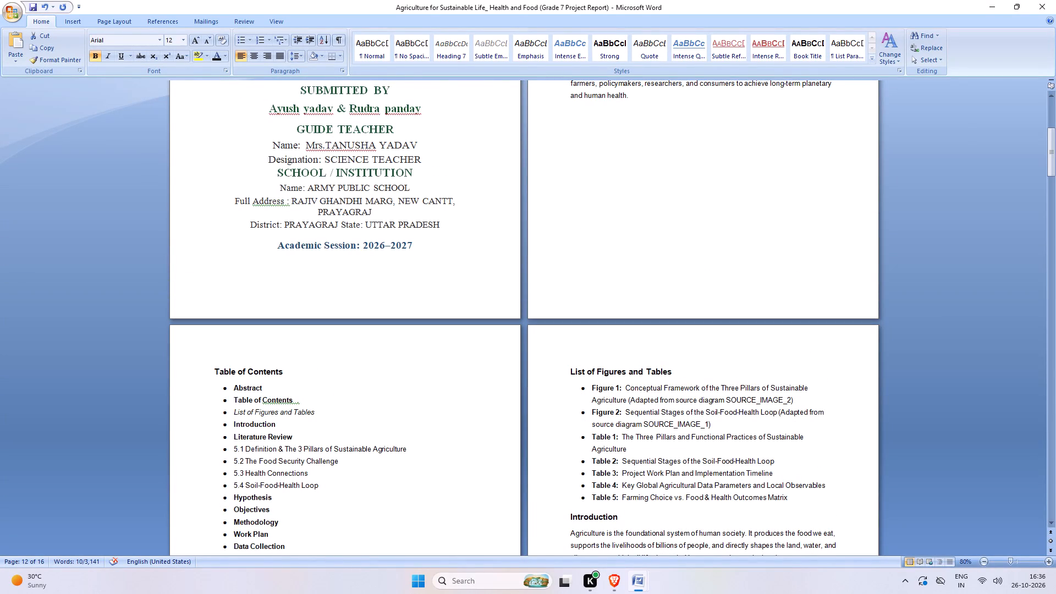
scroll(462, 212, up, 9)
Add an "Introduction" bullet above "Abstract" as the first entry in the Table of Contents.
scroll(463, 211, down, 19)
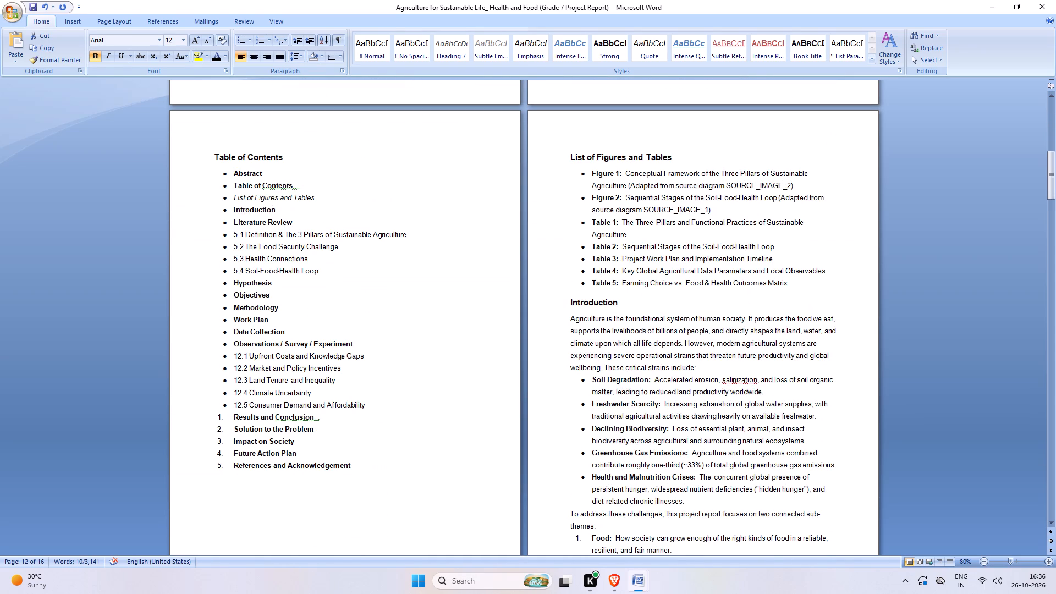
click(227, 171)
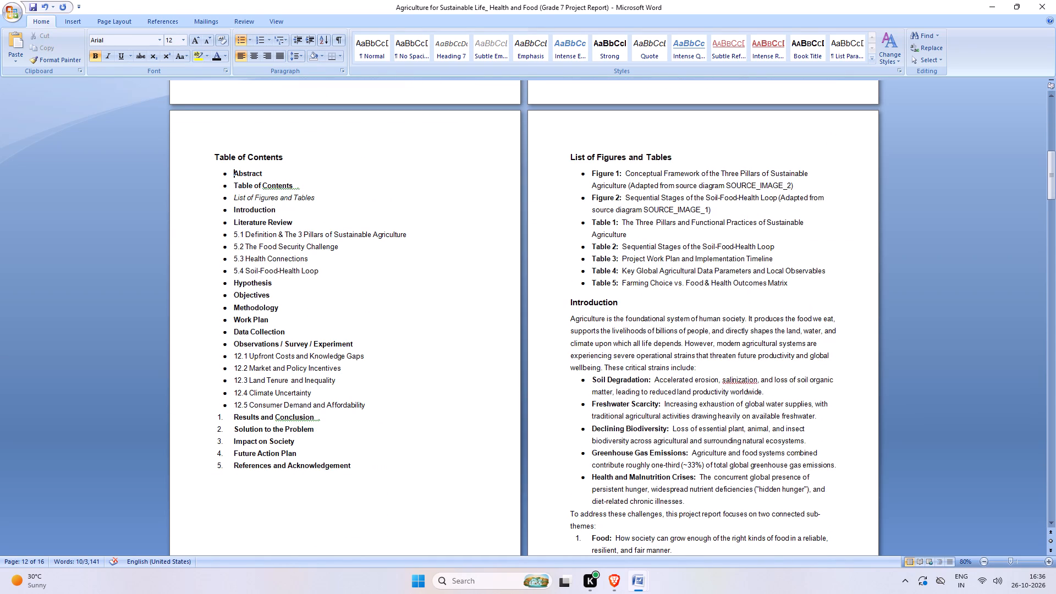
key(Return)
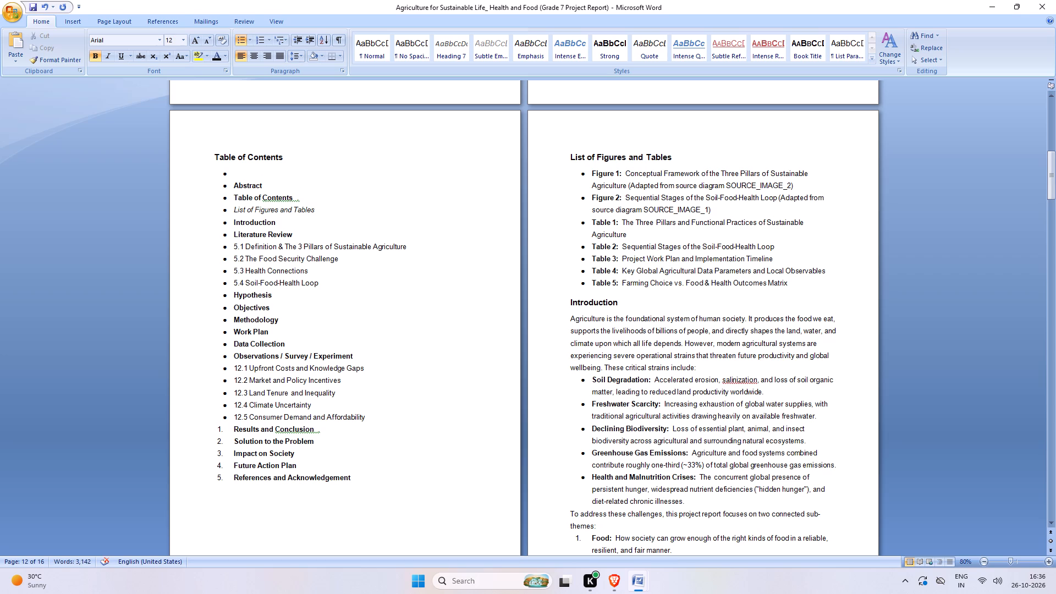
click(232, 174)
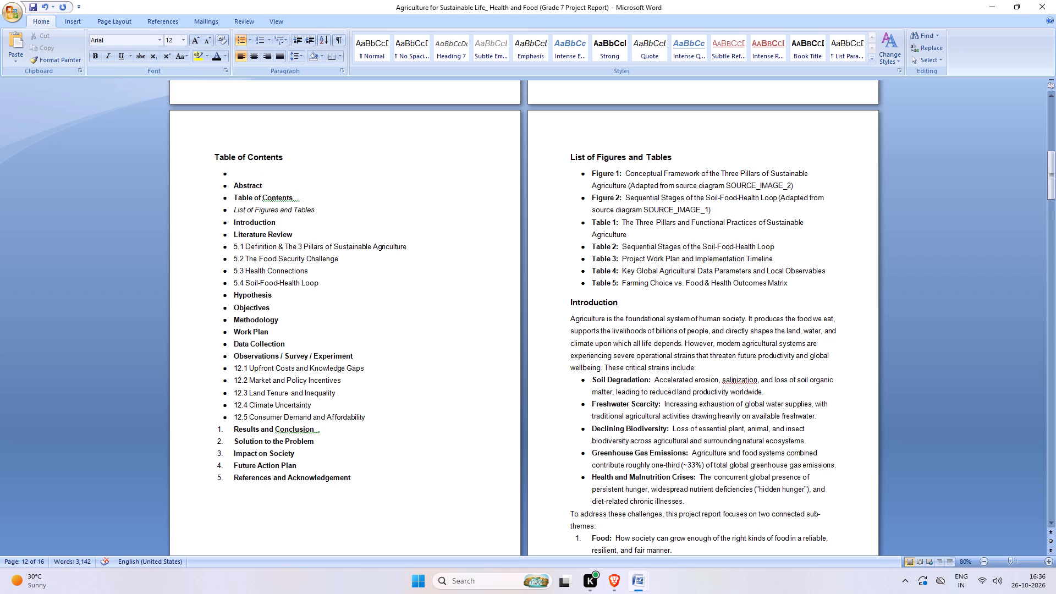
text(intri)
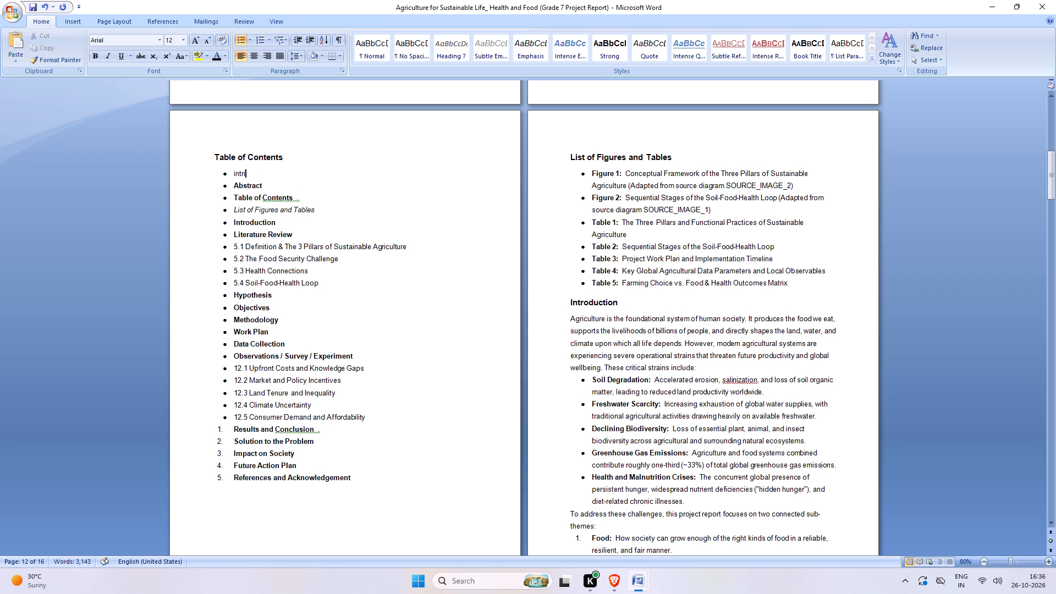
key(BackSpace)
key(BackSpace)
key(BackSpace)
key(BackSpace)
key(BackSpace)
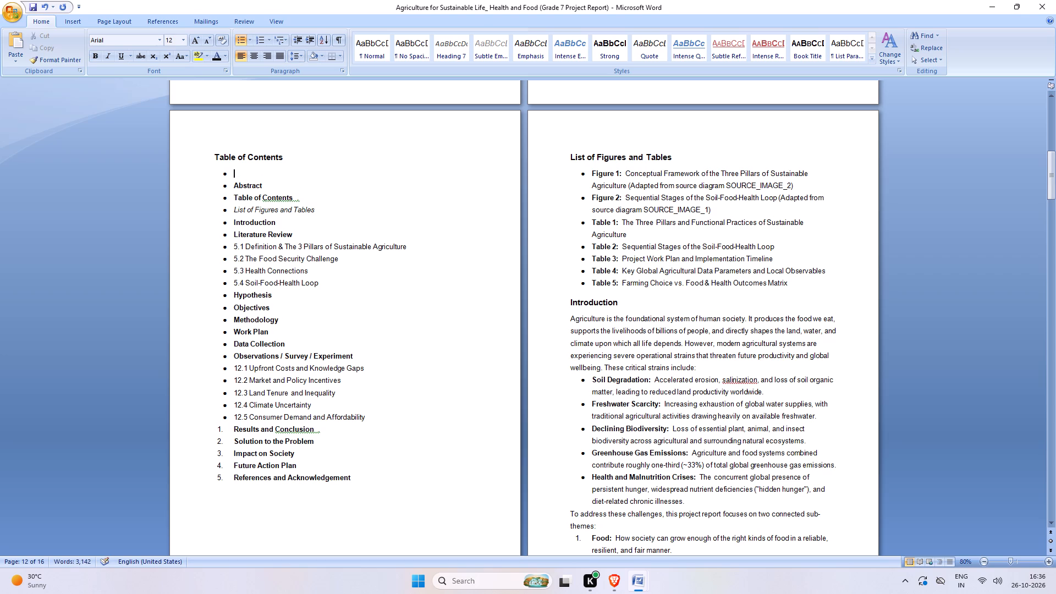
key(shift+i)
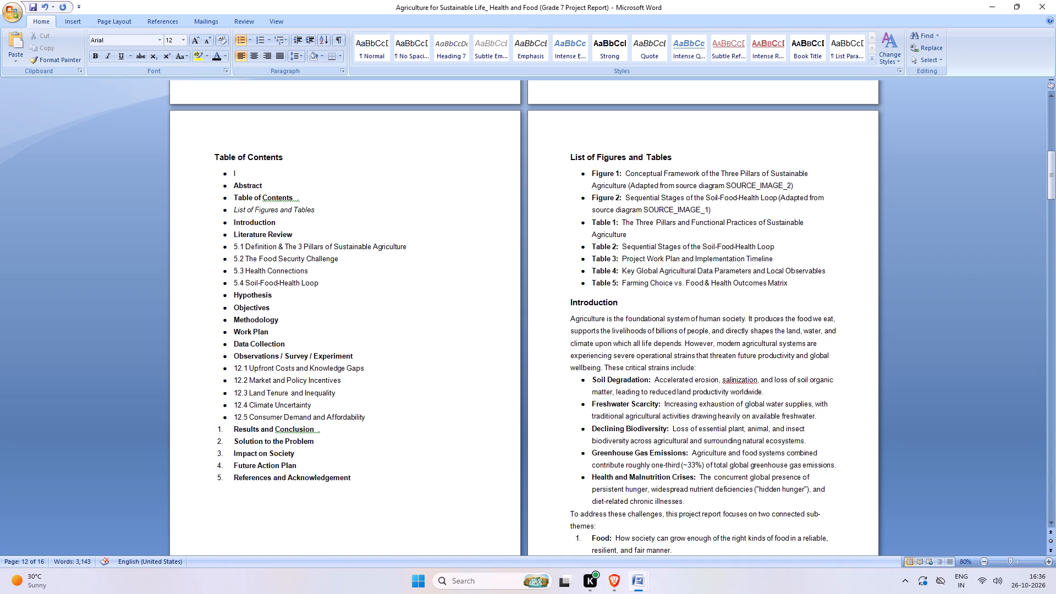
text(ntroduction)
Make the new "Introduction" entry at the start of the Table of Contents bold and black.
drag(278, 178, 233, 173)
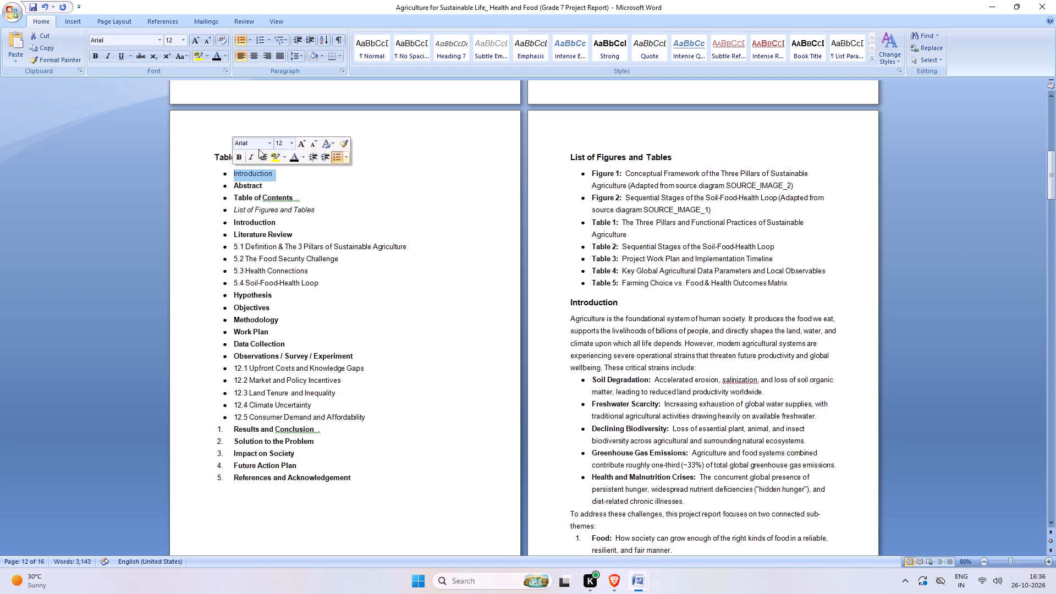
click(293, 159)
click(238, 158)
click(313, 187)
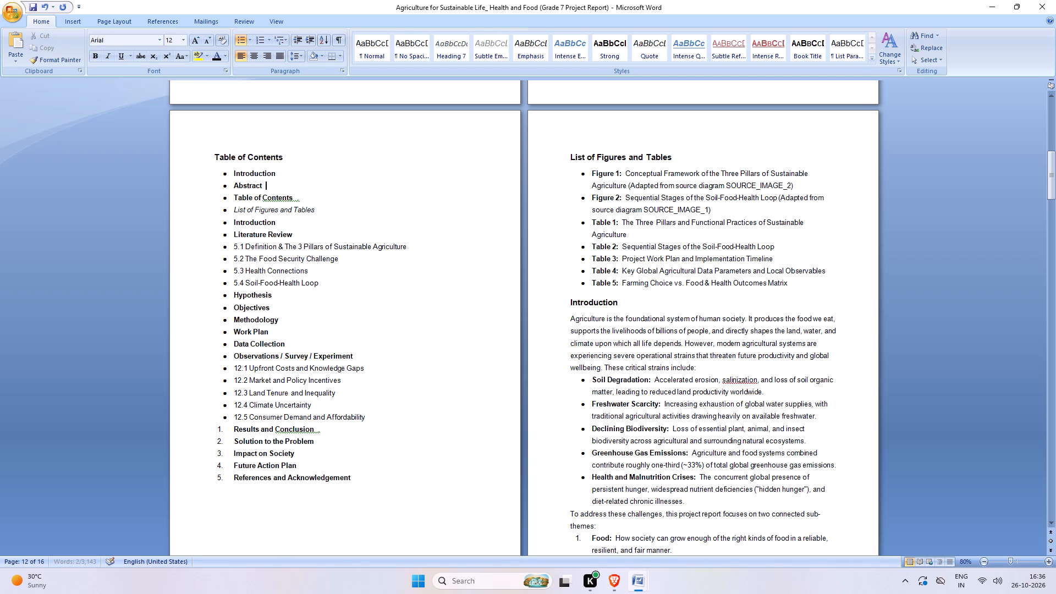
Save the report document.
scroll(508, 229, up, 20)
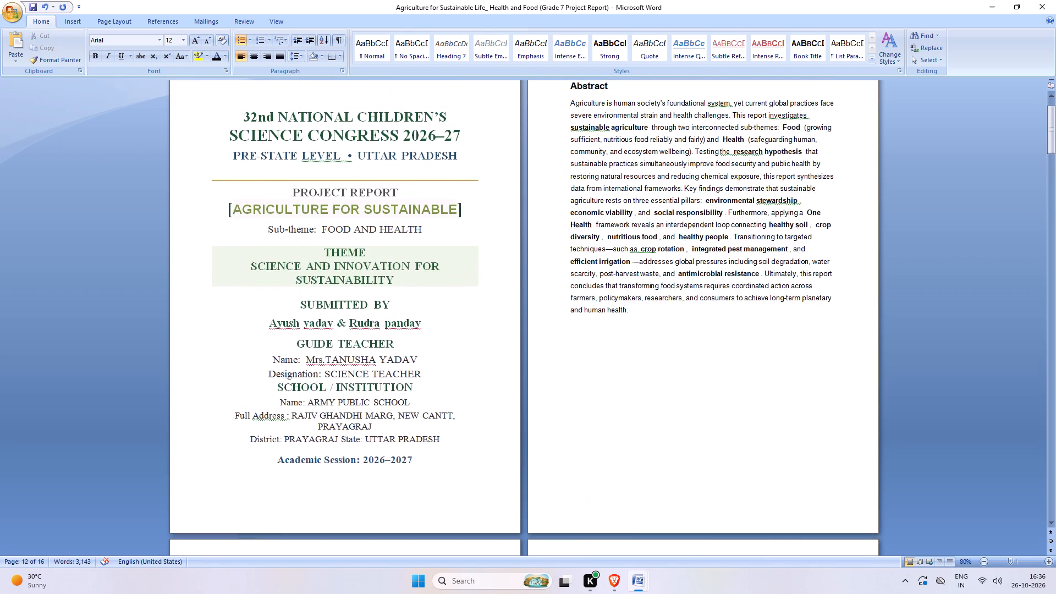
scroll(510, 215, up, 4)
scroll(447, 195, down, 2)
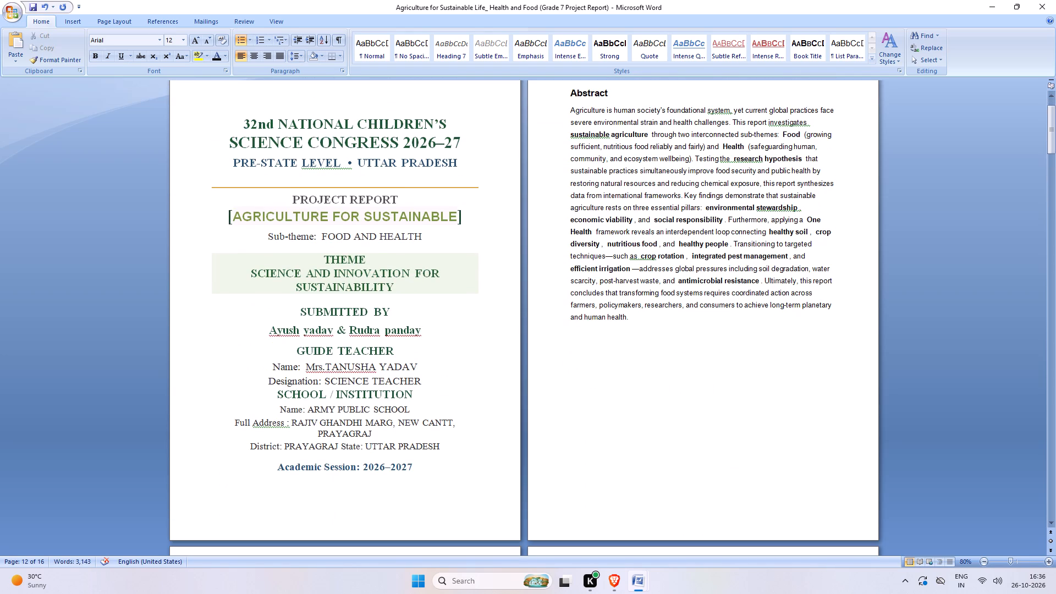
click(46, 27)
click(35, 8)
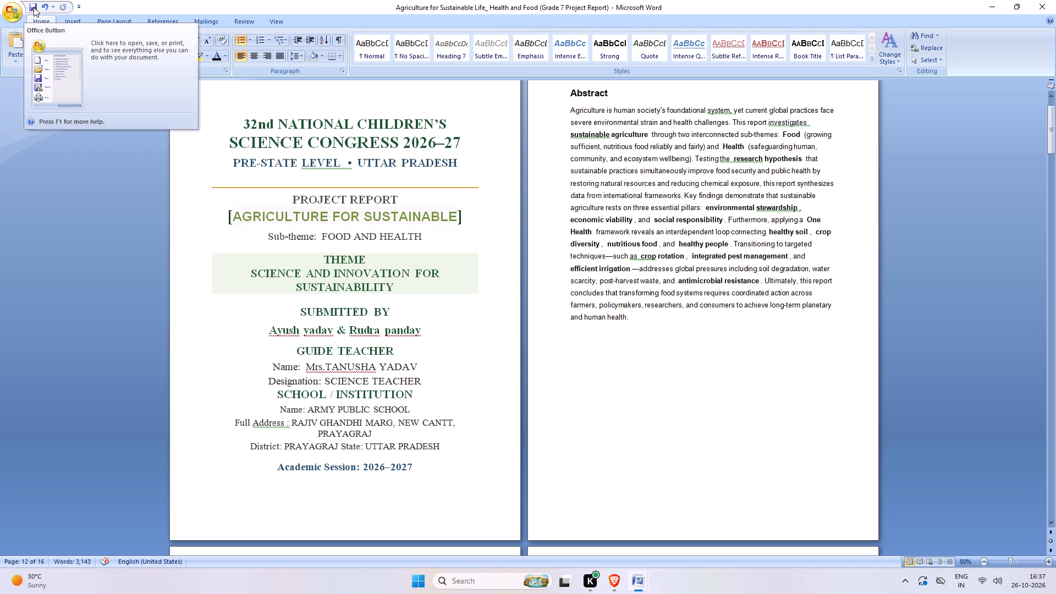
click(34, 7)
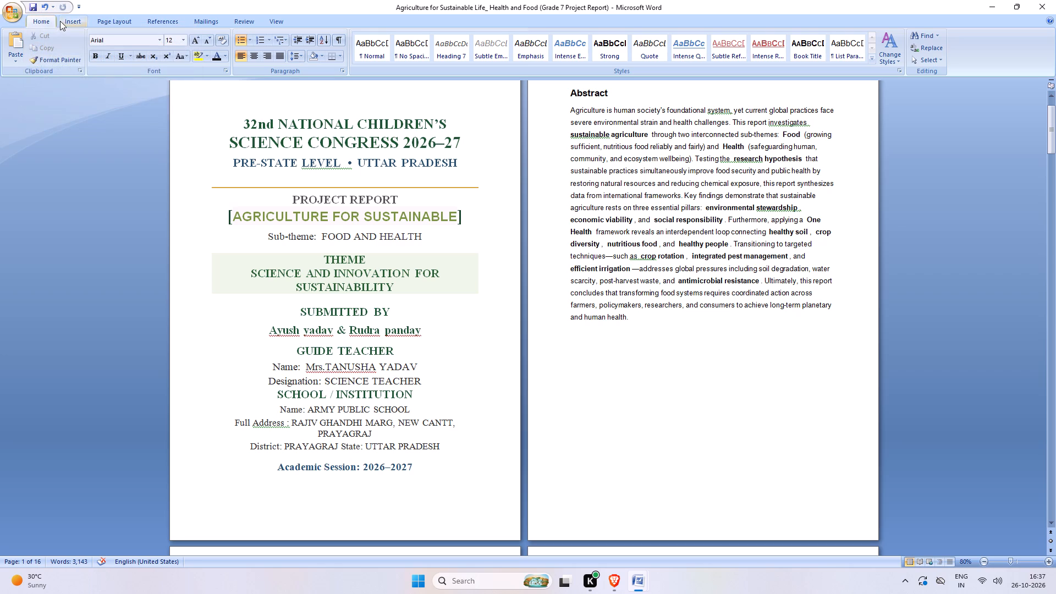
key(ctrl+s)
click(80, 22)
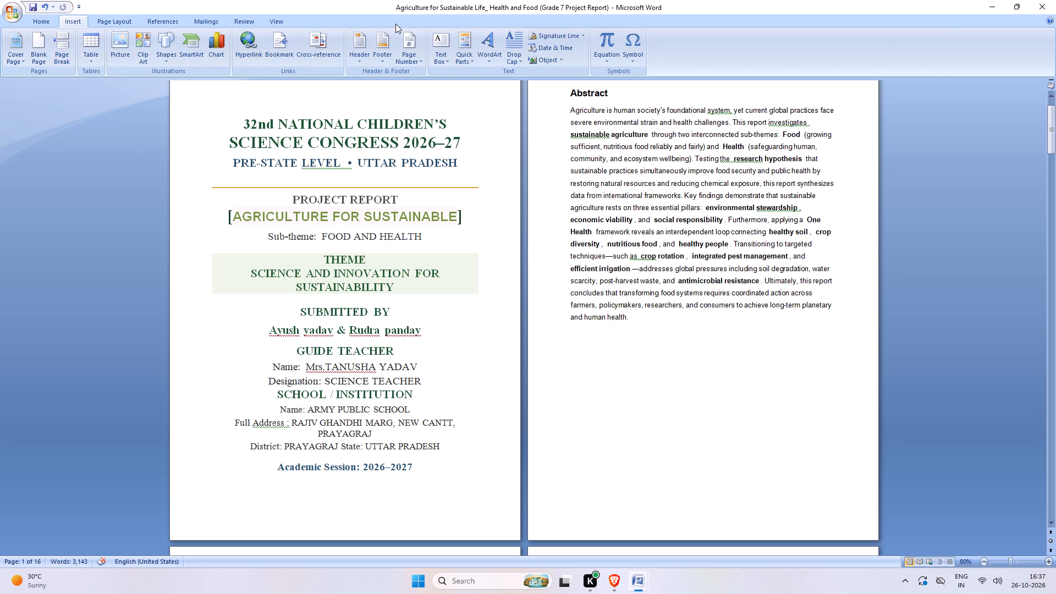
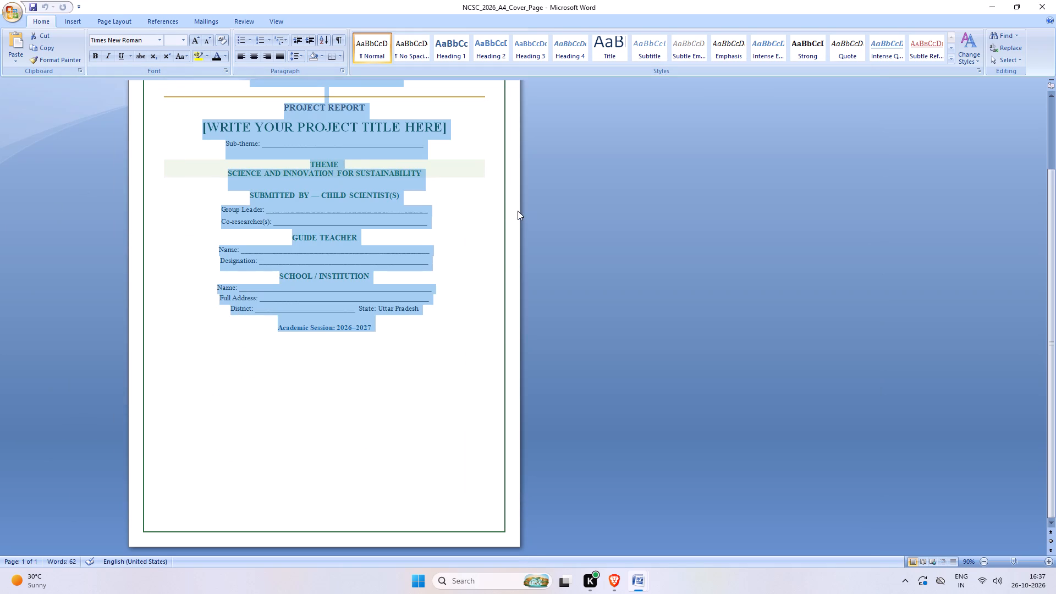
scroll(518, 211, up, 3)
scroll(518, 210, down, 2)
scroll(518, 210, up, 3)
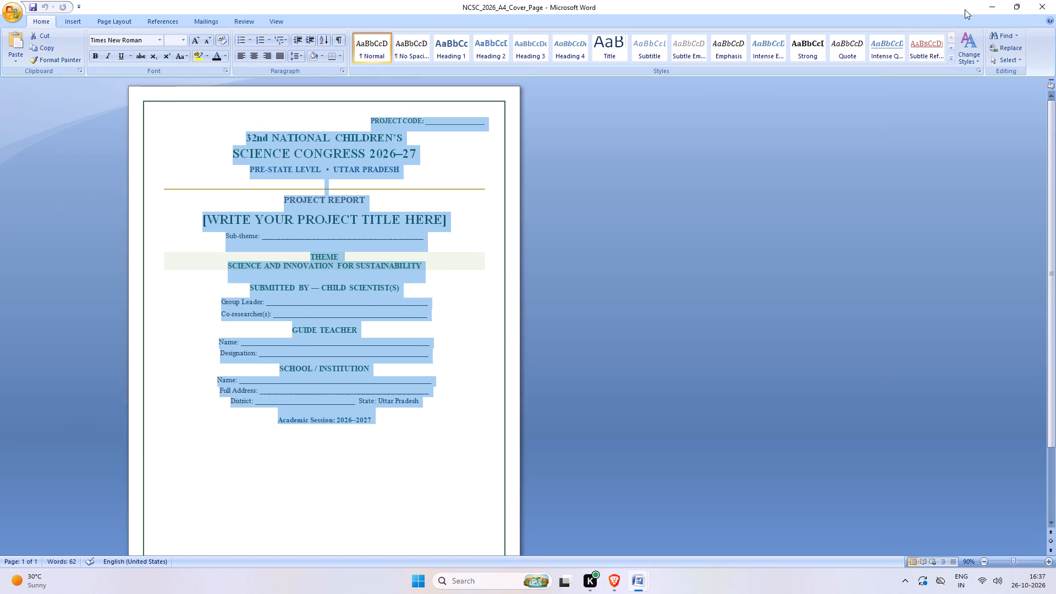
click(986, 6)
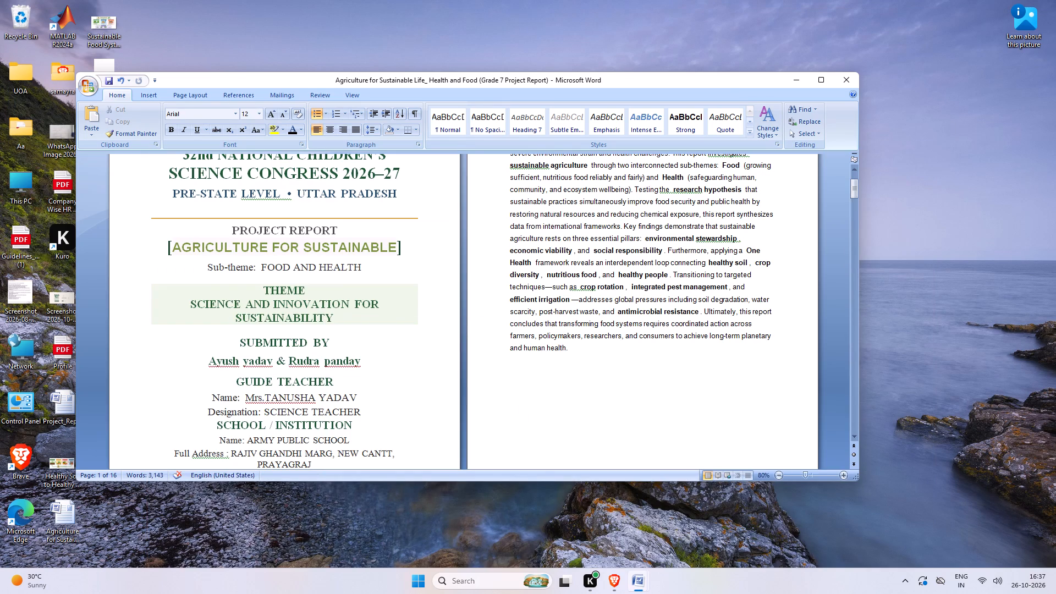
scroll(262, 310, up, 2)
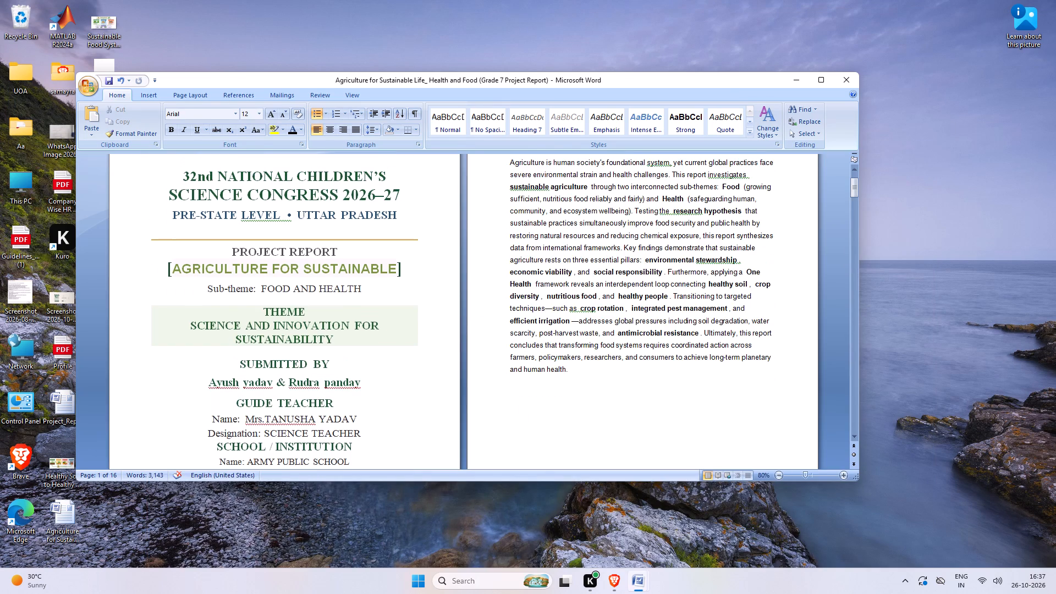
click(821, 78)
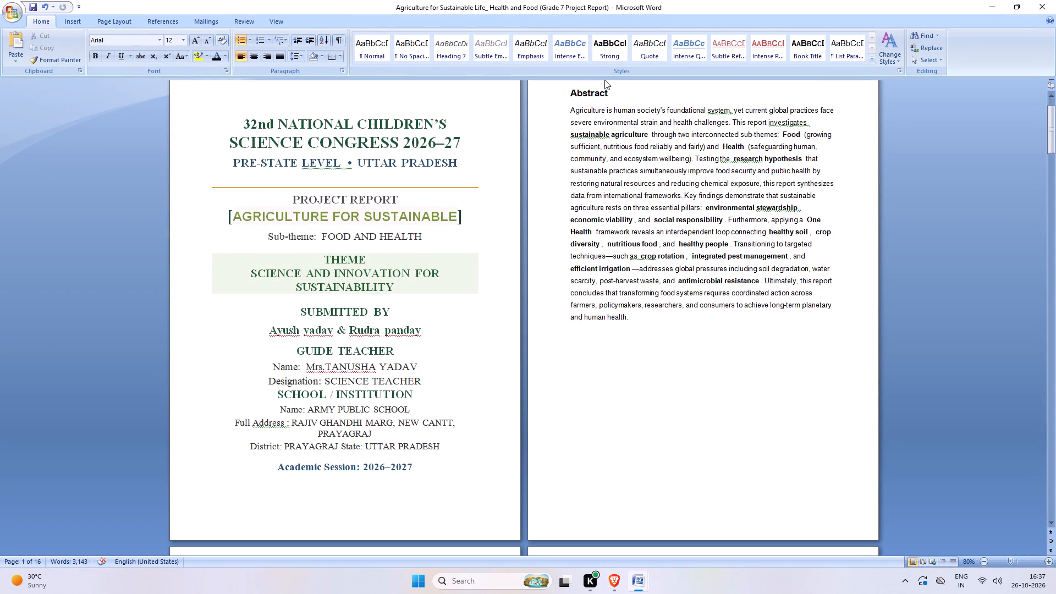
Save a copy of the report to the Desktop as a Word Document named "Agriculture for Sustainable Life_ Health and Food".
click(481, 5)
right_click(481, 5)
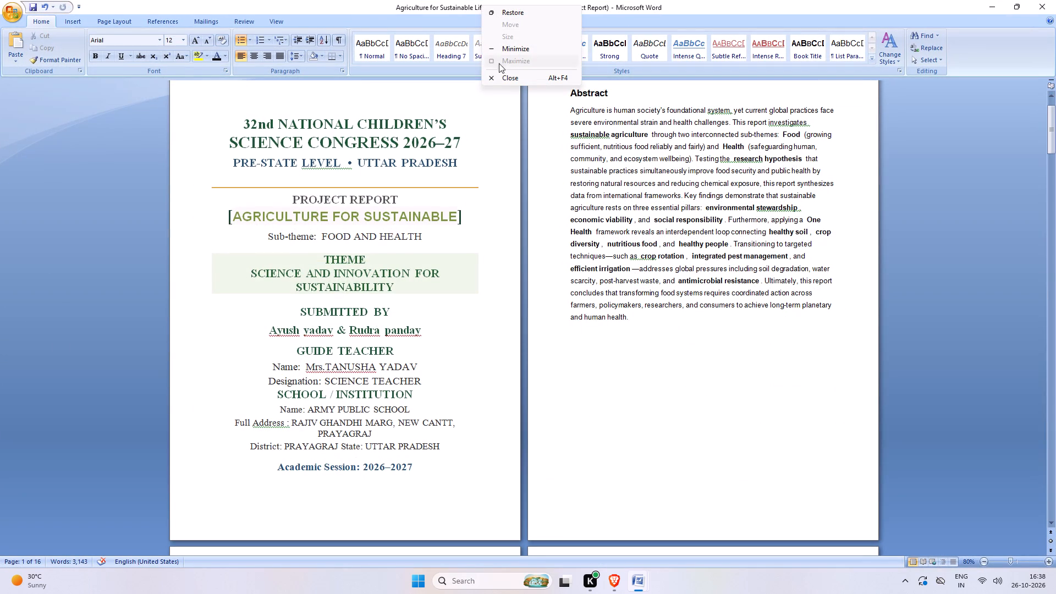
click(11, 7)
click(36, 103)
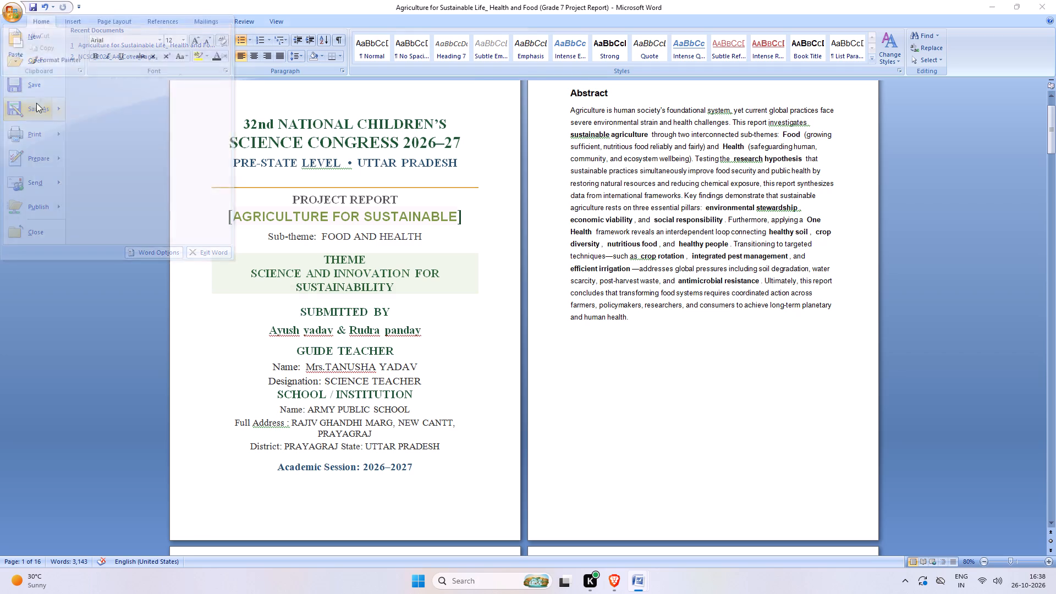
click(300, 219)
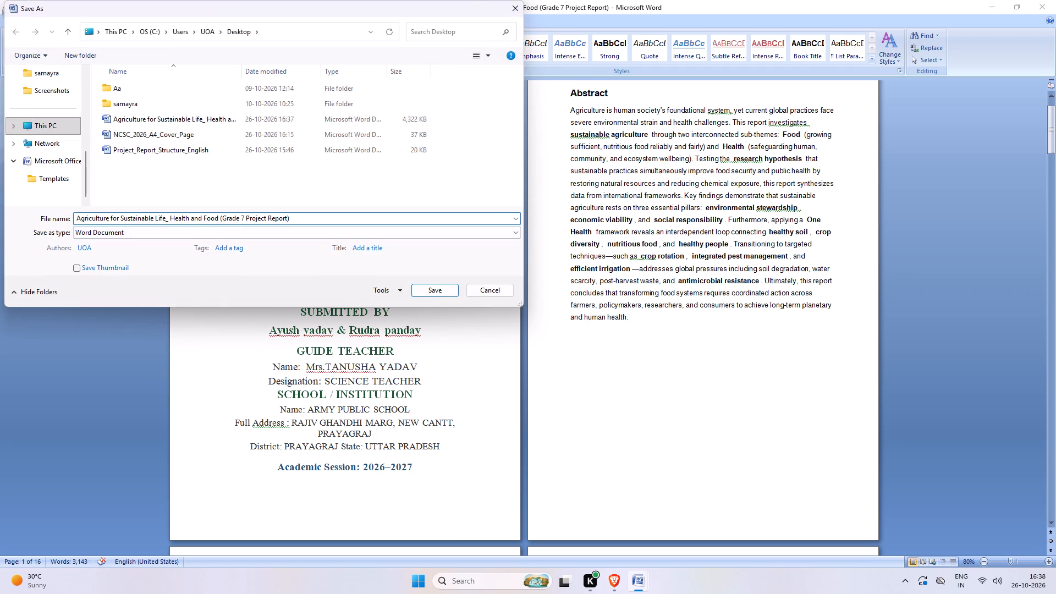
drag(300, 219, 243, 212)
drag(243, 212, 221, 212)
key(BackSpace)
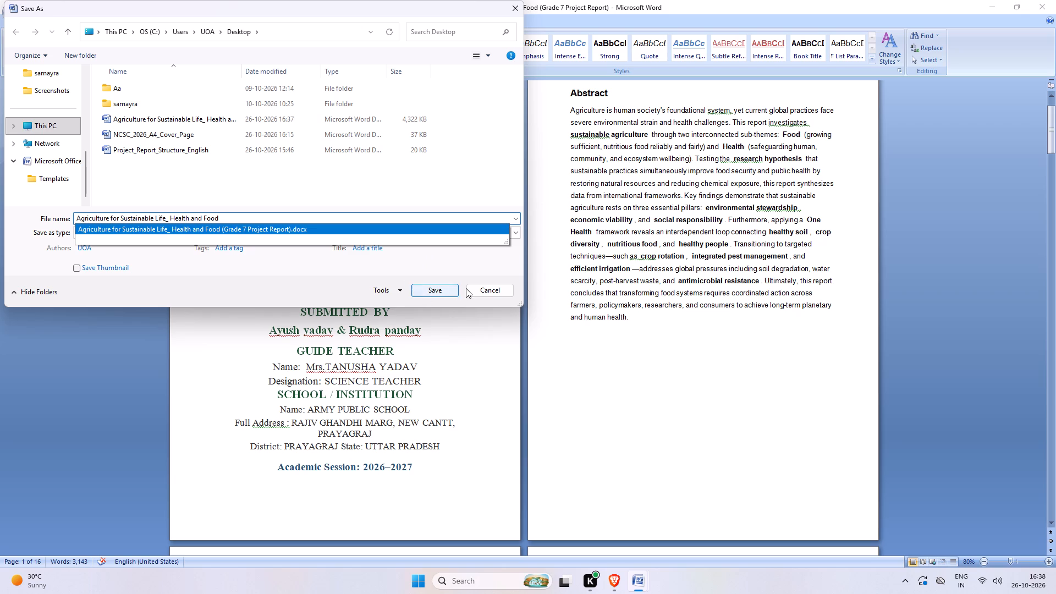
click(514, 235)
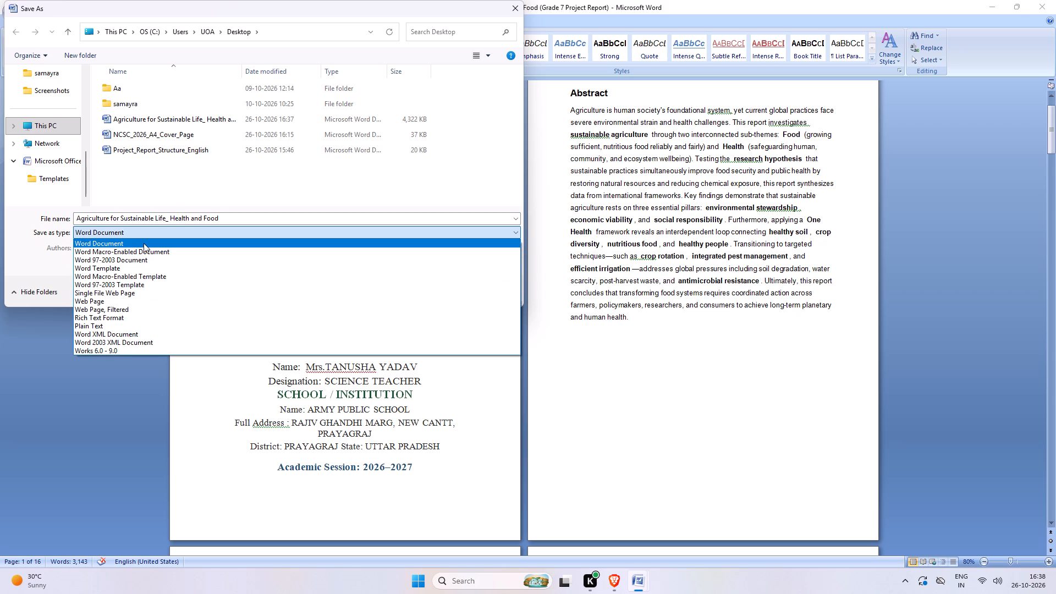
scroll(144, 243, down, 4)
scroll(148, 293, down, 2)
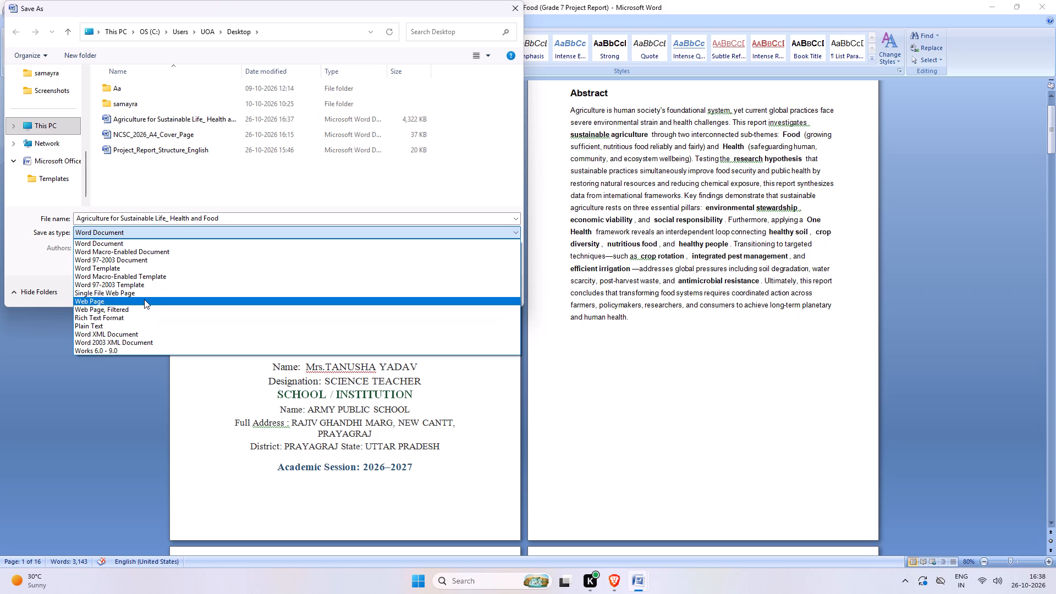
scroll(142, 315, down, 1)
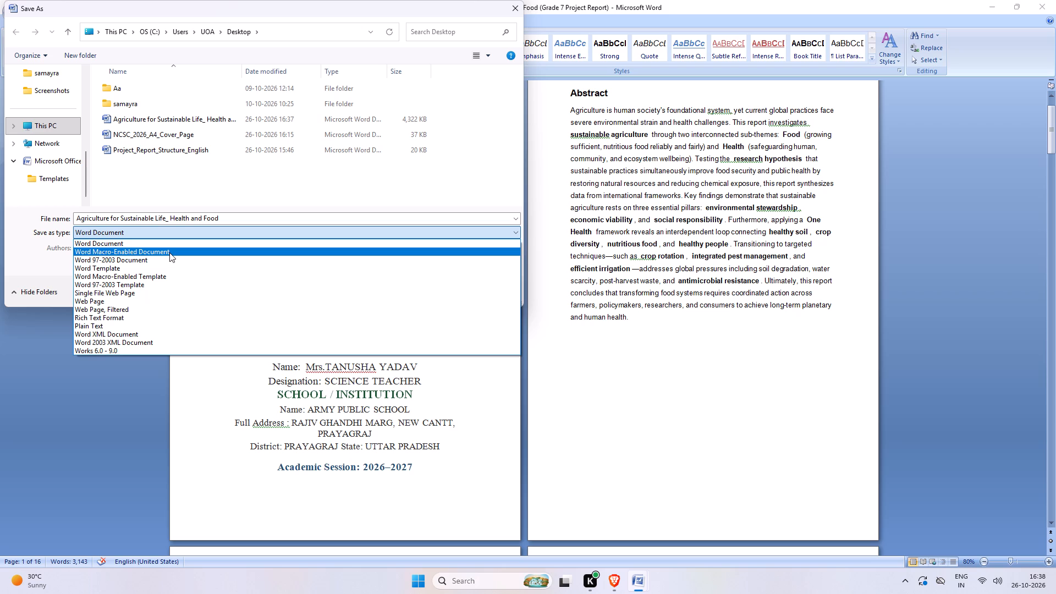
click(152, 243)
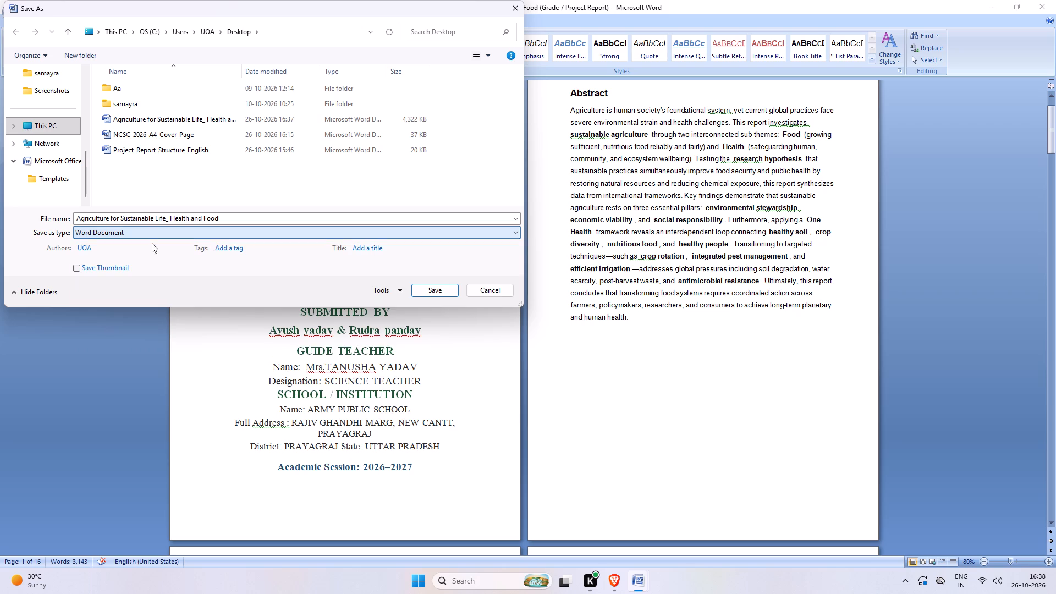
click(431, 291)
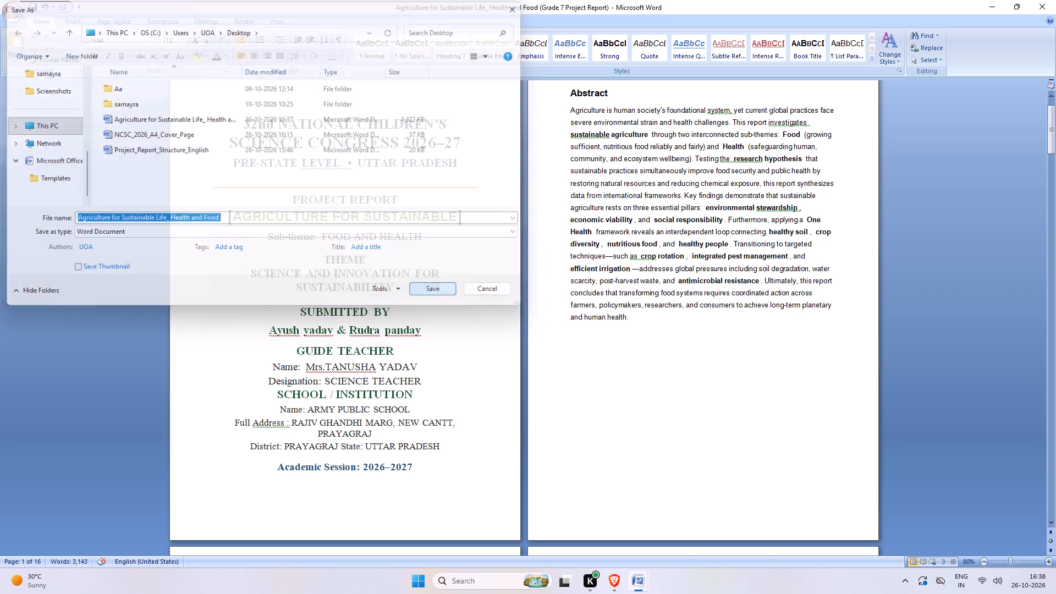
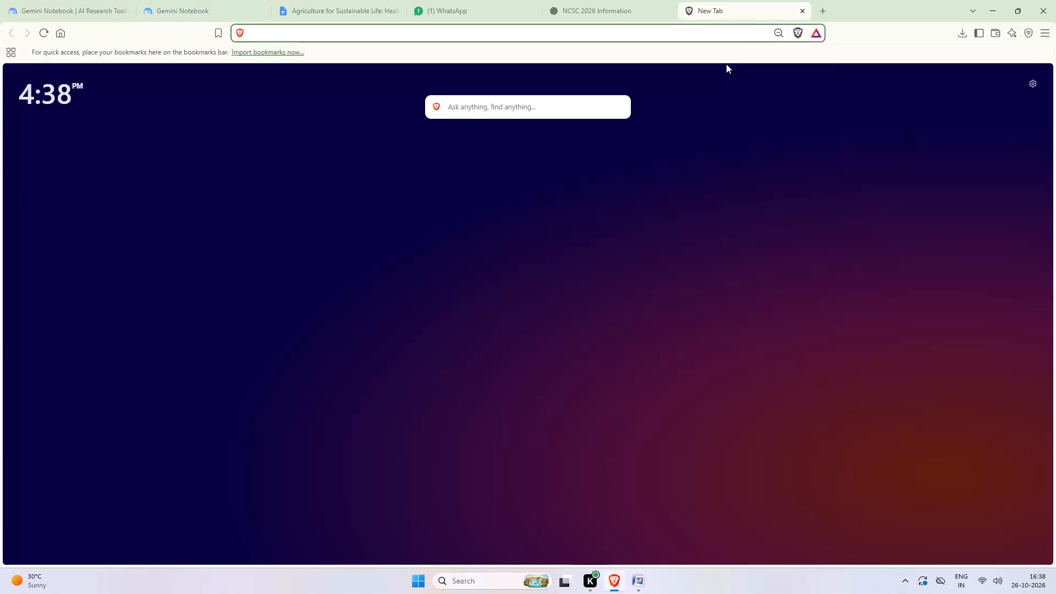
Search the web for a Word to PDF conversion and open iLovePDF's Word to PDF converter.
text(convert dock to)
key(space)
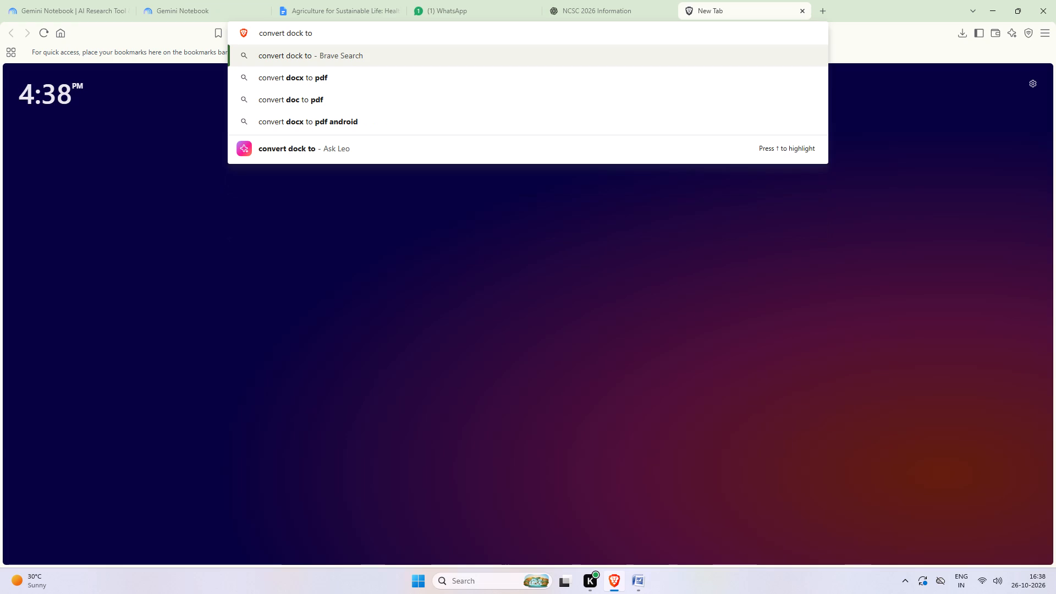
key(BackSpace)
key(BackSpace)
key(BackSpace)
key(BackSpace)
key(BackSpace)
key(BackSpace)
key(BackSpace)
key(BackSpace)
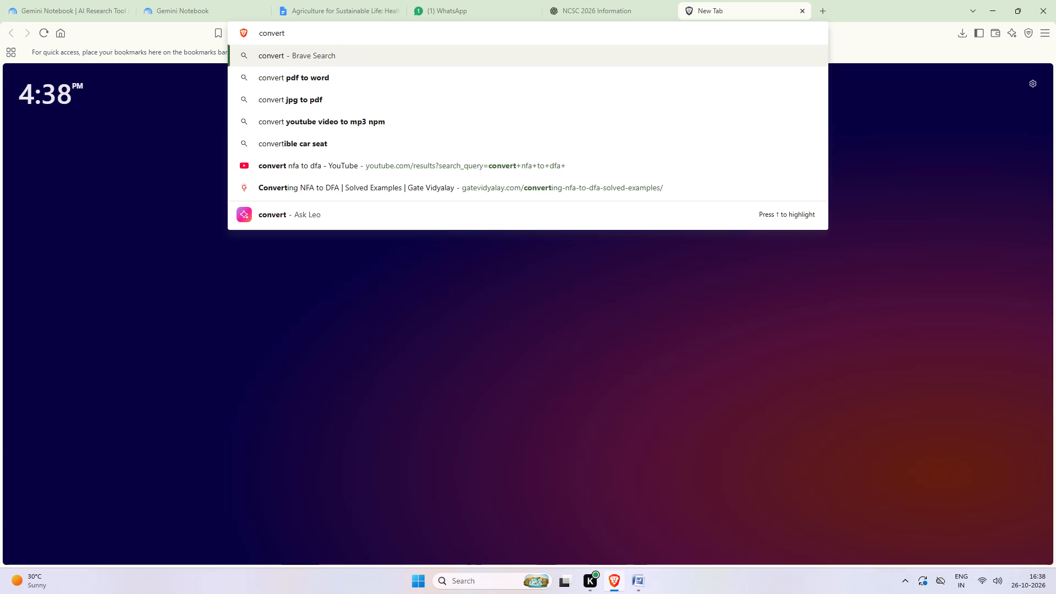
text(word)
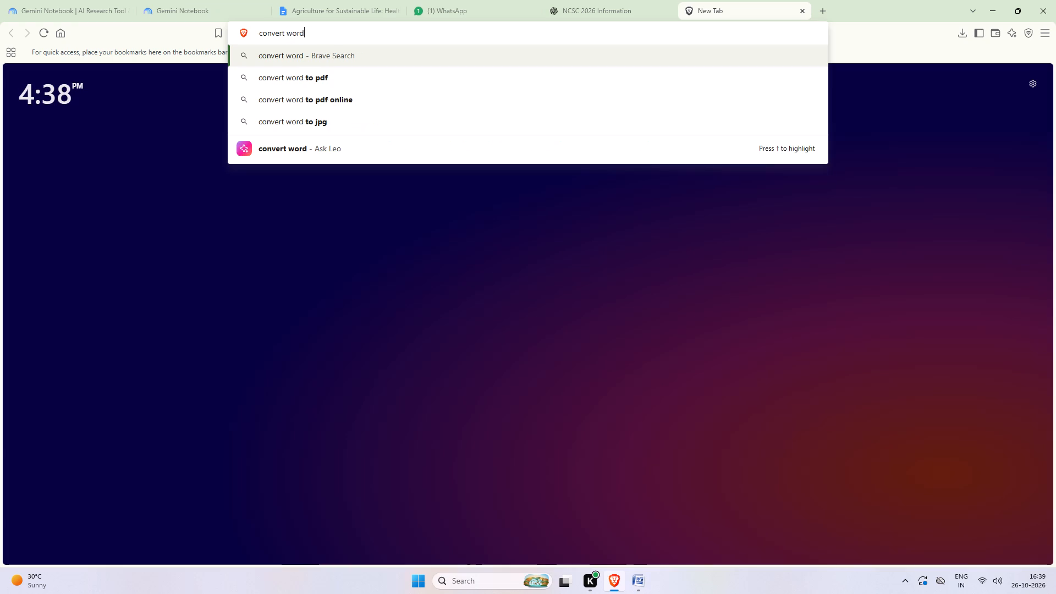
key(space)
text(ot)
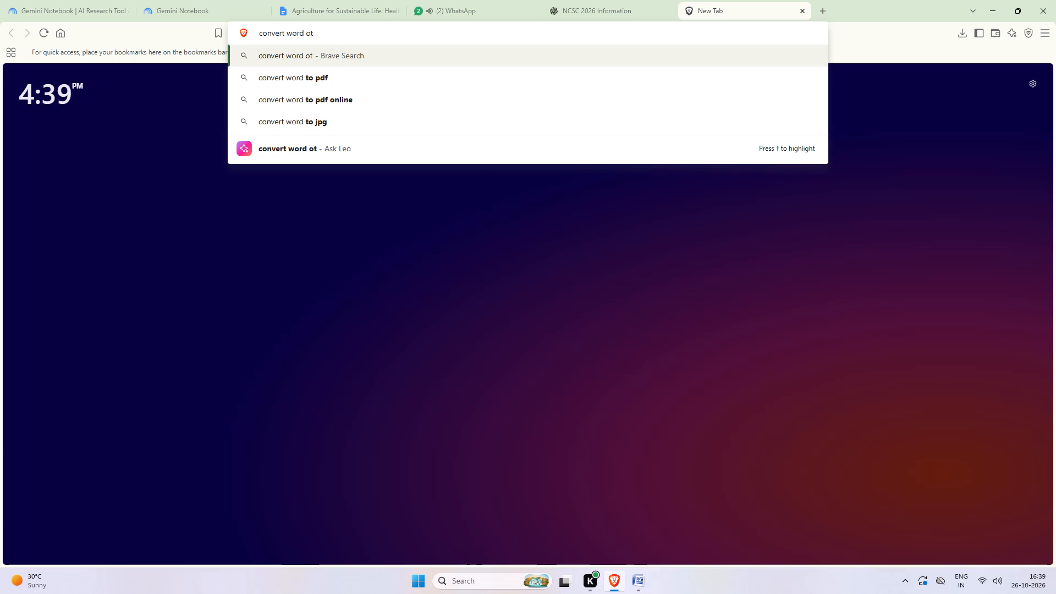
key(BackSpace)
key(BackSpace)
text(top)
text(df)
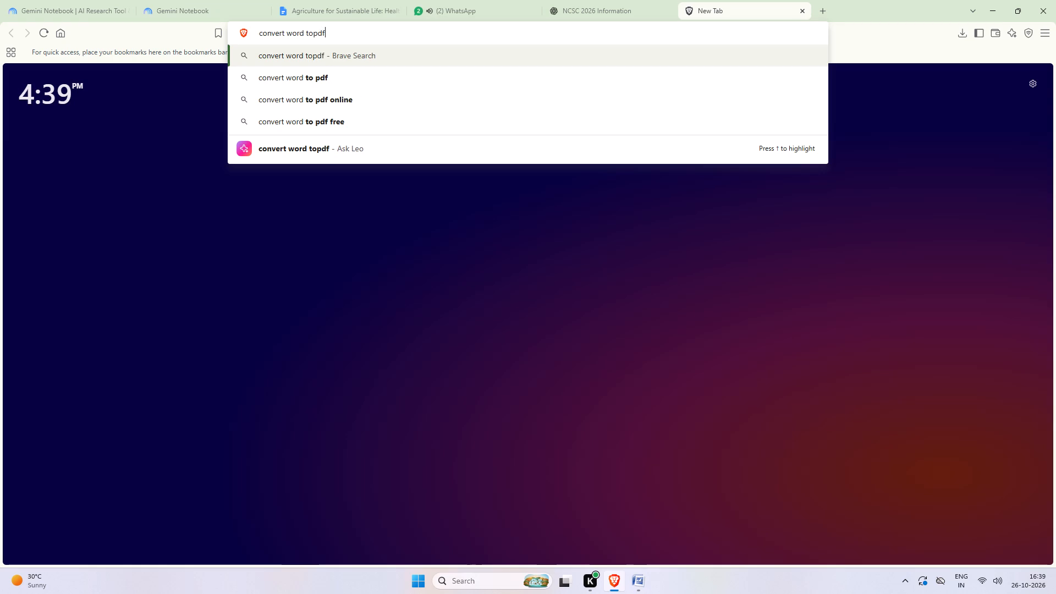
key(Return)
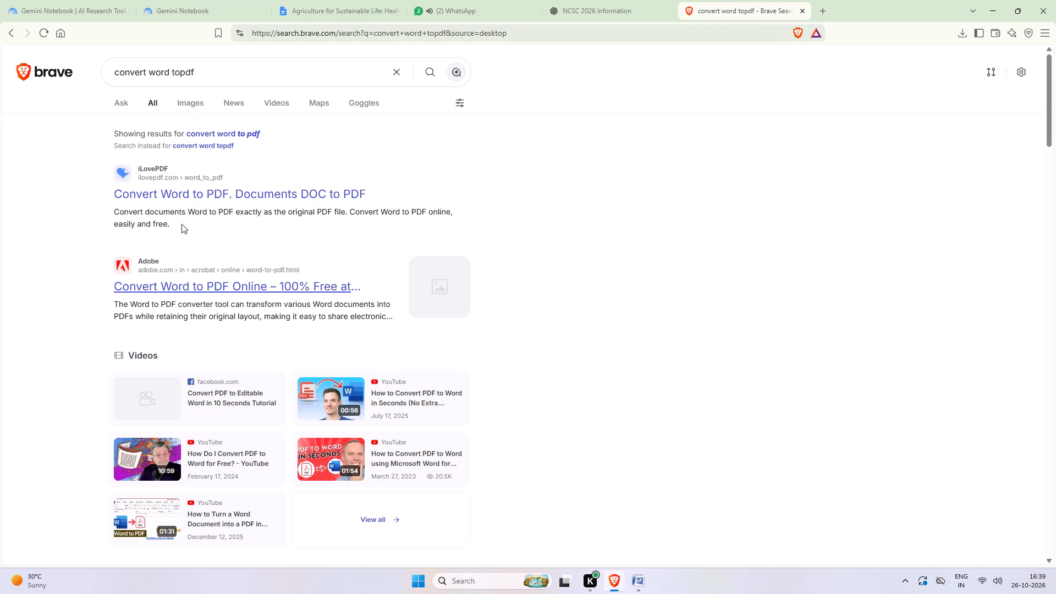
click(194, 191)
Upload the Word file "Agriculture for Sustainable Life_ Health and Food" from the Desktop and convert it to PDF.
click(502, 183)
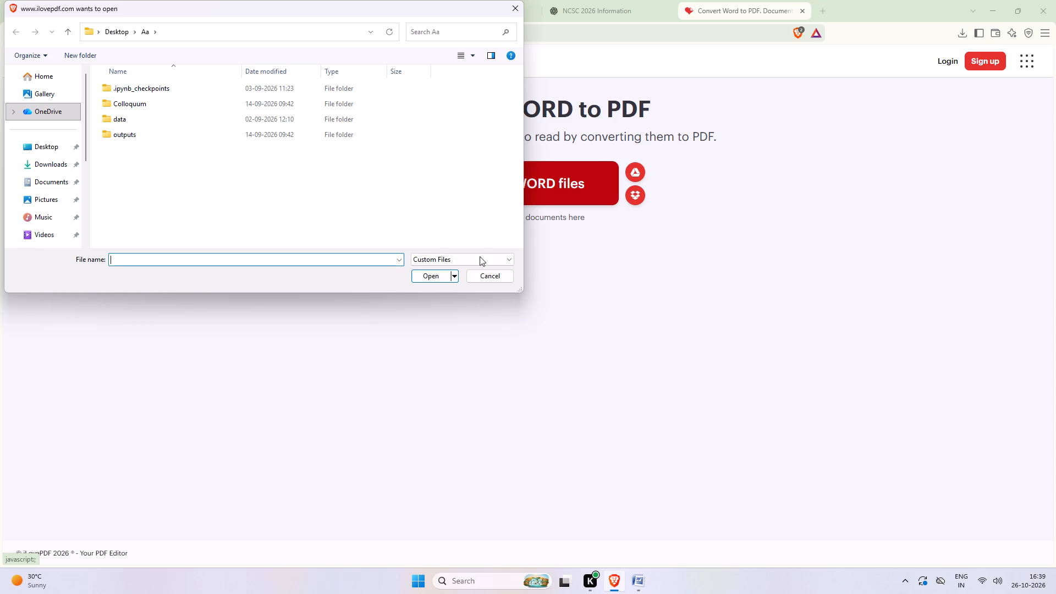
click(38, 147)
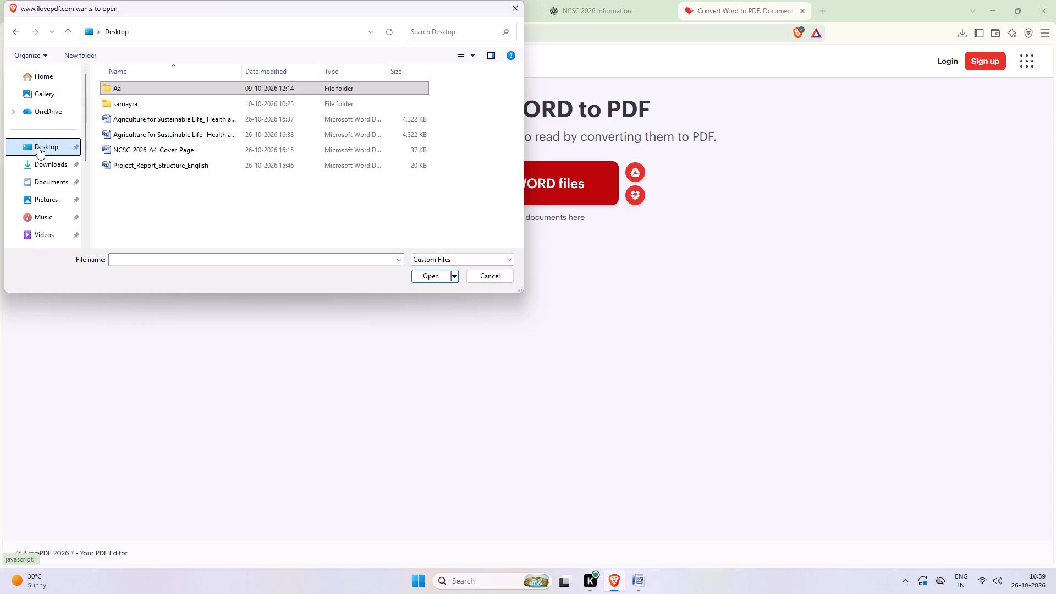
click(158, 133)
click(436, 274)
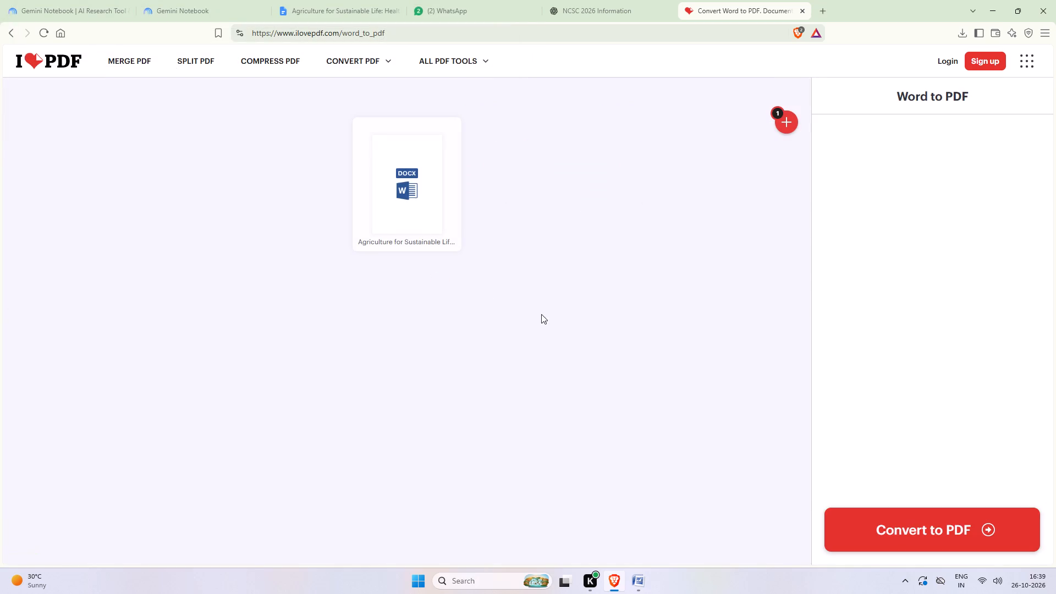
click(961, 536)
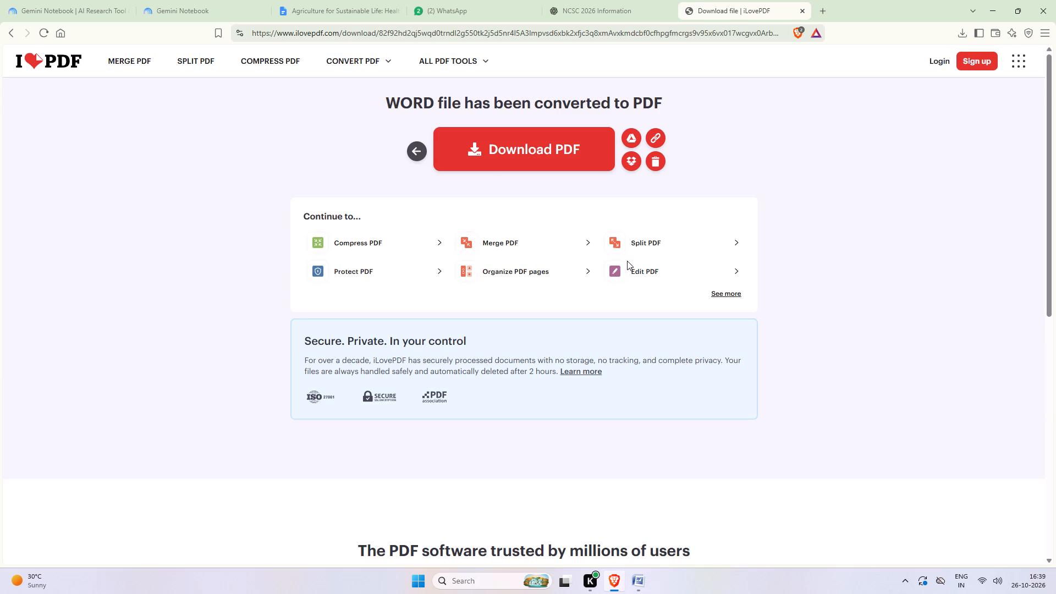
Download the converted PDF to the Desktop under the shortened file name "Agriculture for Sustainable Life".
click(546, 159)
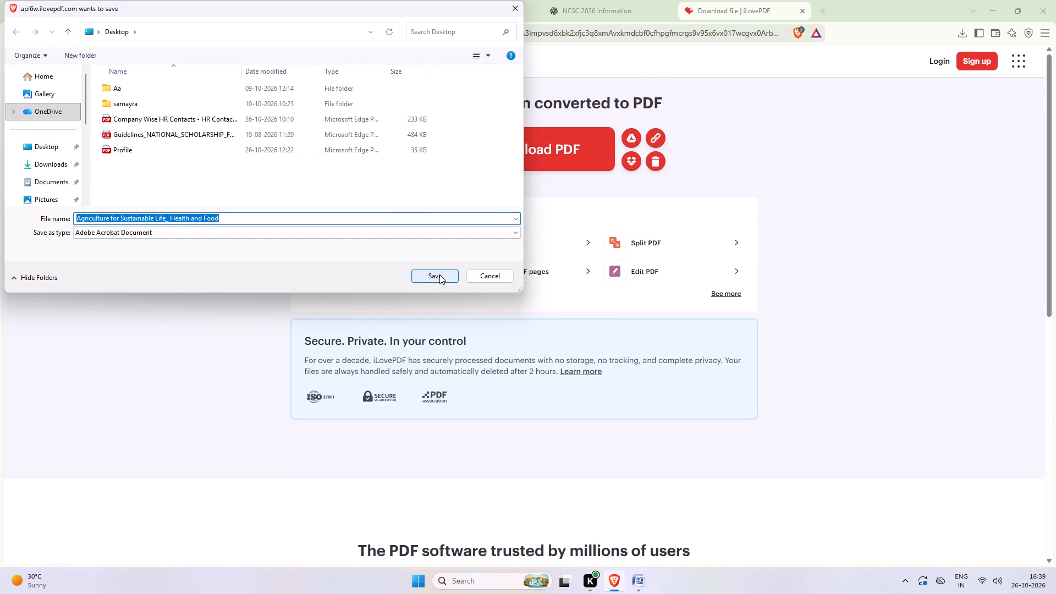
click(261, 219)
click(260, 219)
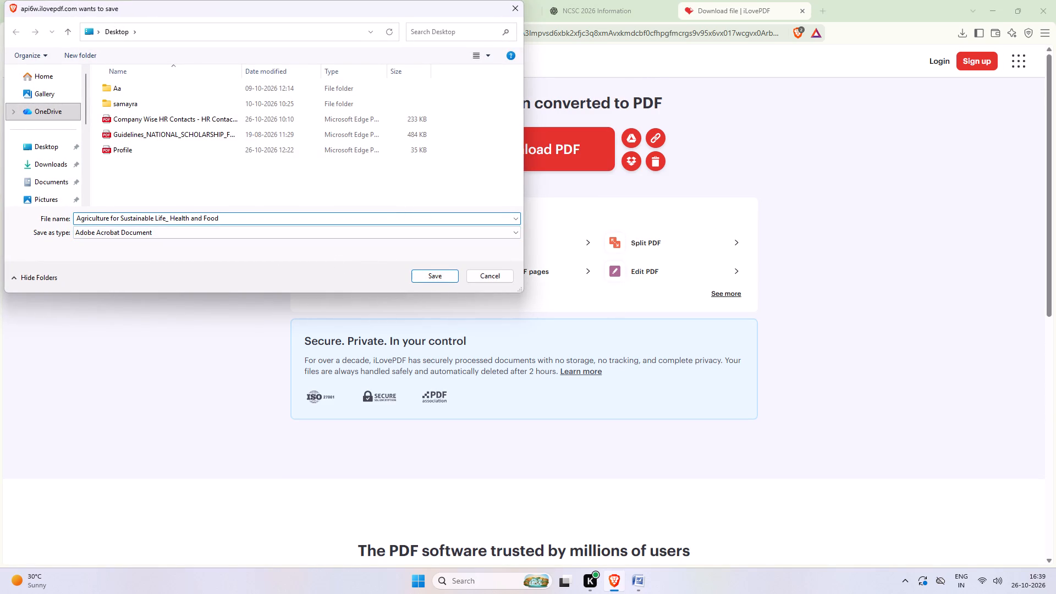
key(BackSpace)
key(BackSpace)
key(BackSpace)
key(BackSpace)
key(BackSpace)
key(BackSpace)
key(BackSpace)
key(BackSpace)
key(BackSpace)
key(BackSpace)
key(BackSpace)
key(BackSpace)
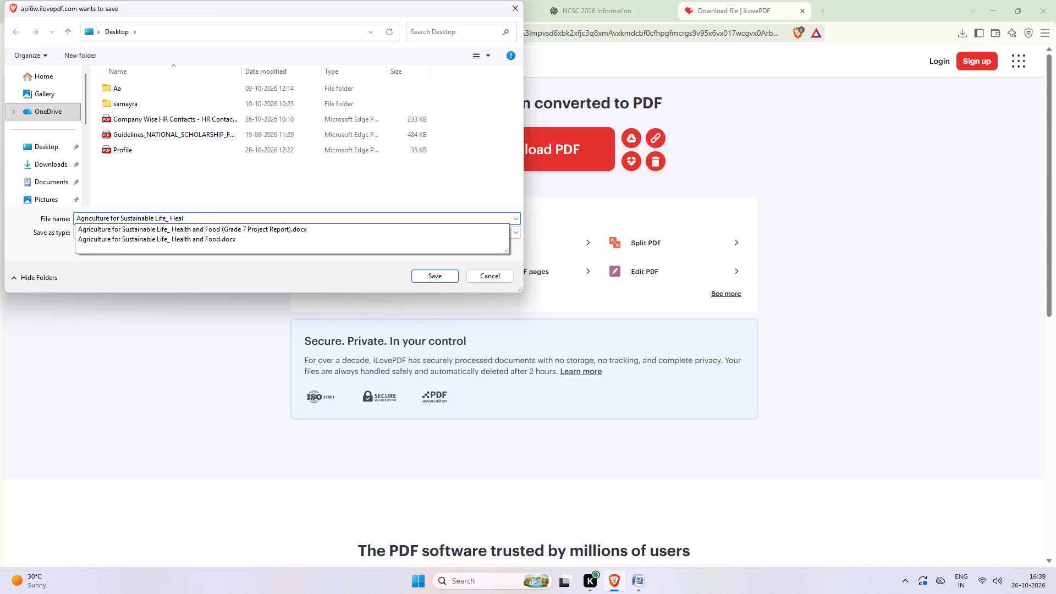
key(BackSpace)
key(BackSpace)
key(BackSpace)
key(BackSpace)
key(BackSpace)
key(Return)
Open the downloaded PDF and examine the cover, abstract and table of contents pages.
drag(855, 60, 823, 67)
double_click(834, 64)
scroll(521, 227, down, 8)
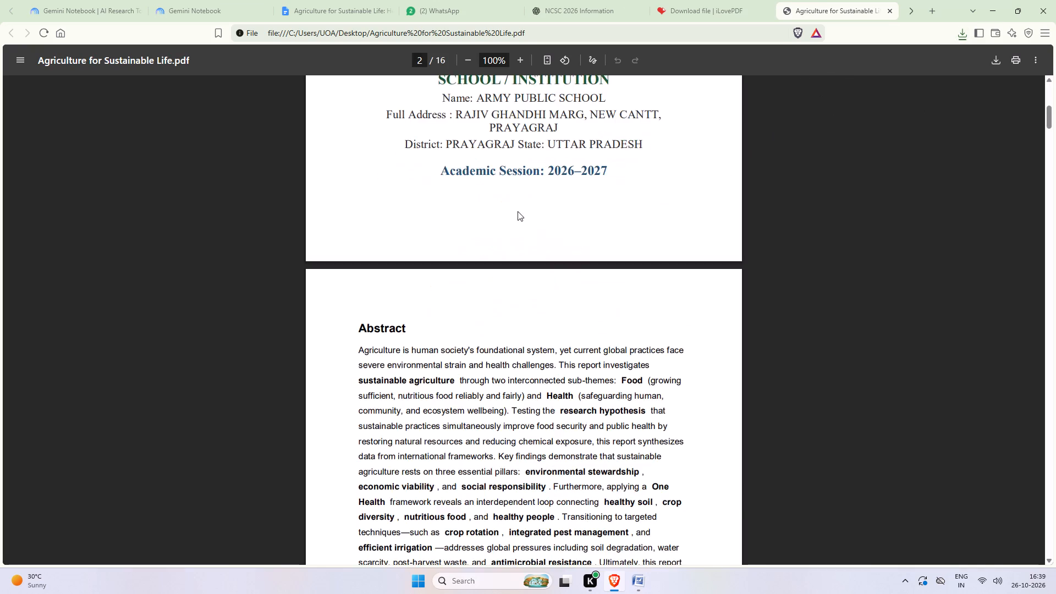
scroll(518, 211, down, 7)
scroll(516, 212, up, 15)
scroll(521, 211, down, 20)
scroll(521, 211, down, 3)
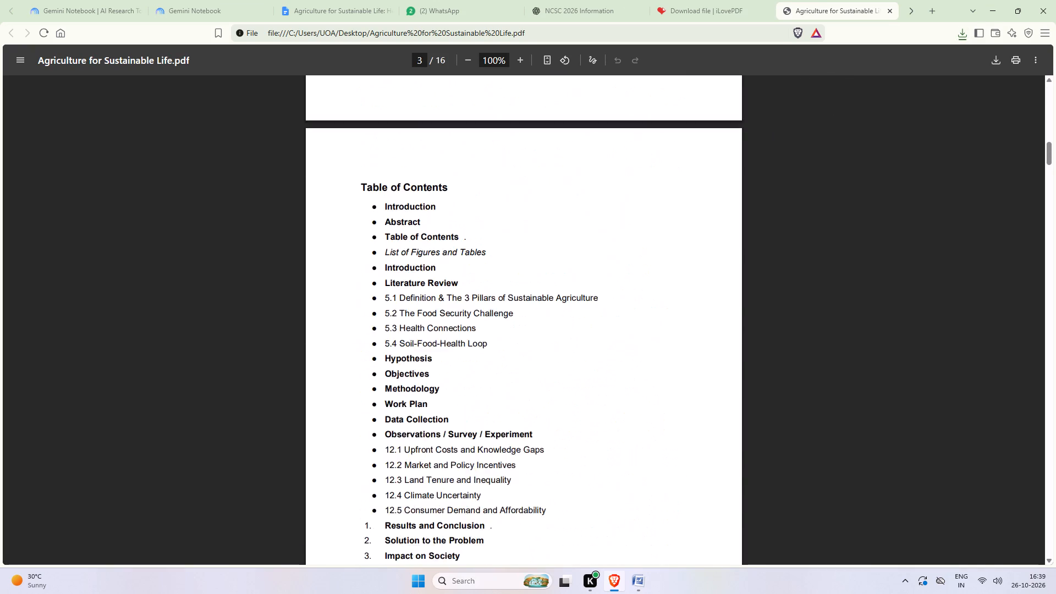
scroll(537, 197, down, 12)
scroll(537, 196, up, 12)
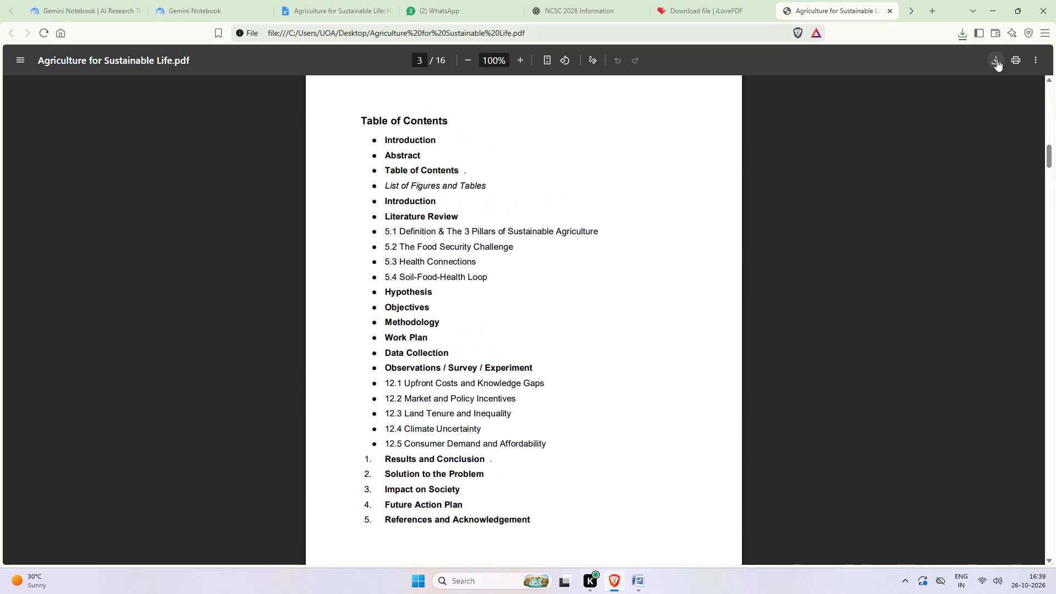
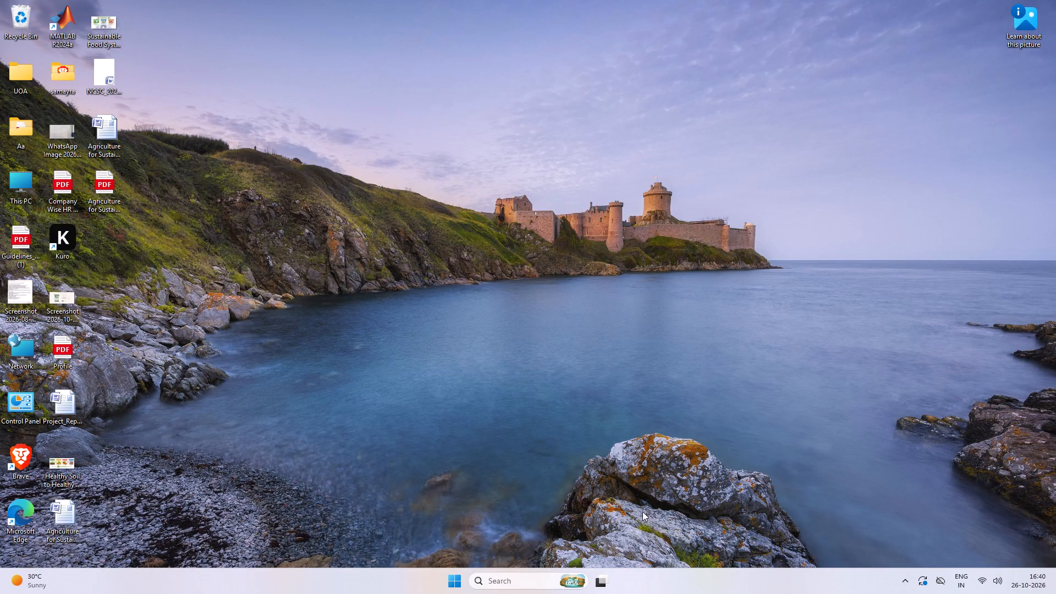
Bring up the computer's power options for locking, sleeping, shutting down or restarting.
click(450, 579)
click(631, 538)
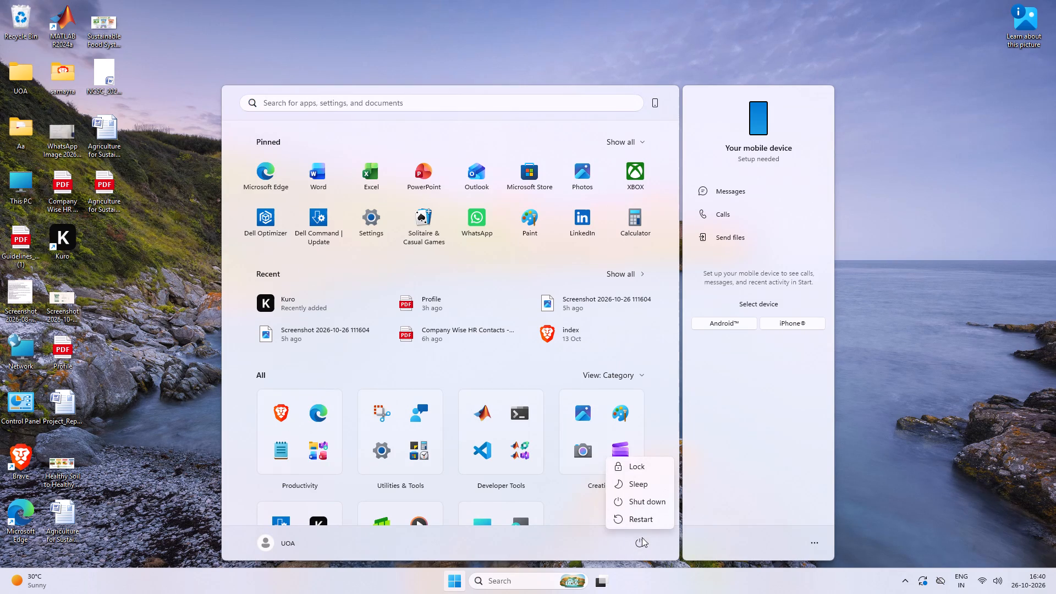